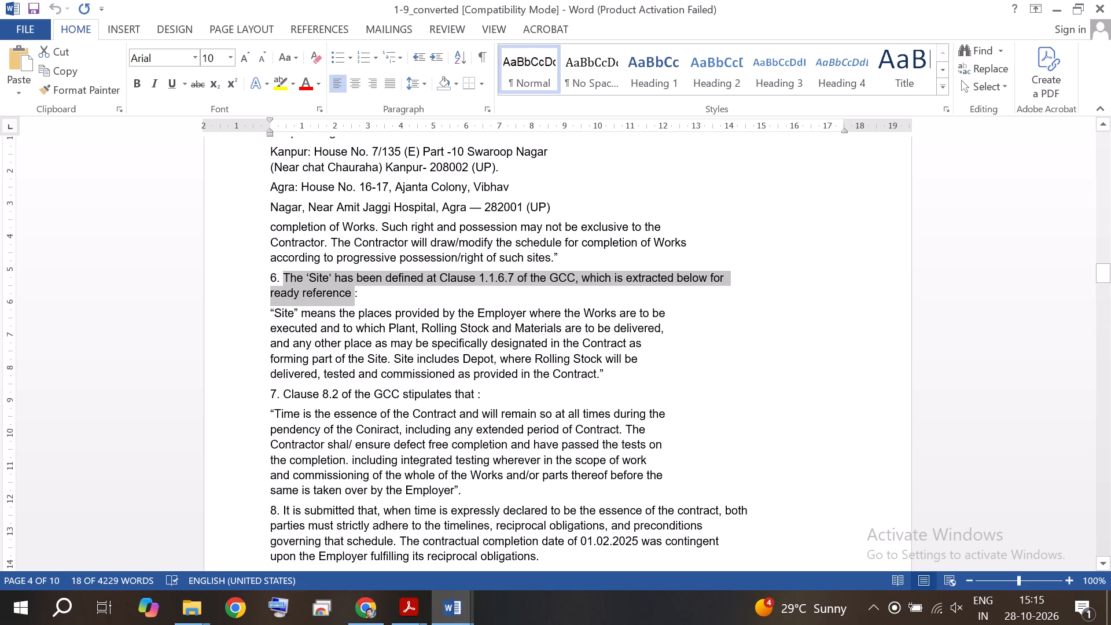
Copy the item 7 lead-in "Clause 8.2 of the GCC stipulates that" without its colon, and switch to the other open Word document.
{"action": "scroll", "coordinate": [369, 389], "scroll_direction": "down", "scroll_amount": 1}
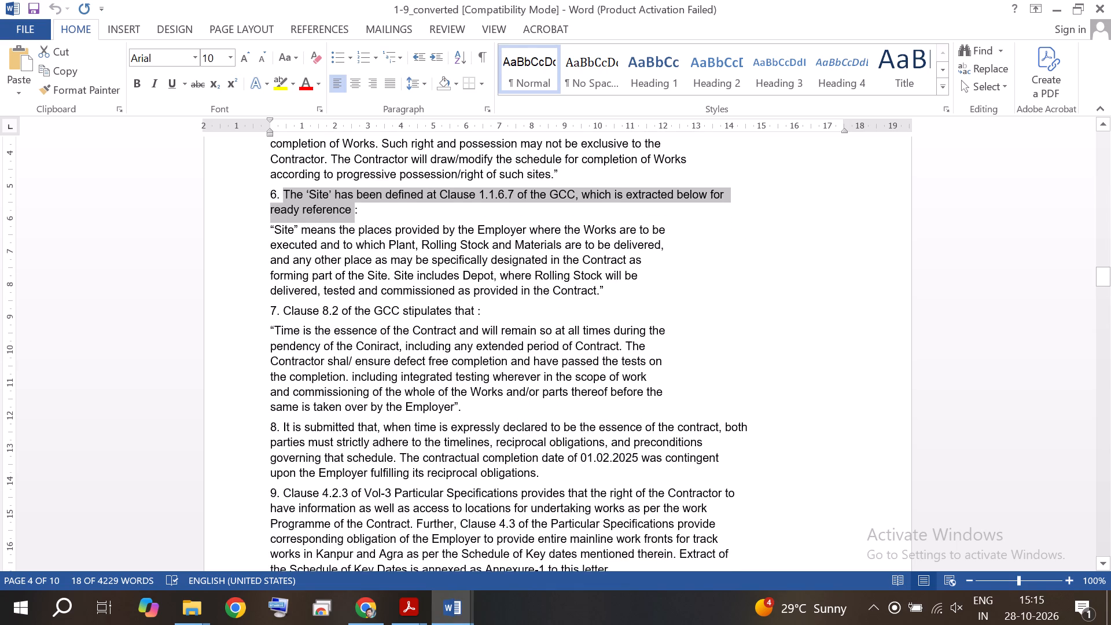
{"action": "left_click_drag", "start_coordinate": [285, 313], "coordinate": [463, 310]}
{"action": "key", "text": "ctrl+c"}
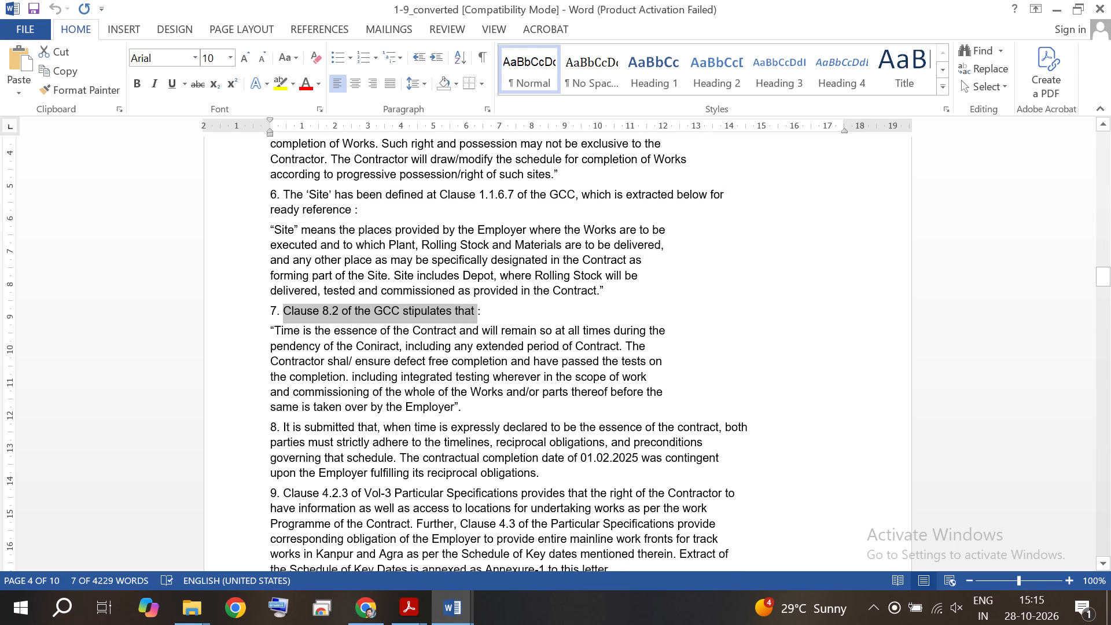
{"action": "left_click", "coordinate": [447, 612]}
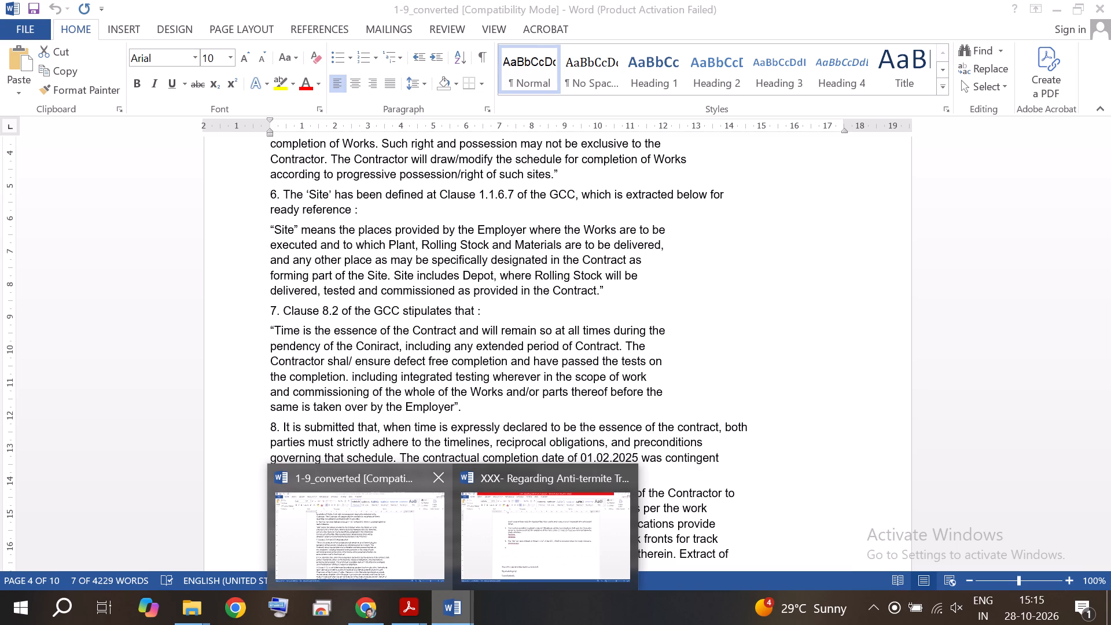
In the Anti-termite letter, paste "Clause 8.2 of the GCC stipulates that" as item 6, append "---" and add an unnumbered "xxxxxxx" line below.
{"action": "left_click", "coordinate": [495, 524]}
{"action": "left_click", "coordinate": [371, 355]}
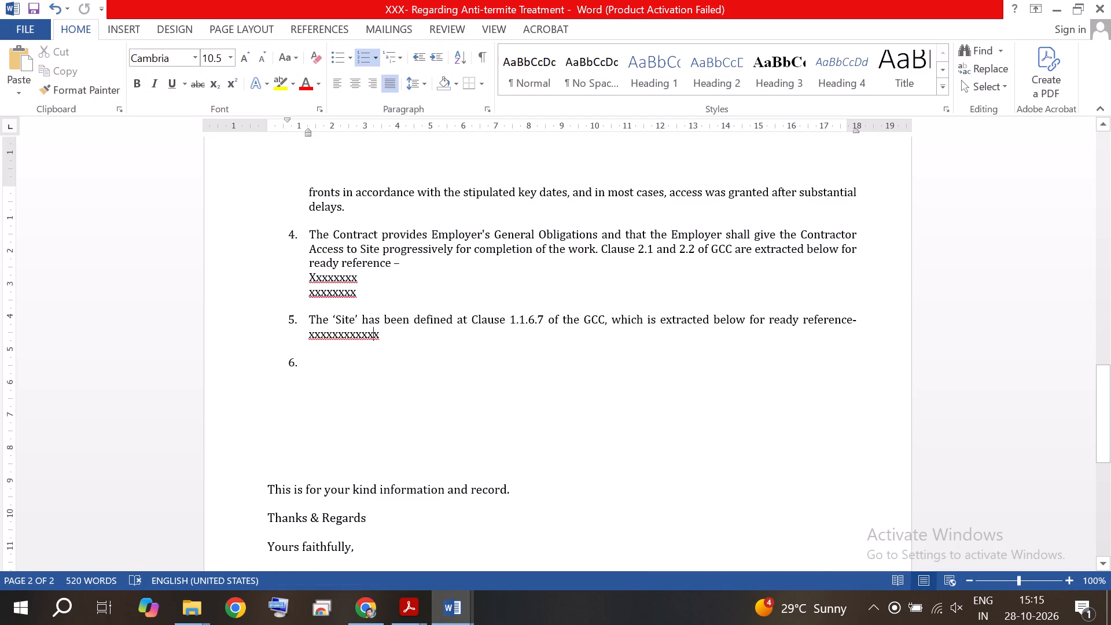
{"action": "left_click", "coordinate": [362, 365]}
{"action": "key", "text": "ctrl+v"}
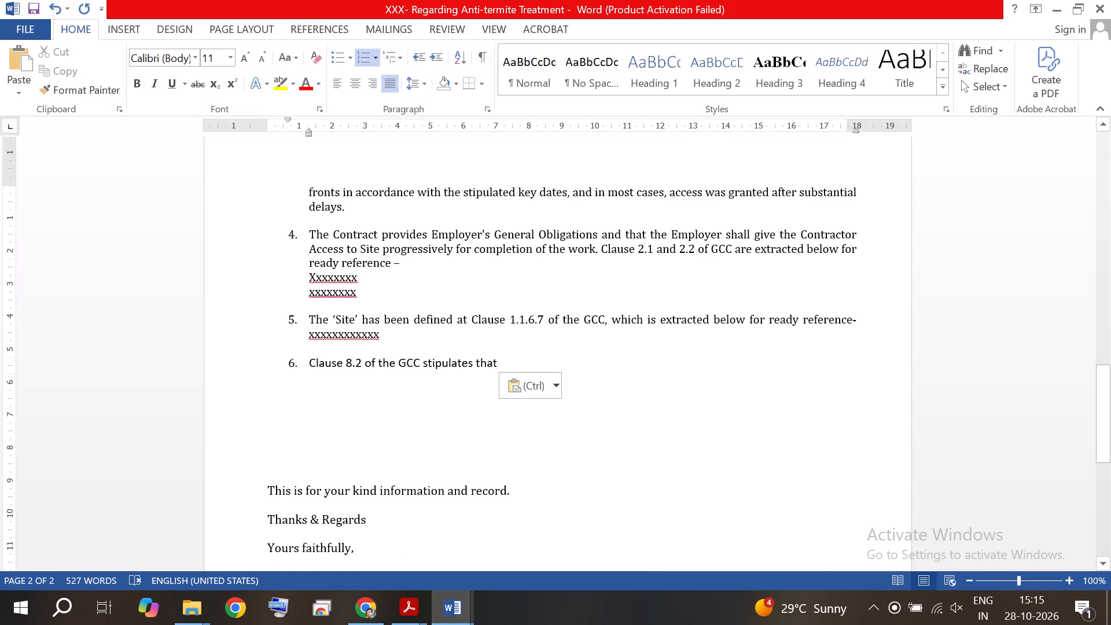
{"action": "key", "text": "Return"}
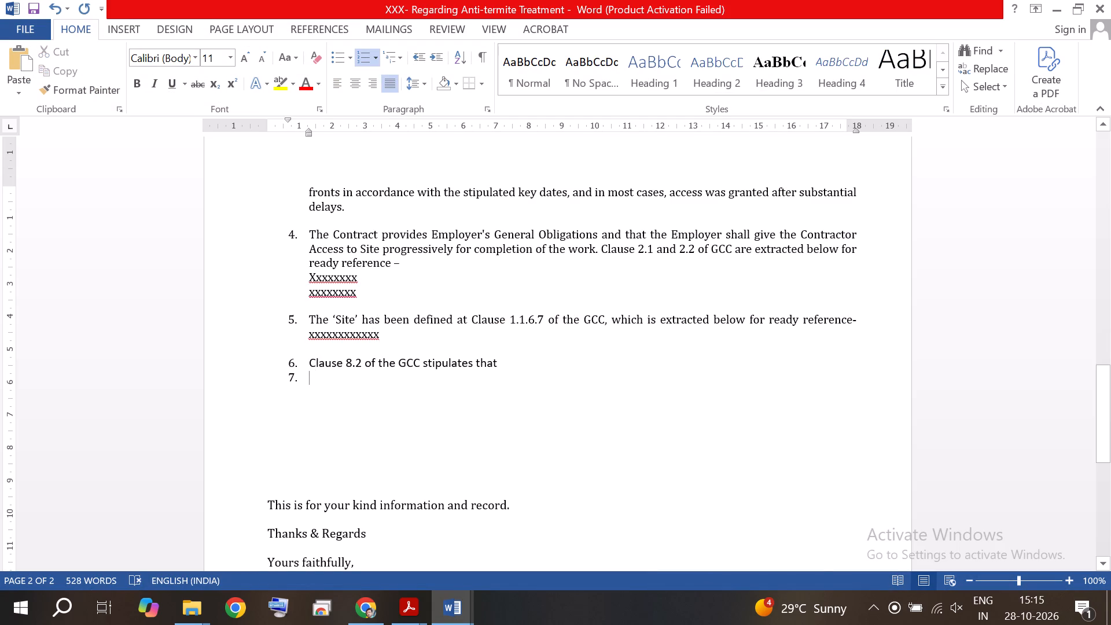
{"action": "left_click", "coordinate": [504, 361]}
{"action": "type", "text": "---"}
{"action": "key", "text": "Return"}
{"action": "key", "text": "BackSpace"}
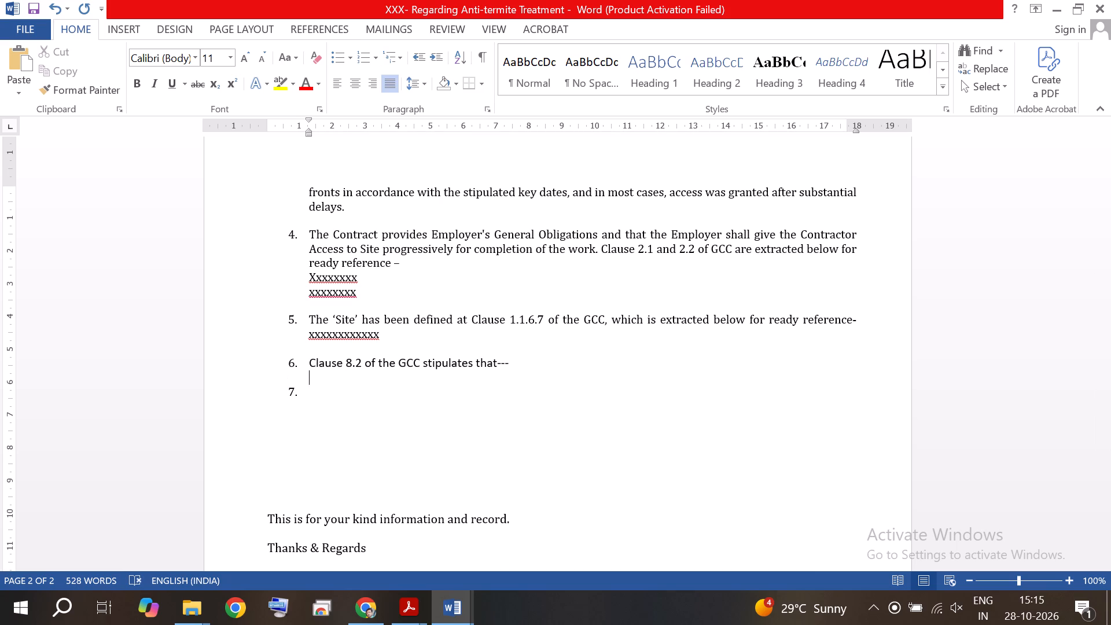
{"action": "type", "text": "xxxxxxx"}
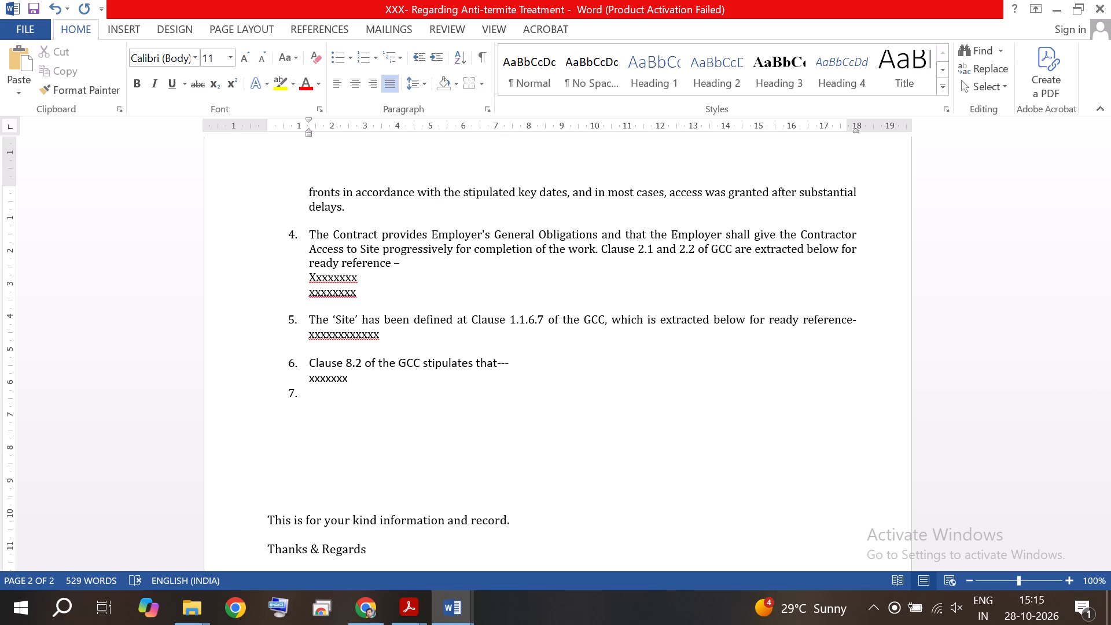
Allow spacing between paragraphs of the same style for the "xxxxxxx" placeholder line under item 6.
{"action": "left_click", "coordinate": [417, 85]}
{"action": "left_click", "coordinate": [453, 207]}
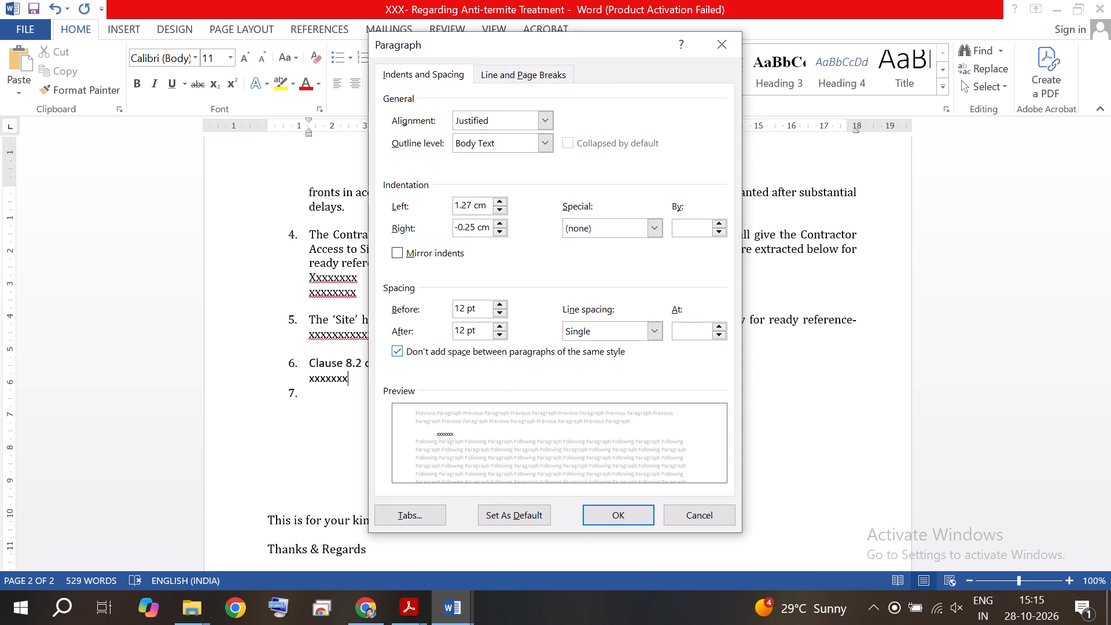
{"action": "left_click", "coordinate": [461, 351]}
{"action": "left_click", "coordinate": [595, 513]}
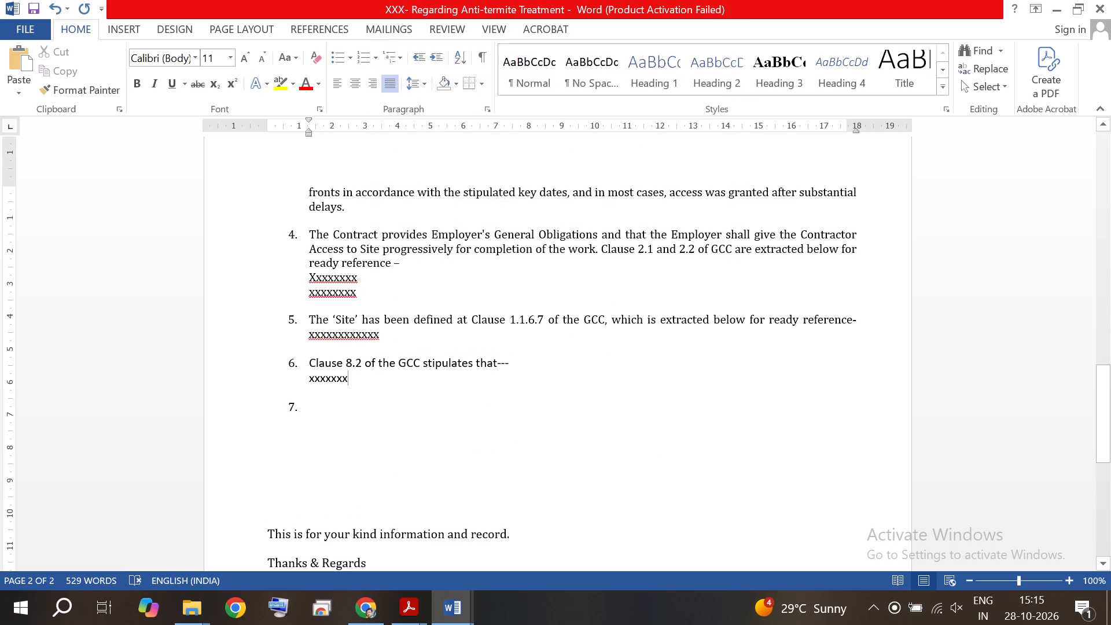
Copy paragraph 8's first sentence, "It is submitted that" to "governing that schedule", from 1-9_converted and paste it as text only at item 7 of the letter.
{"action": "left_click", "coordinate": [328, 409]}
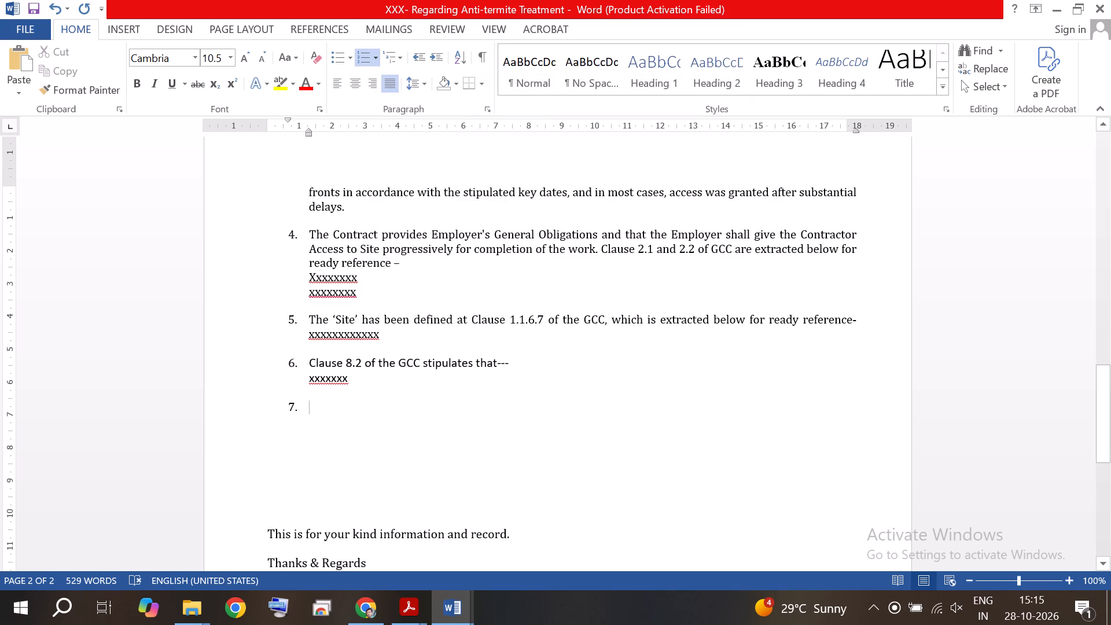
{"action": "left_click", "coordinate": [450, 605]}
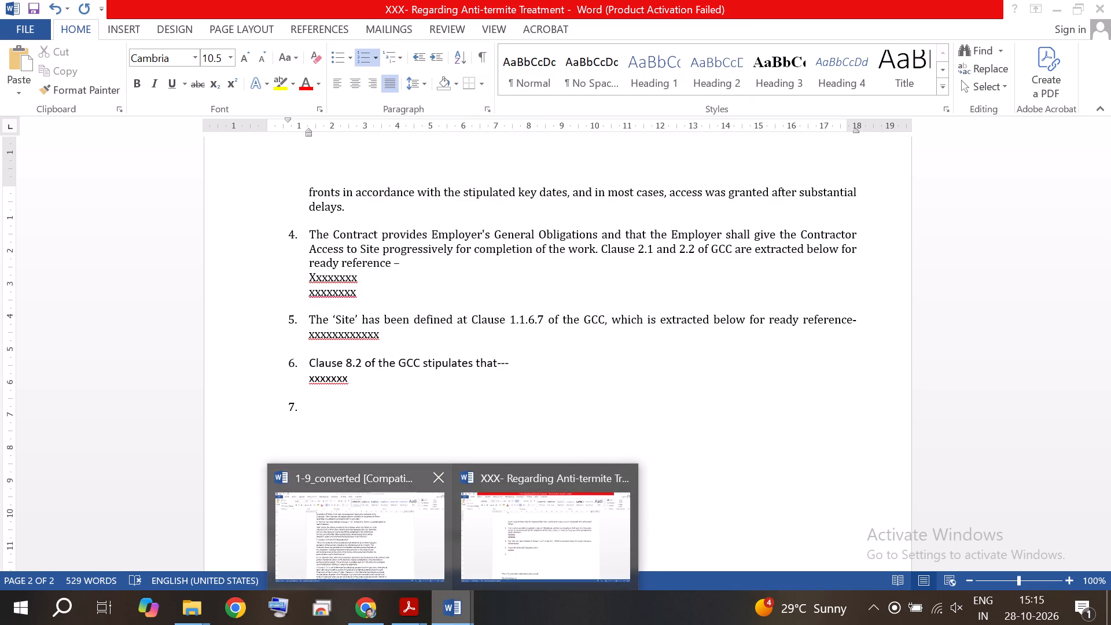
{"action": "left_click", "coordinate": [391, 525]}
{"action": "scroll", "coordinate": [338, 398], "scroll_direction": "down", "scroll_amount": 1}
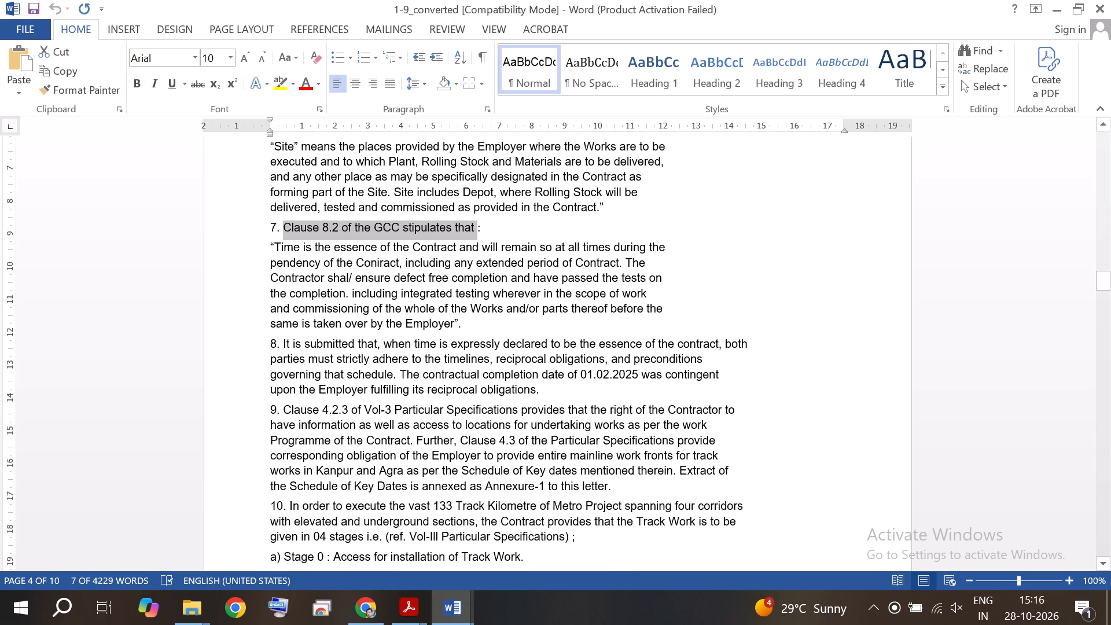
{"action": "left_click_drag", "start_coordinate": [284, 344], "coordinate": [338, 347]}
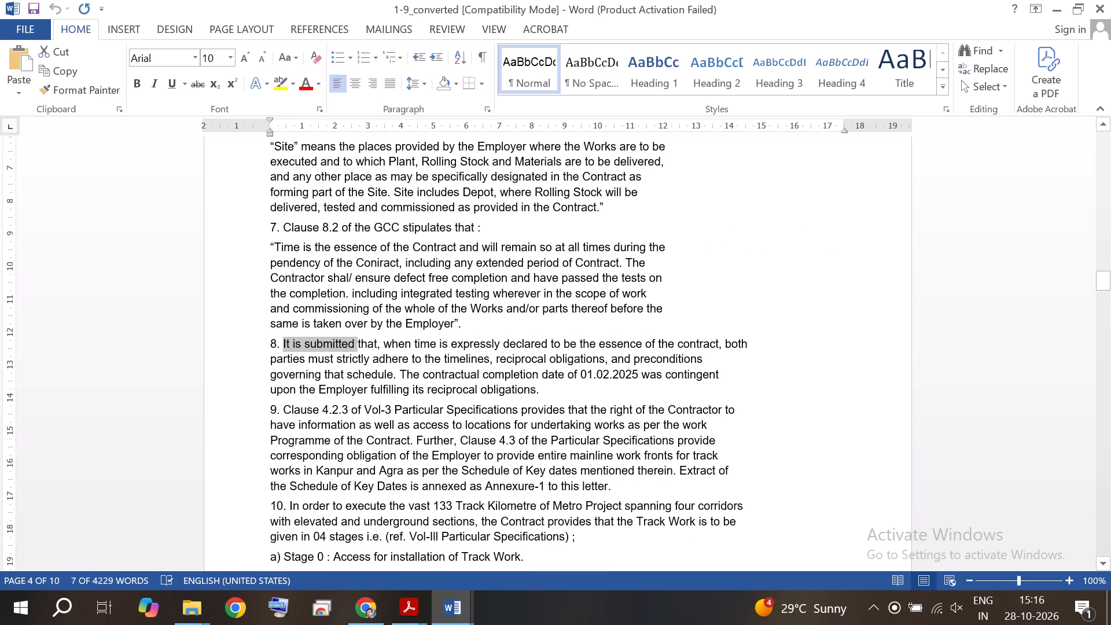
{"action": "left_click_drag", "start_coordinate": [338, 347], "coordinate": [493, 363]}
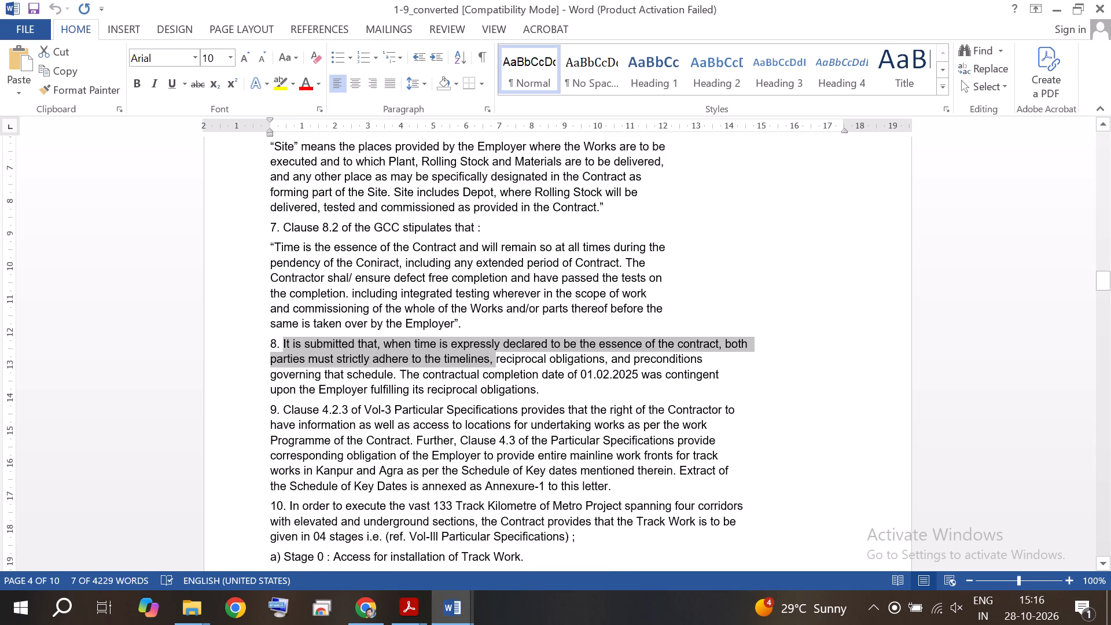
{"action": "left_click_drag", "start_coordinate": [493, 363], "coordinate": [398, 374]}
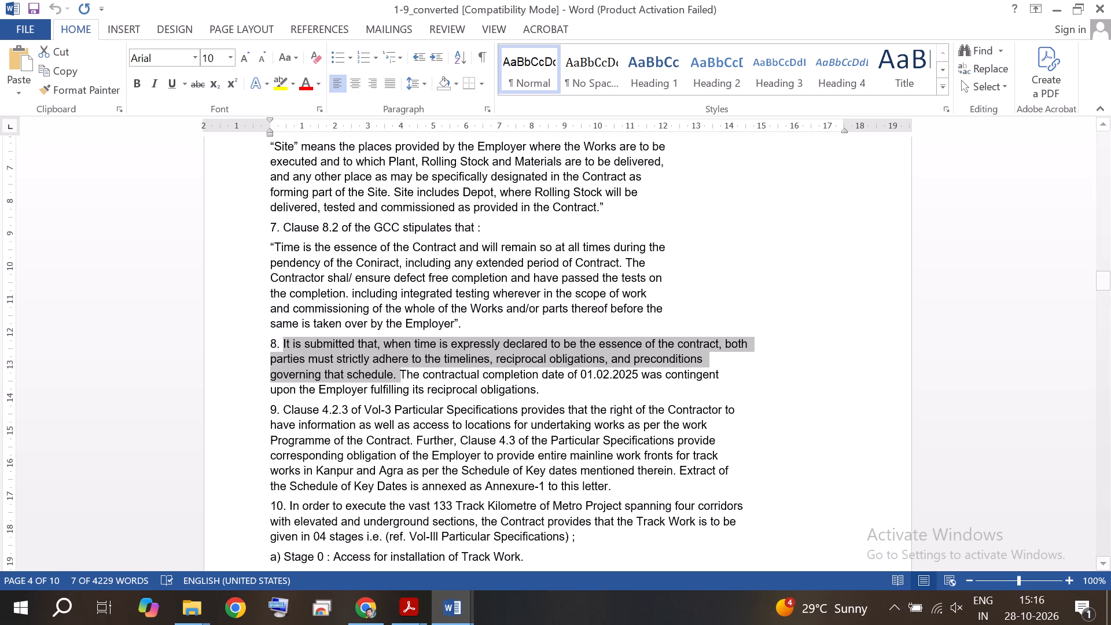
{"action": "left_click_drag", "start_coordinate": [398, 374], "coordinate": [394, 374]}
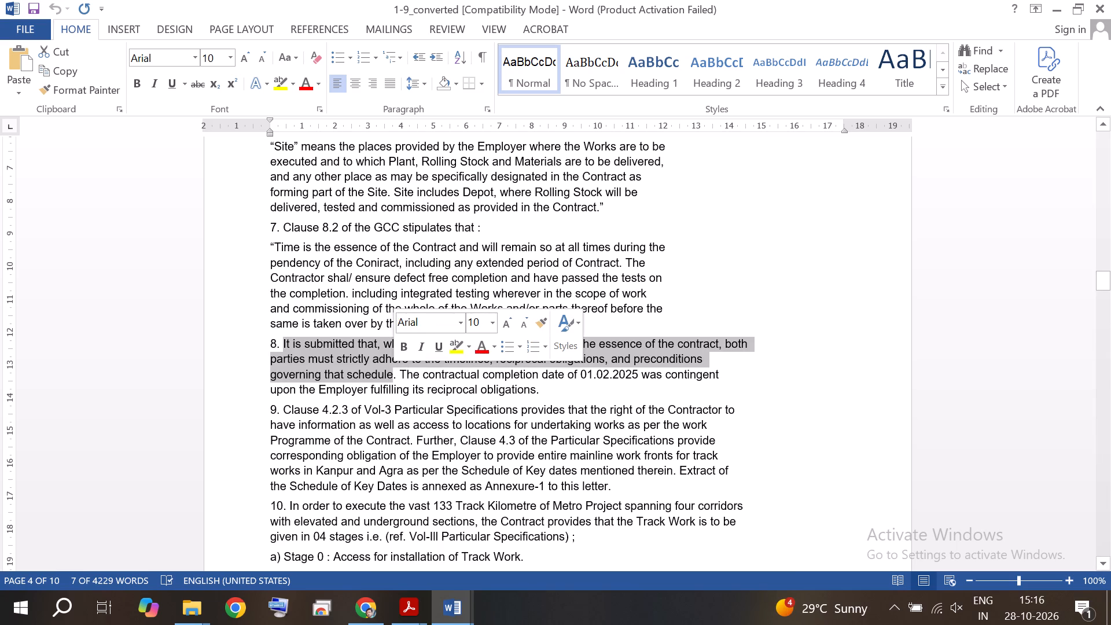
{"action": "right_click", "coordinate": [364, 363]}
{"action": "left_click", "coordinate": [408, 145]}
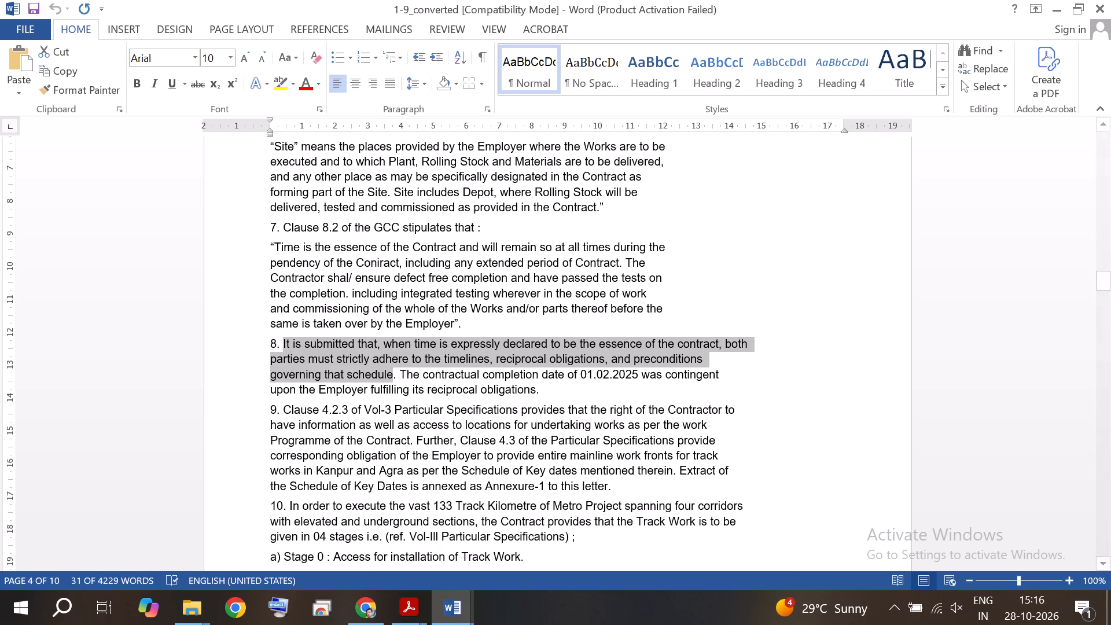
{"action": "left_click", "coordinate": [440, 598]}
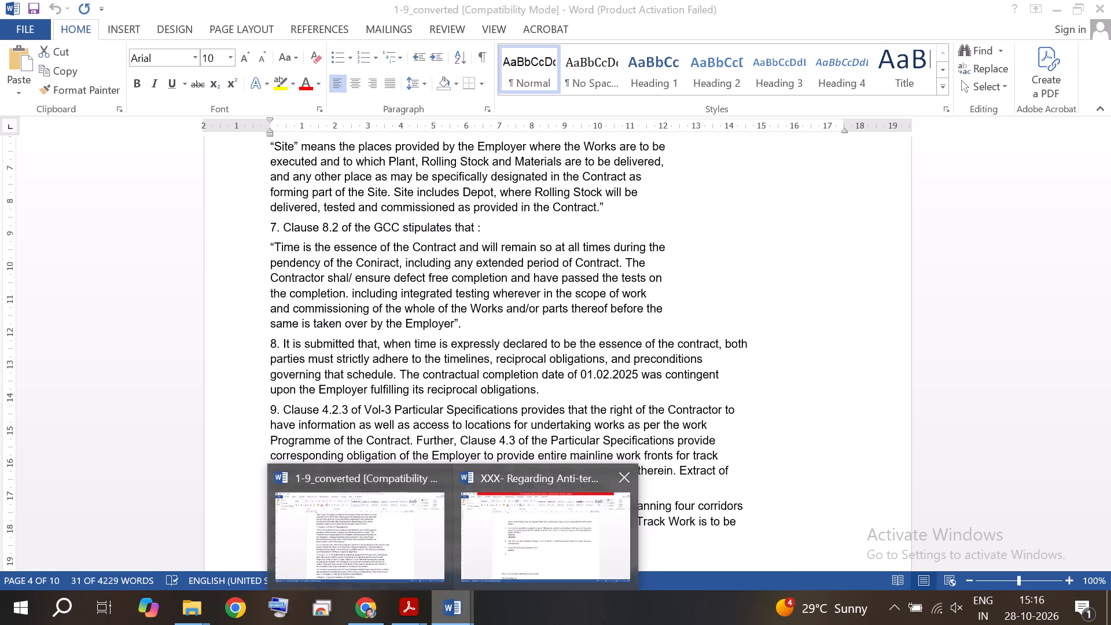
{"action": "left_click", "coordinate": [502, 546]}
{"action": "right_click", "coordinate": [317, 406]}
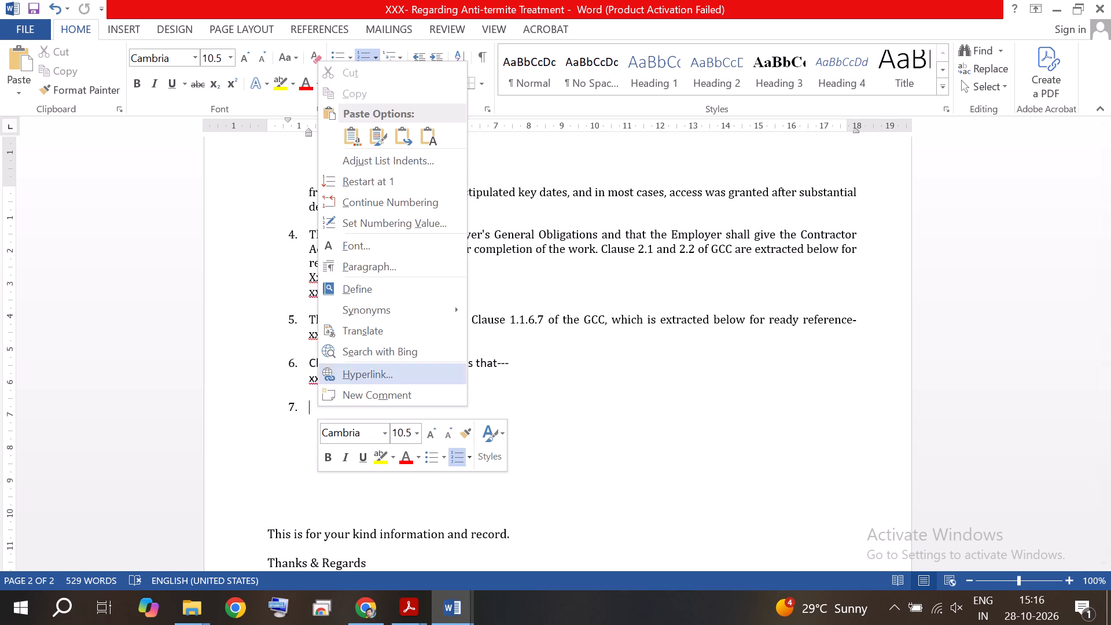
{"action": "left_click", "coordinate": [432, 138]}
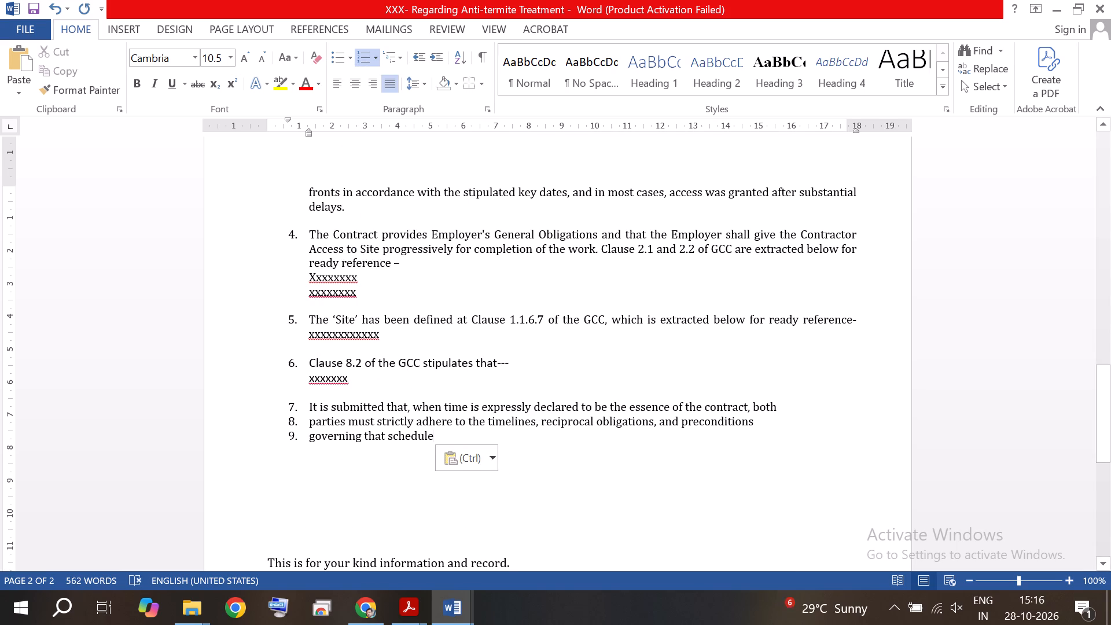
Join the pasted lines starting "parties must strictly" and "governing that schedule" into item 7 as one continuous paragraph, separated by spaces.
{"action": "left_click", "coordinate": [308, 425]}
{"action": "key", "text": "BackSpace"}
{"action": "key", "text": "BackSpace"}
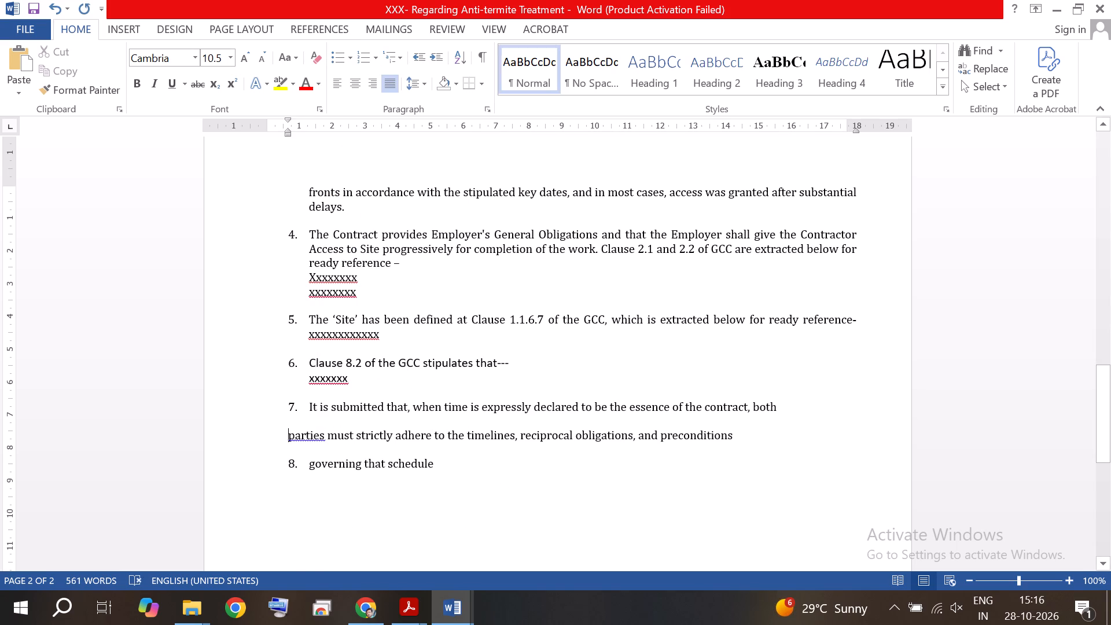
{"action": "key", "text": "BackSpace"}
{"action": "key", "text": "BackSpace"}
{"action": "key", "text": "space"}
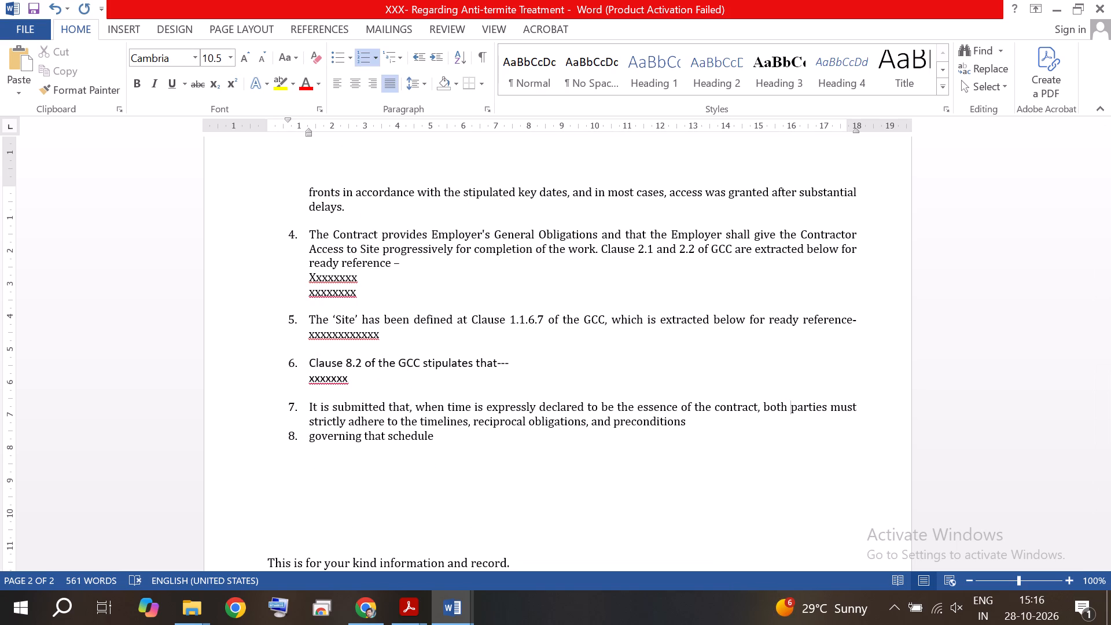
{"action": "left_click", "coordinate": [309, 434]}
{"action": "key", "text": "BackSpace"}
{"action": "key", "text": "BackSpace"}
{"action": "key", "text": "BackSpace"}
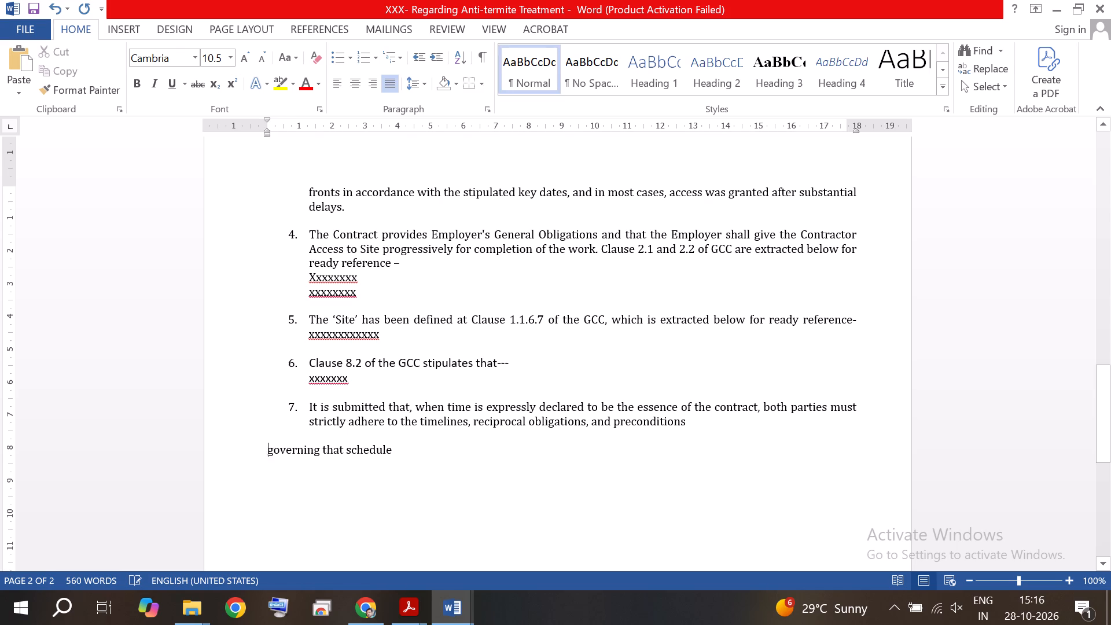
{"action": "key", "text": "BackSpace"}
{"action": "key", "text": "space"}
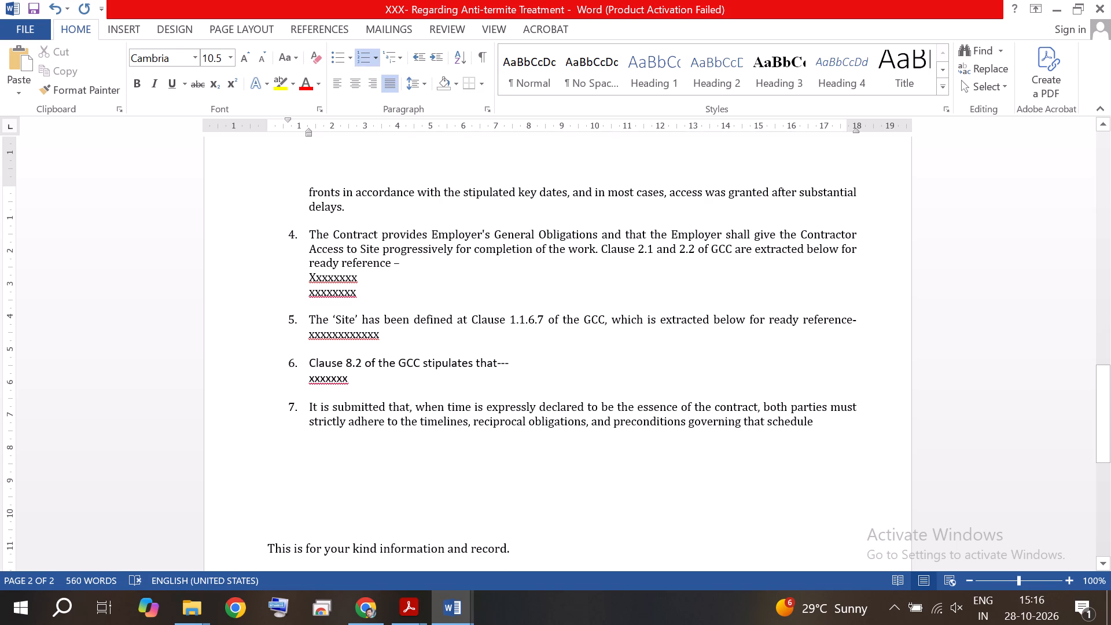
Add an empty numbered item 8 after the paragraph ending "governing that schedule".
{"action": "left_click", "coordinate": [827, 429]}
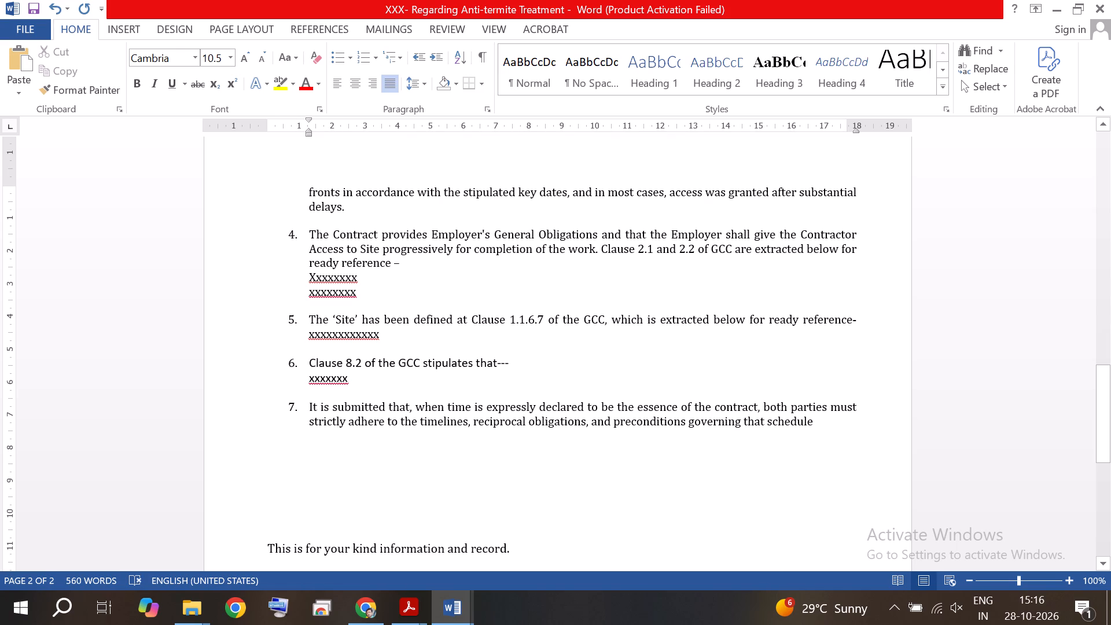
{"action": "left_click", "coordinate": [827, 425]}
{"action": "key", "text": "Return"}
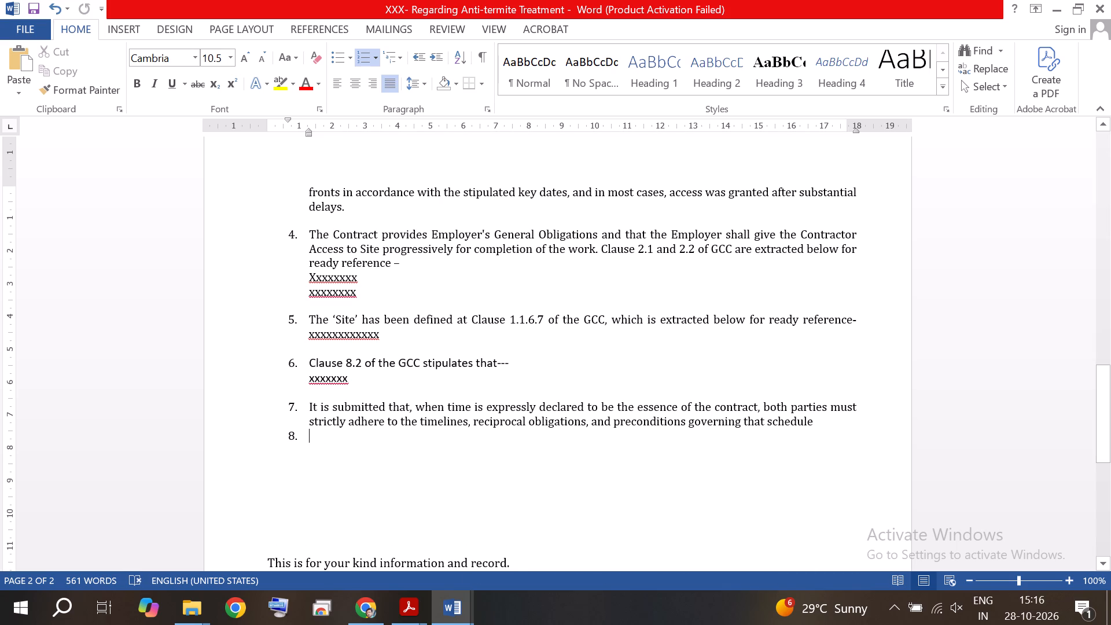
Show the open Word documents to switch away from the letter.
{"action": "left_click", "coordinate": [448, 605]}
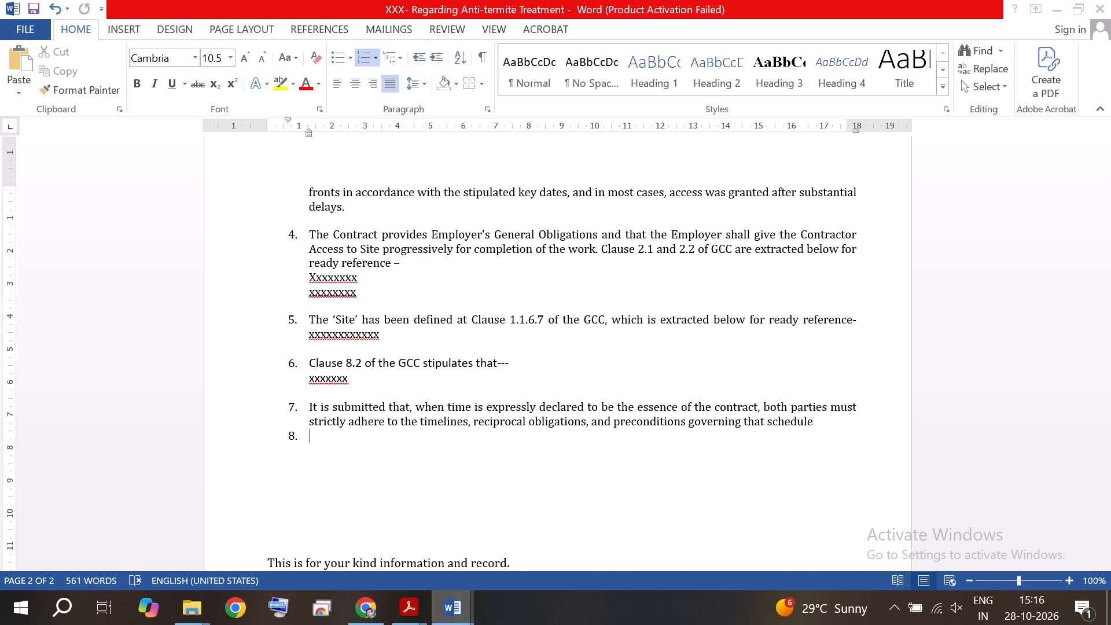
In 1-9_converted, select paragraph 9's wording from "Clause 4.2.3 of Vol-3 Particular Specifications" to "entire mainline work fronts".
{"action": "left_click", "coordinate": [404, 532]}
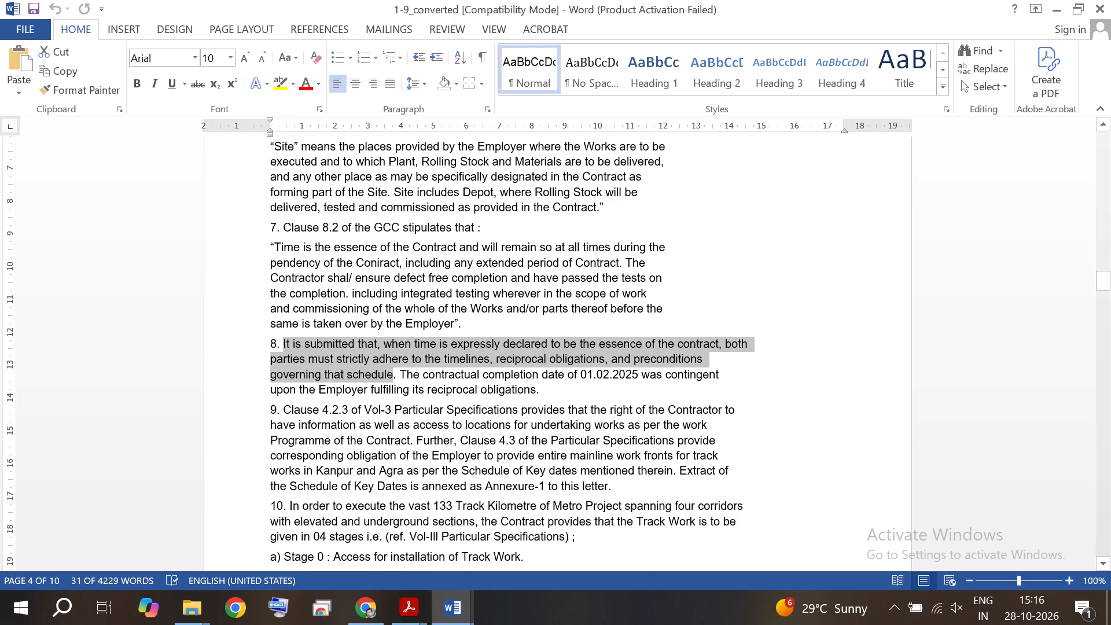
{"action": "scroll", "coordinate": [391, 446], "scroll_direction": "down", "scroll_amount": 1}
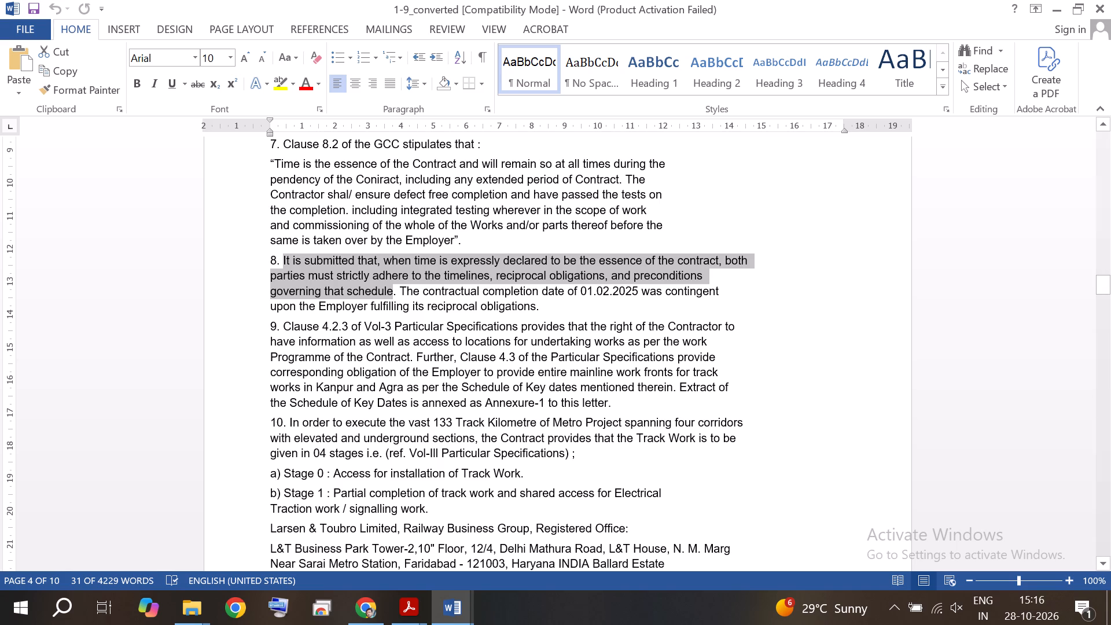
{"action": "left_click_drag", "start_coordinate": [284, 327], "coordinate": [427, 358]}
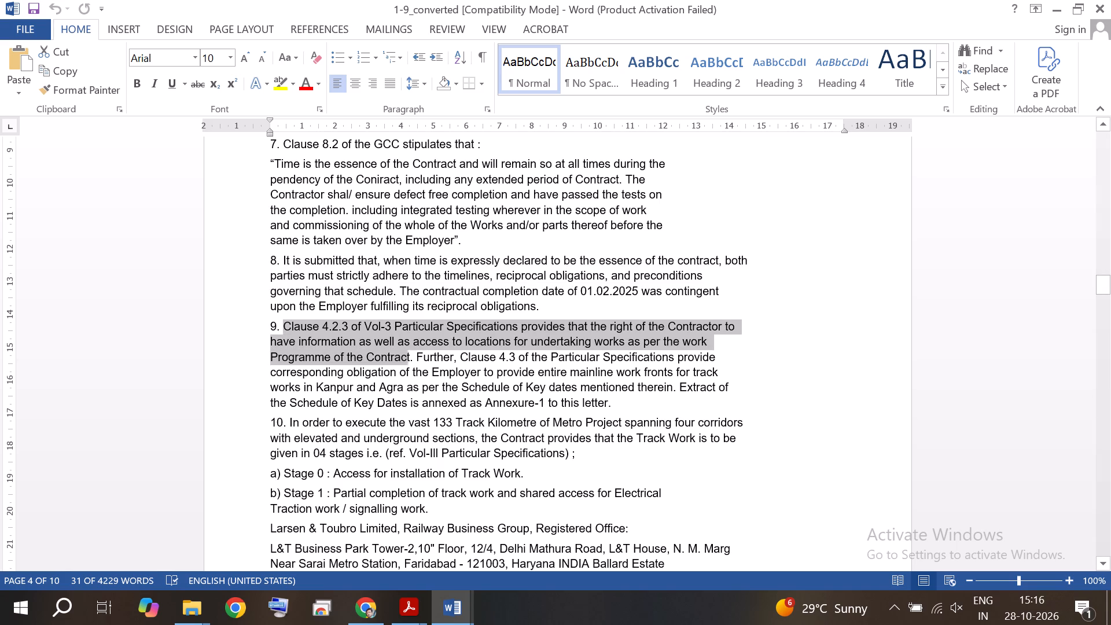
{"action": "left_click_drag", "start_coordinate": [427, 358], "coordinate": [665, 358]}
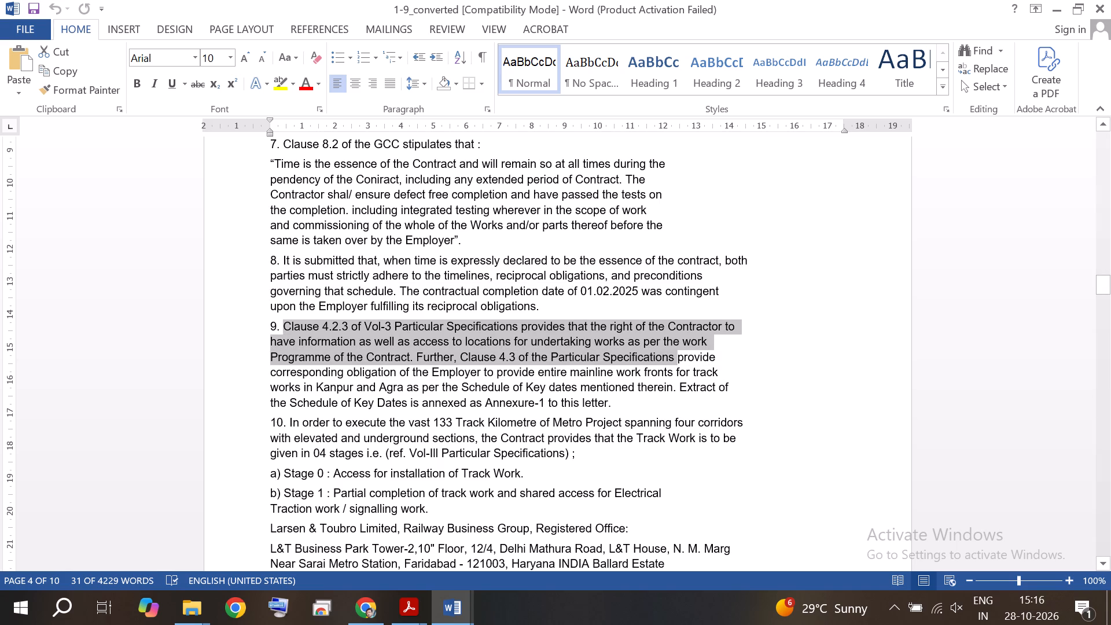
{"action": "left_click_drag", "start_coordinate": [665, 358], "coordinate": [672, 369]}
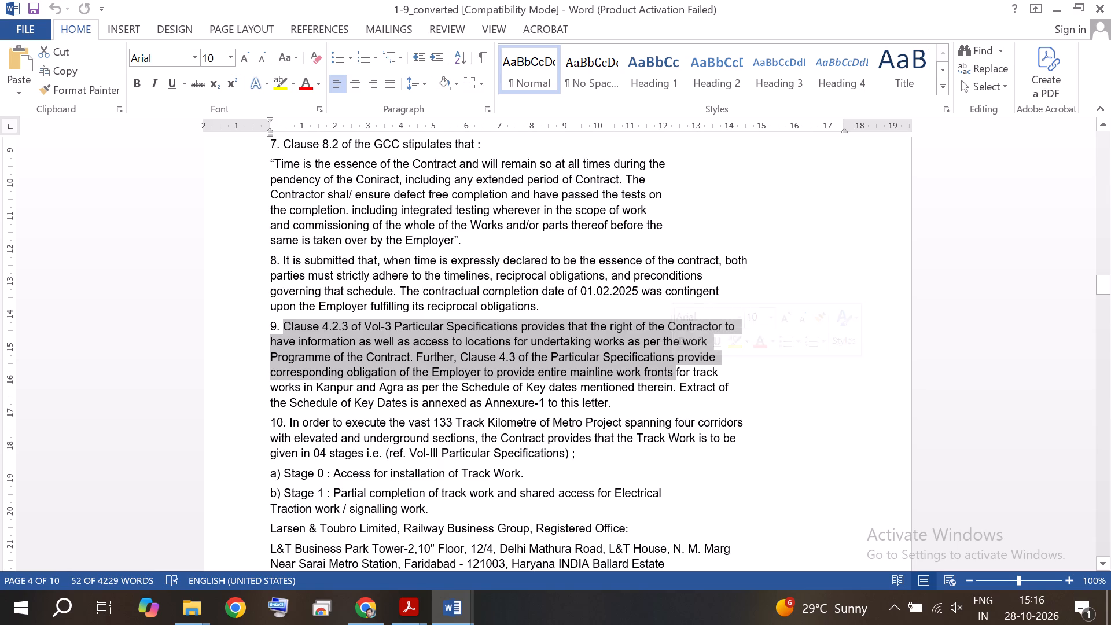
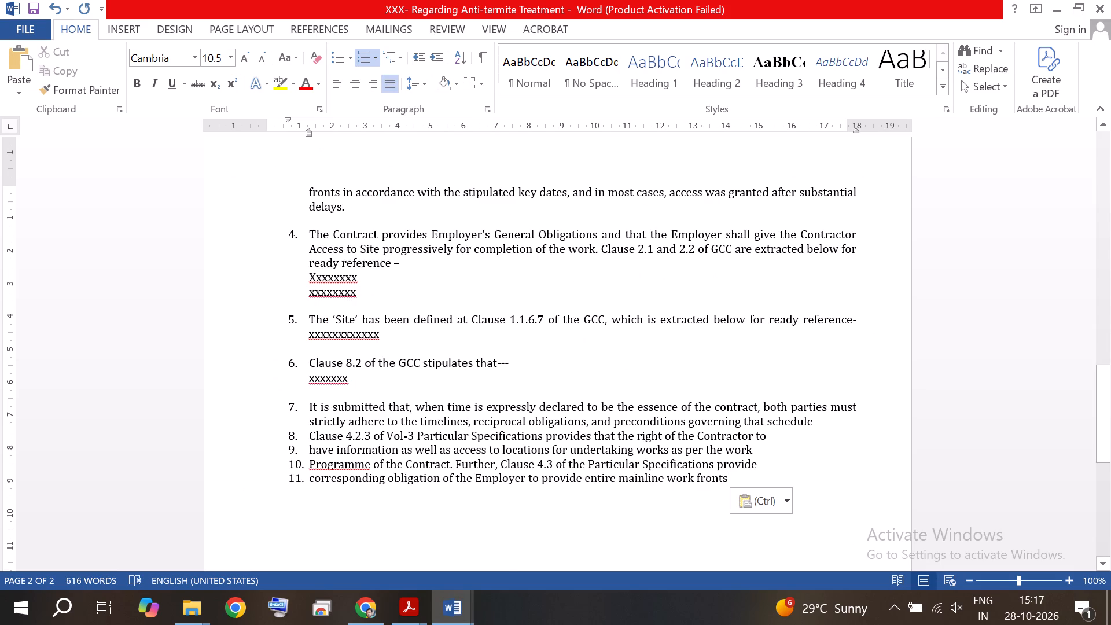
Open the detailed line and paragraph spacing settings for item 7, the paragraph ending "governing that schedule".
{"action": "left_click", "coordinate": [826, 423]}
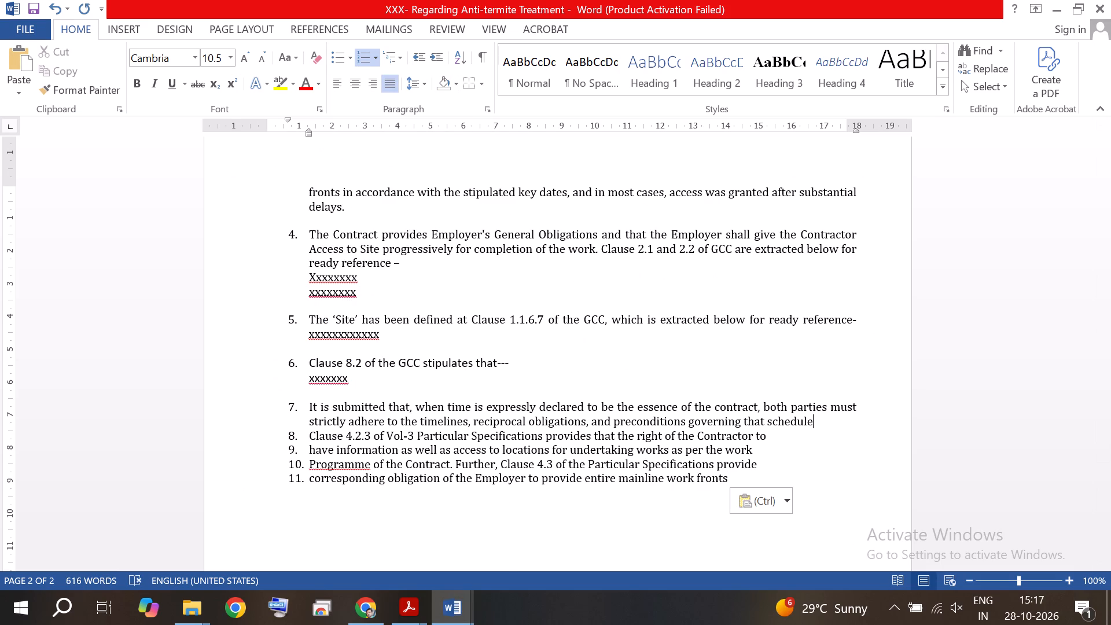
{"action": "left_click", "coordinate": [424, 84]}
{"action": "left_click", "coordinate": [442, 209]}
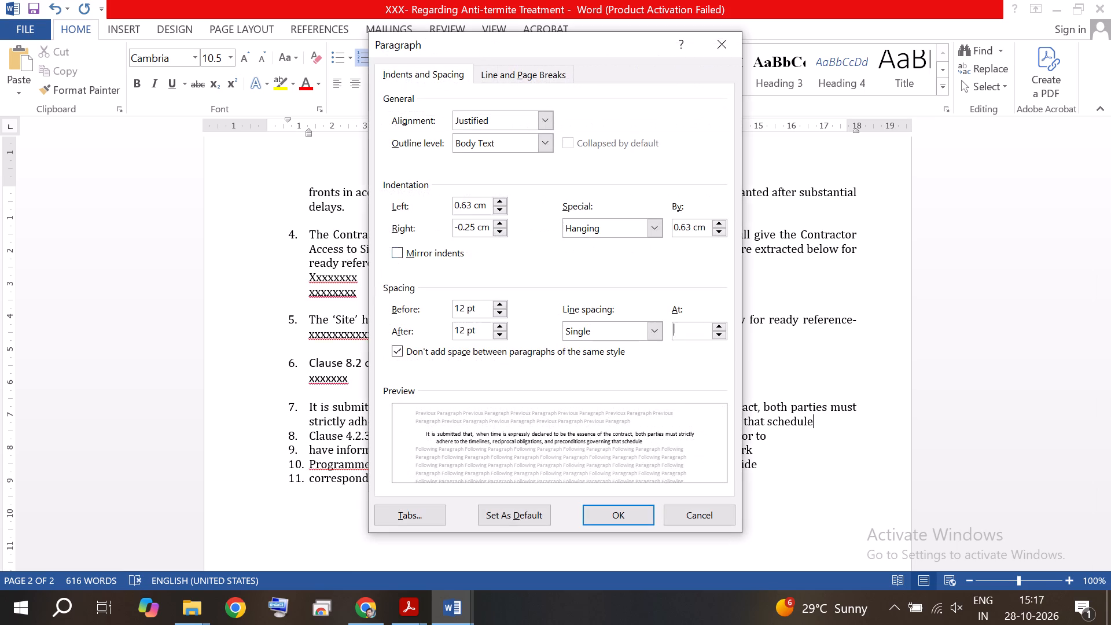
Turn off "Don't add space between paragraphs of the same style" for the item 7 paragraph.
{"action": "left_click", "coordinate": [473, 352]}
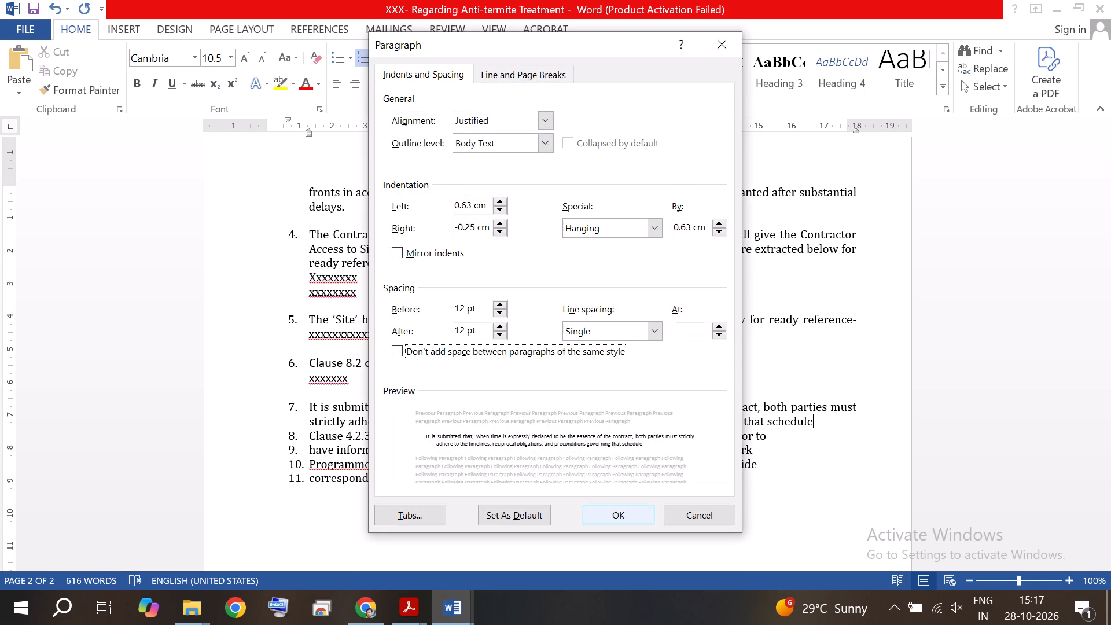
{"action": "left_click", "coordinate": [598, 512]}
Join the pasted lines starting "have information", "Programme of the Contract" and "corresponding obligation" into item 8 as one continuous paragraph, separated by spaces.
{"action": "left_click", "coordinate": [309, 461]}
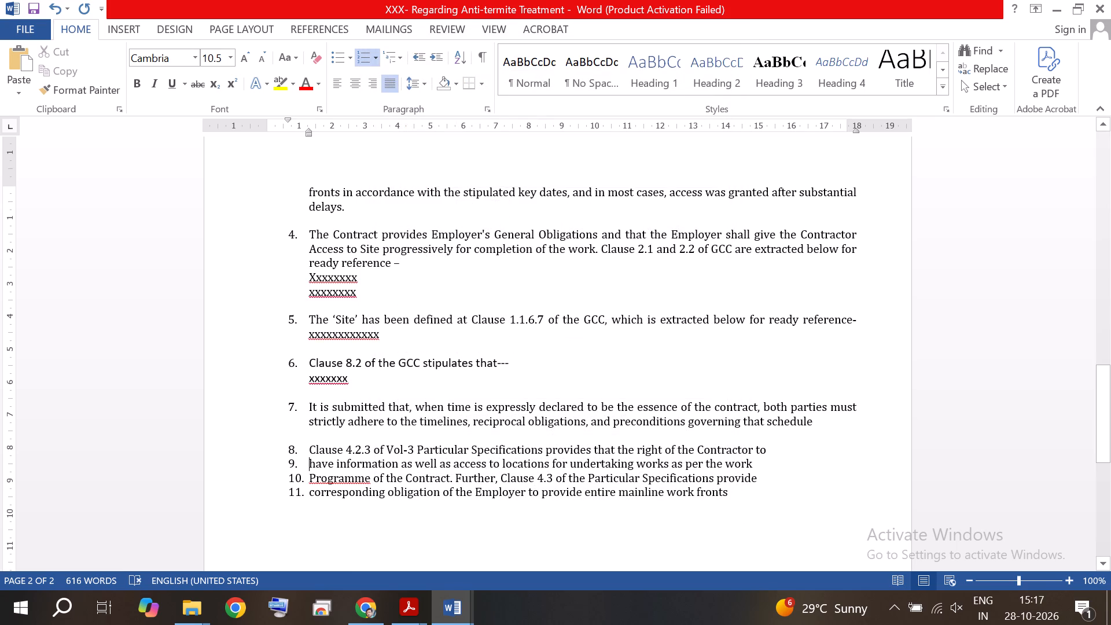
{"action": "key", "text": "BackSpace"}
{"action": "key", "text": "BackSpace"}
{"action": "key", "text": "BackSpace"}
{"action": "key", "text": "BackSpace"}
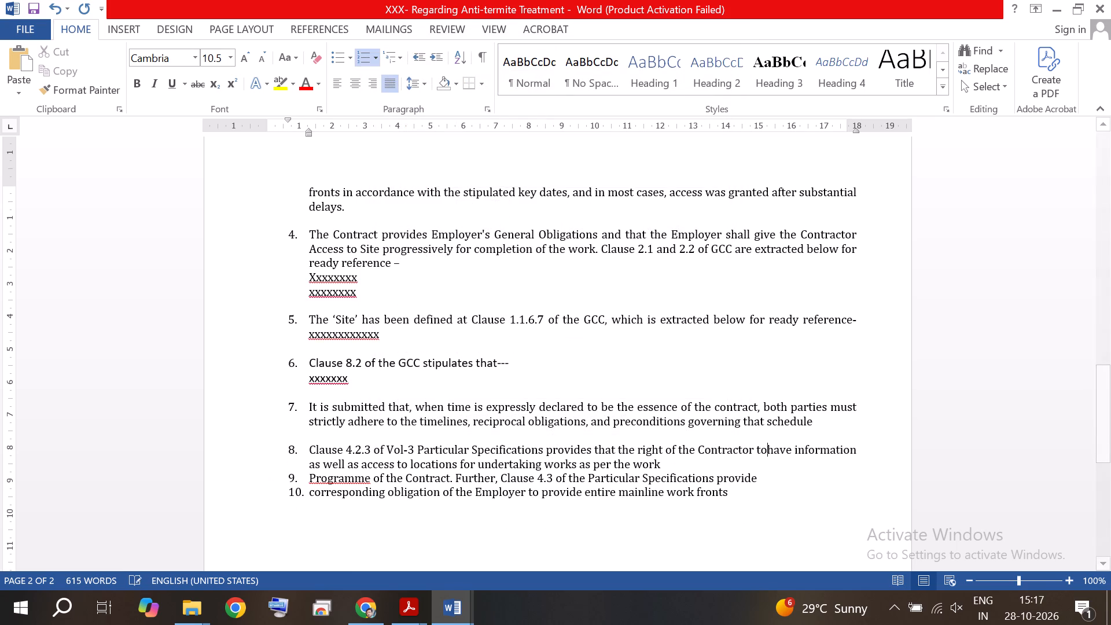
{"action": "key", "text": "space"}
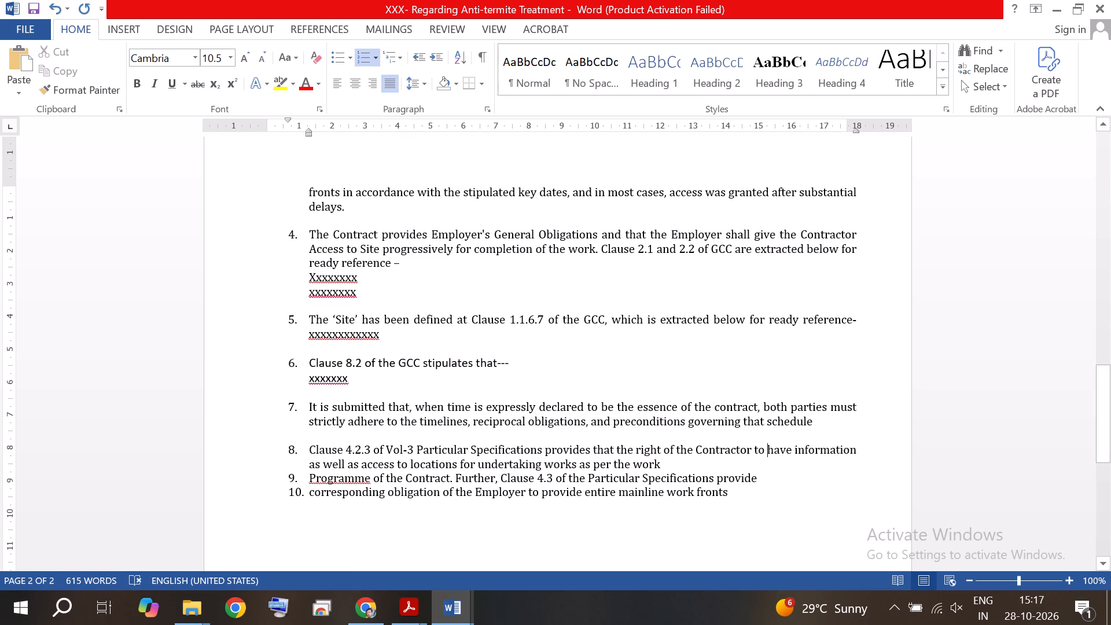
{"action": "left_click", "coordinate": [308, 473]}
{"action": "key", "text": "BackSpace"}
{"action": "key", "text": "BackSpace"}
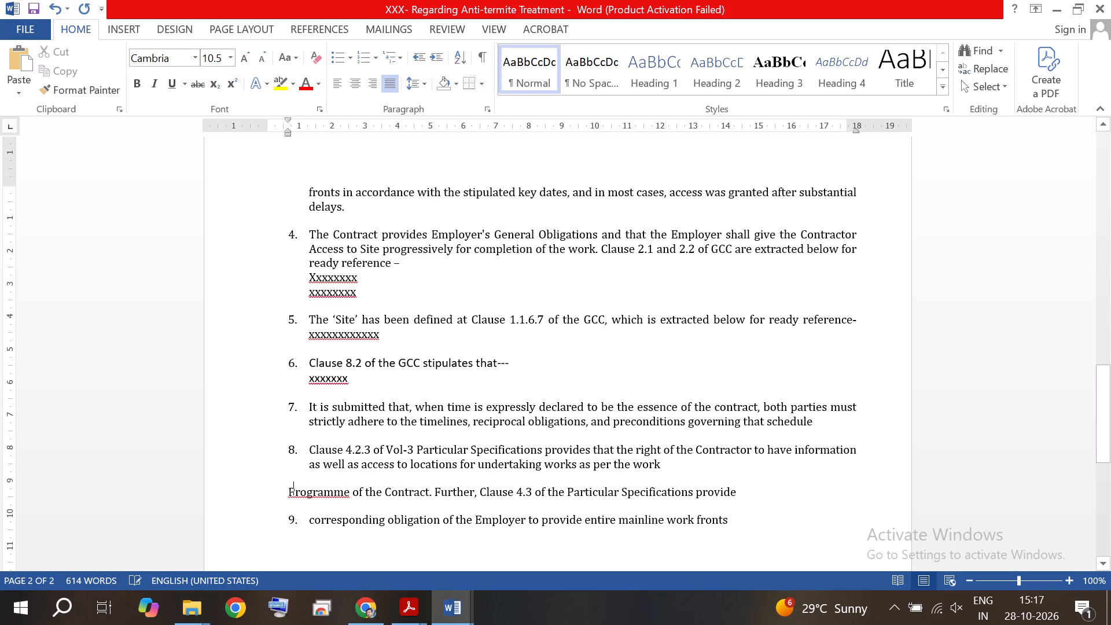
{"action": "key", "text": "BackSpace"}
{"action": "key", "text": "BackSpace"}
{"action": "key", "text": "space"}
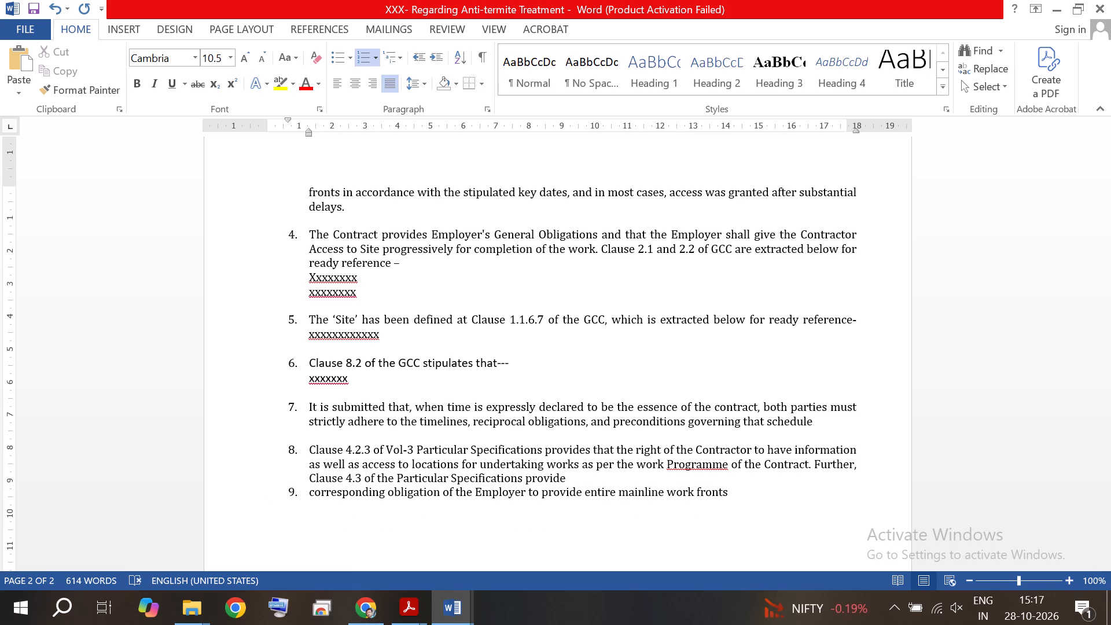
{"action": "left_click", "coordinate": [308, 494]}
{"action": "key", "text": "BackSpace"}
{"action": "key", "text": "BackSpace"}
{"action": "key", "text": "BackSpace"}
{"action": "key", "text": "BackSpace"}
{"action": "key", "text": "space"}
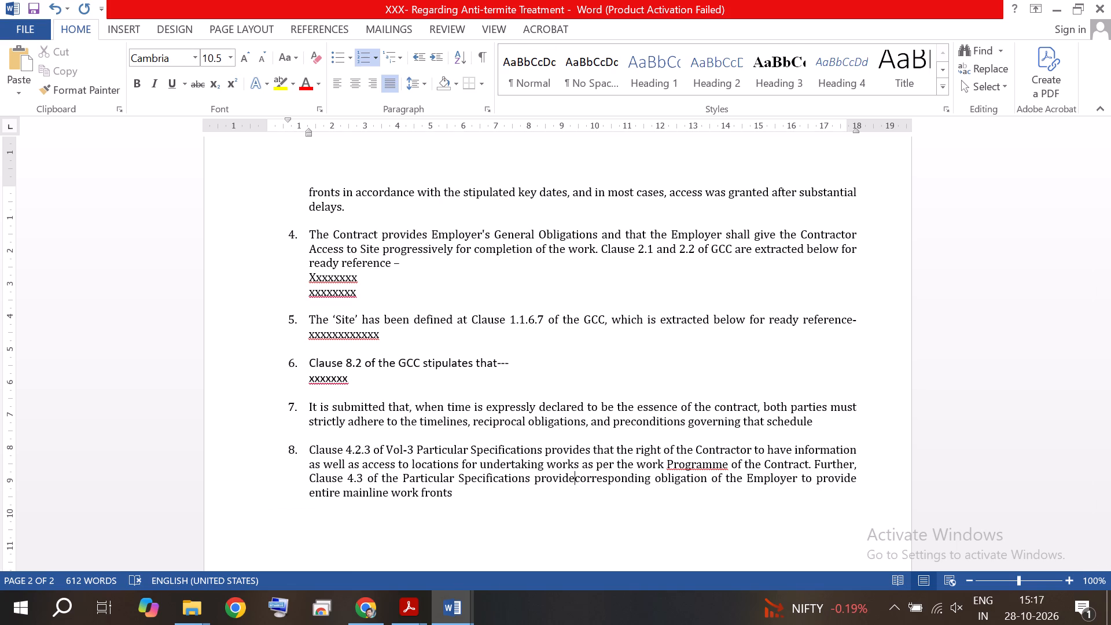
End item 8 with a full stop after "mainline work fronts" and add an empty numbered item 9.
{"action": "left_click", "coordinate": [469, 493]}
{"action": "key", "text": "period"}
{"action": "key", "text": "Return"}
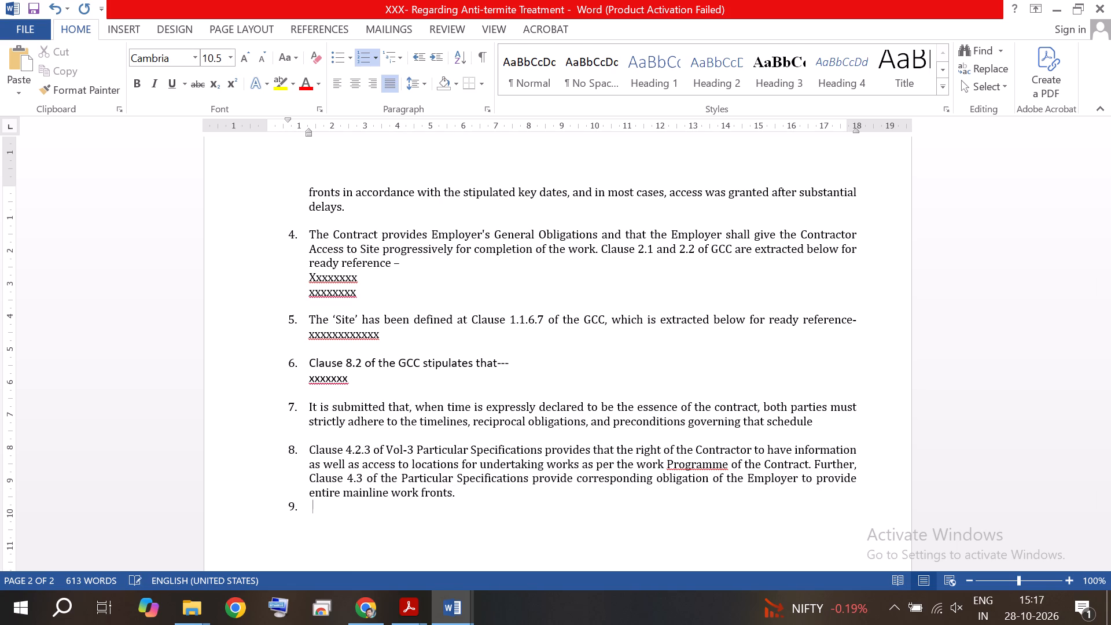
Turn off "Don't add space between paragraphs of the same style" for the item 8 paragraph.
{"action": "left_click", "coordinate": [468, 491]}
{"action": "scroll", "coordinate": [491, 343], "scroll_direction": "down", "scroll_amount": 1}
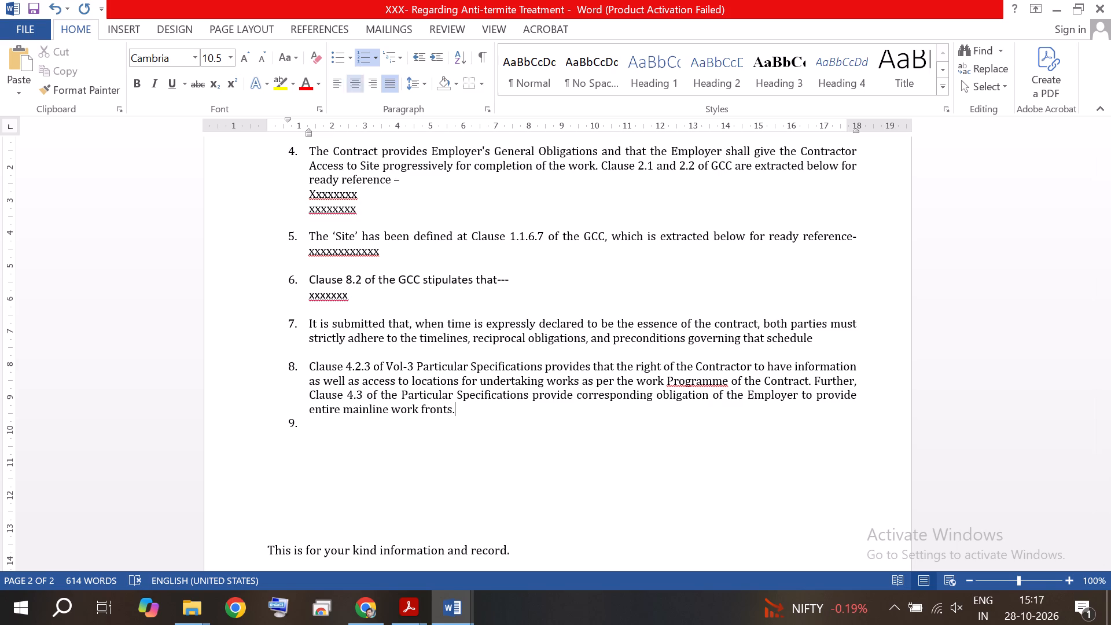
{"action": "left_click", "coordinate": [413, 84]}
{"action": "left_click", "coordinate": [444, 215]}
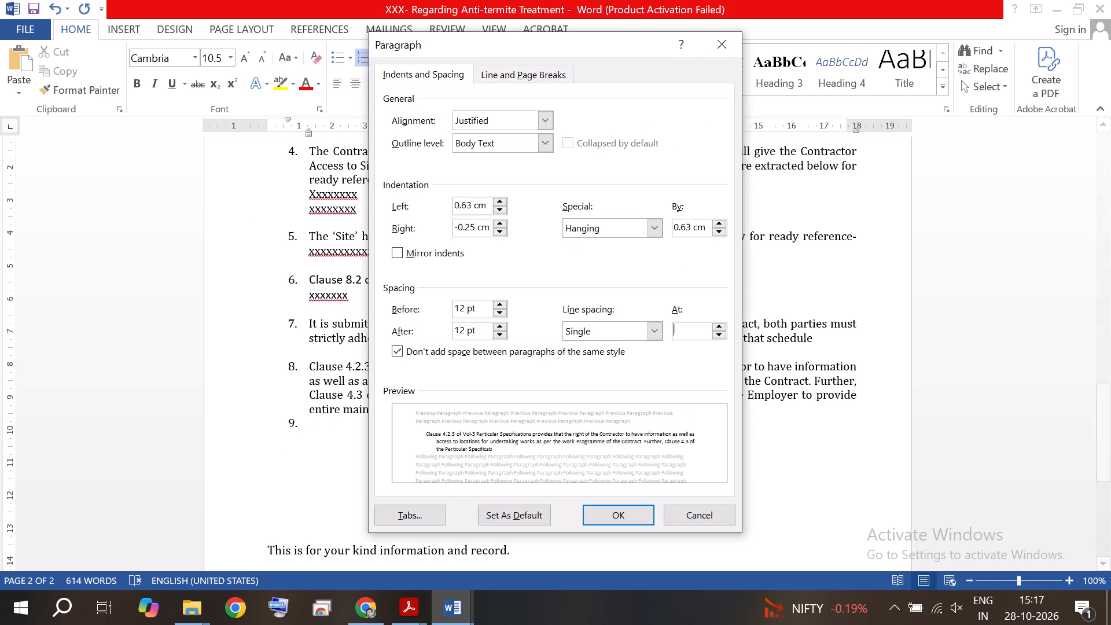
{"action": "left_click", "coordinate": [501, 348]}
{"action": "left_click", "coordinate": [626, 506]}
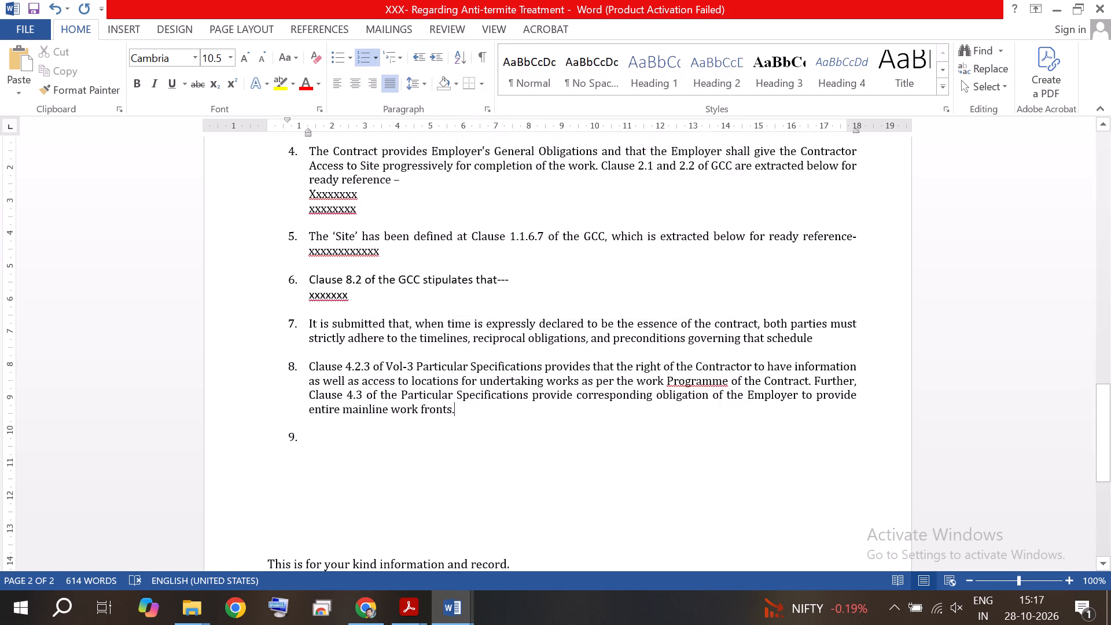
In 1-9_converted, copy "the project is delayed" to "with the Contract" from paragraph 12, leaving out the opening word "Since".
{"action": "scroll", "coordinate": [461, 410], "scroll_direction": "down", "scroll_amount": 1}
{"action": "left_click", "coordinate": [373, 354]}
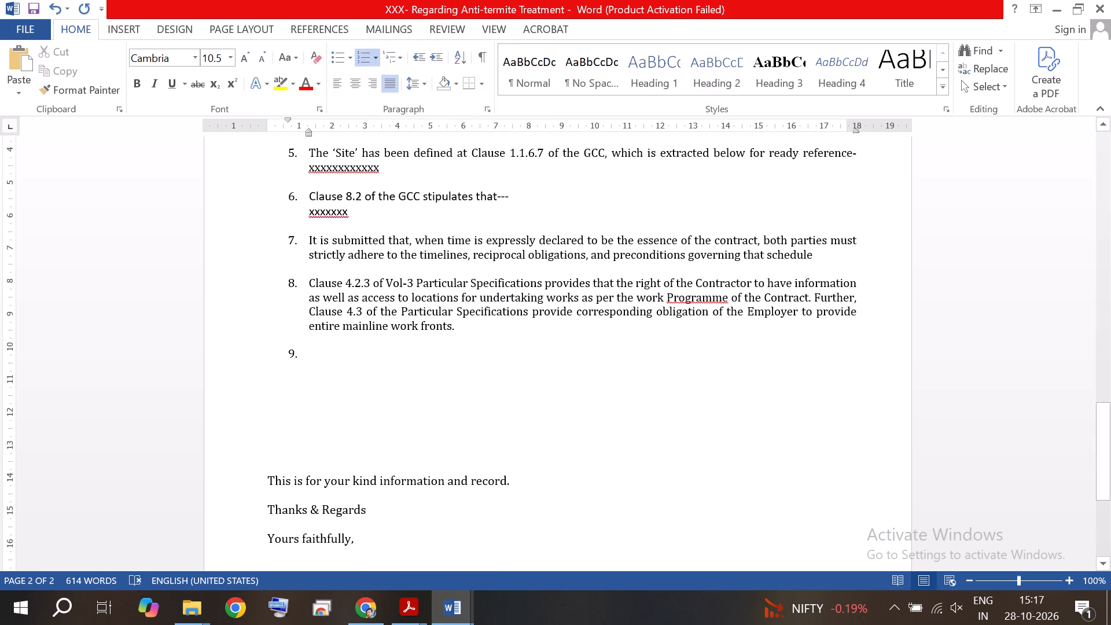
{"action": "left_click", "coordinate": [461, 599]}
{"action": "left_click", "coordinate": [389, 525]}
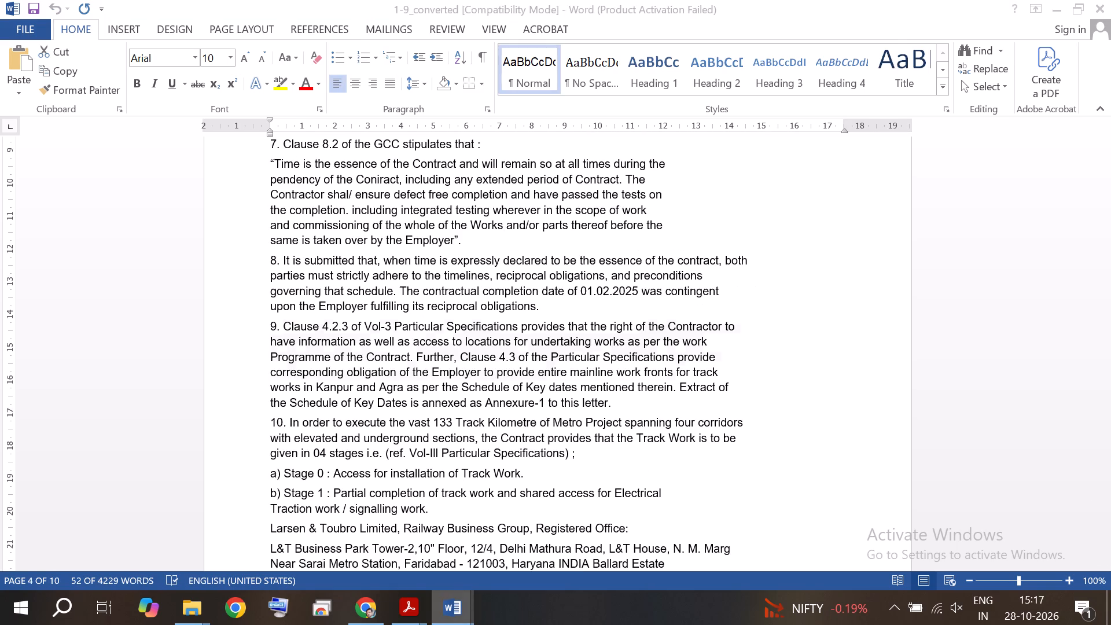
{"action": "scroll", "coordinate": [385, 439], "scroll_direction": "down", "scroll_amount": 1}
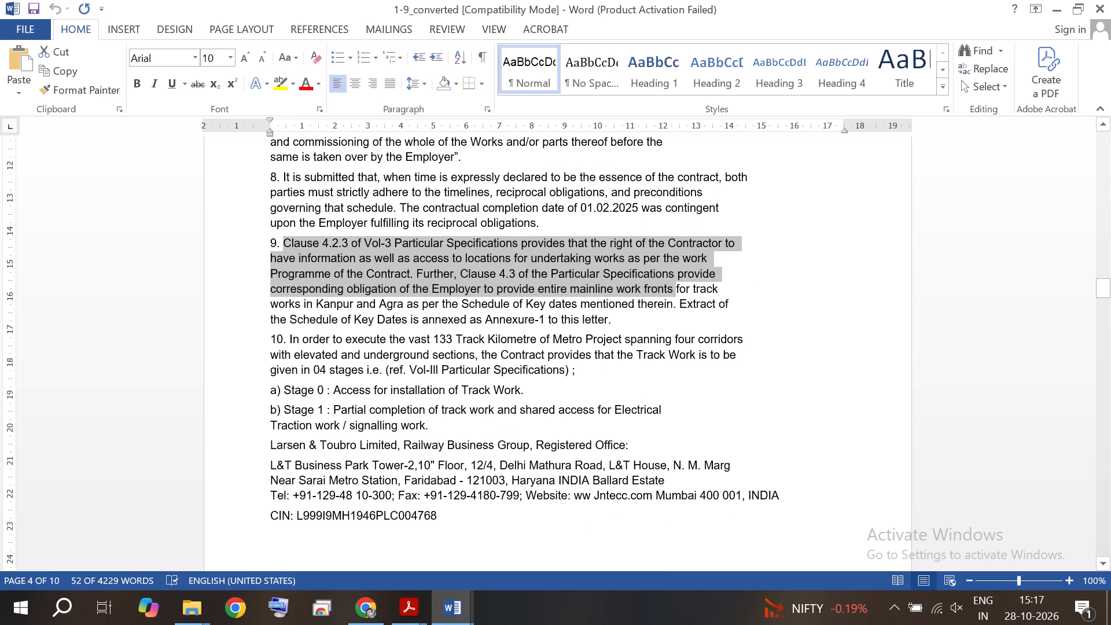
{"action": "scroll", "coordinate": [363, 411], "scroll_direction": "down", "scroll_amount": 4}
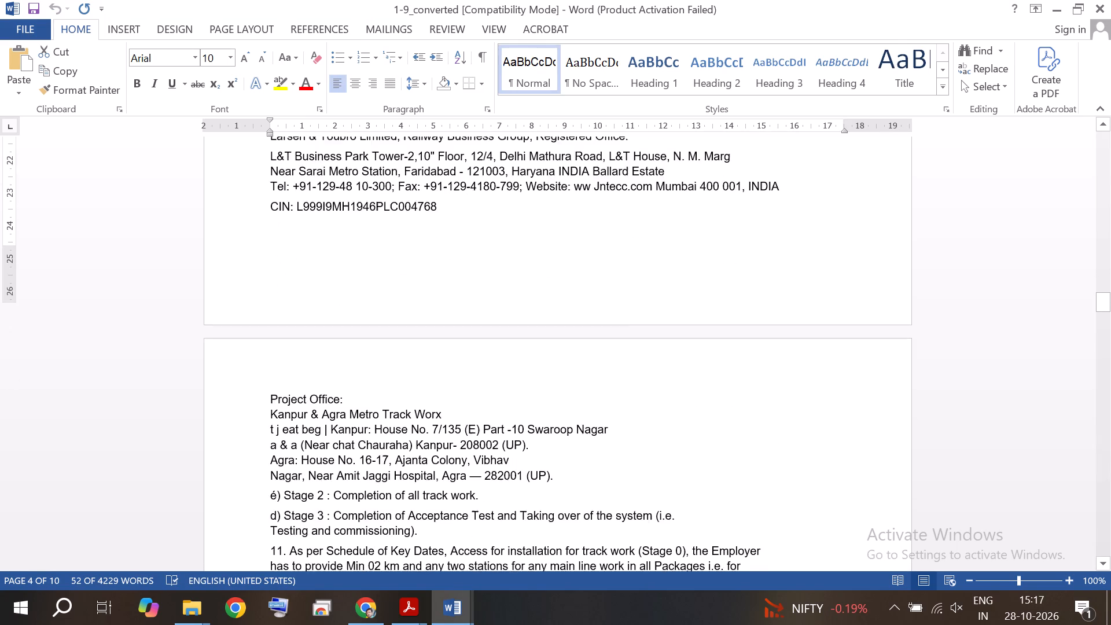
{"action": "scroll", "coordinate": [360, 405], "scroll_direction": "down", "scroll_amount": 3}
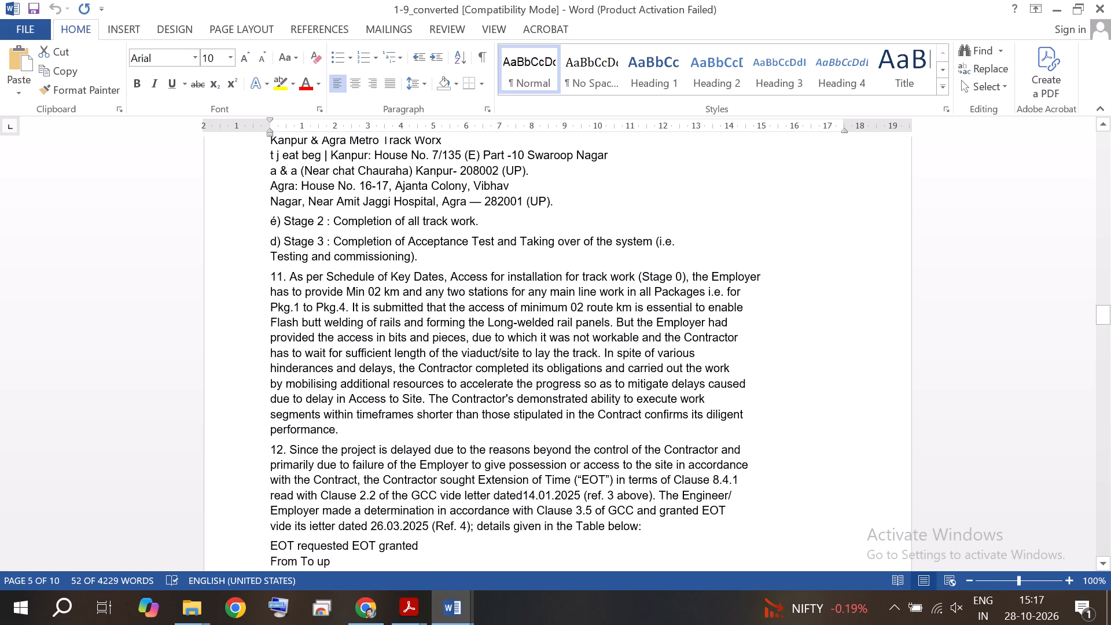
{"action": "scroll", "coordinate": [356, 349], "scroll_direction": "down", "scroll_amount": 2}
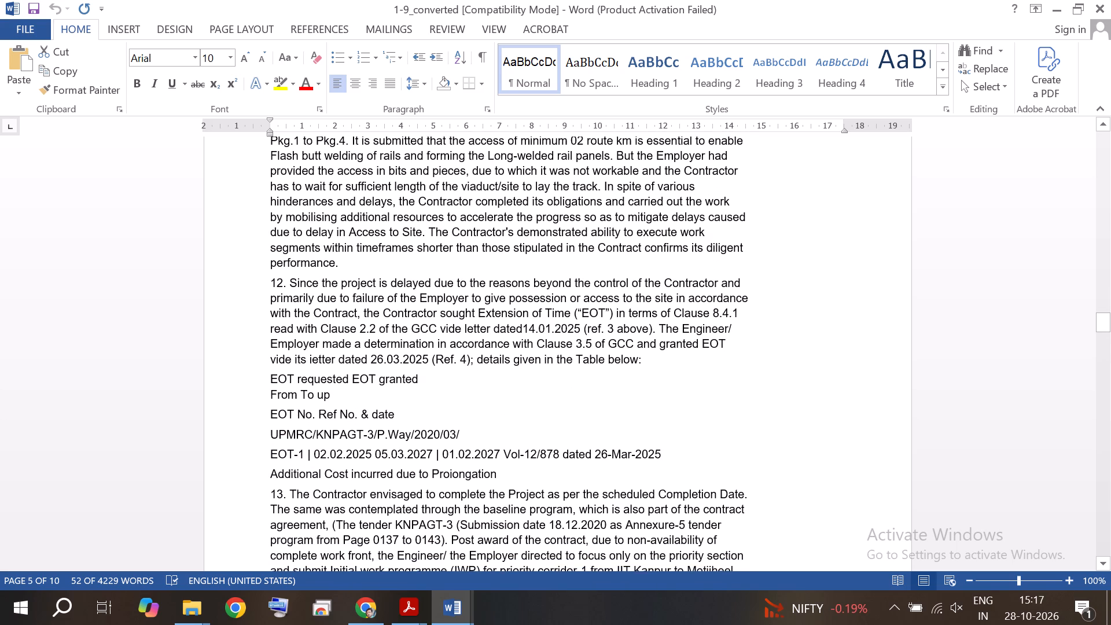
{"action": "left_click_drag", "start_coordinate": [290, 283], "coordinate": [354, 292]}
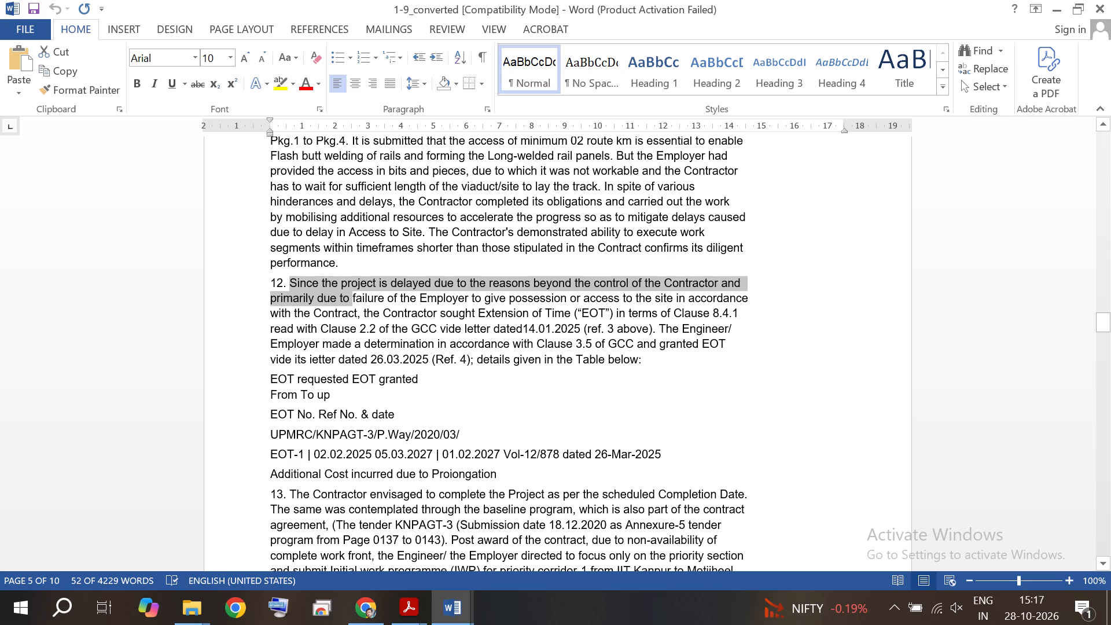
{"action": "left_click_drag", "start_coordinate": [354, 292], "coordinate": [361, 305]}
{"action": "left_click_drag", "start_coordinate": [361, 305], "coordinate": [359, 304]}
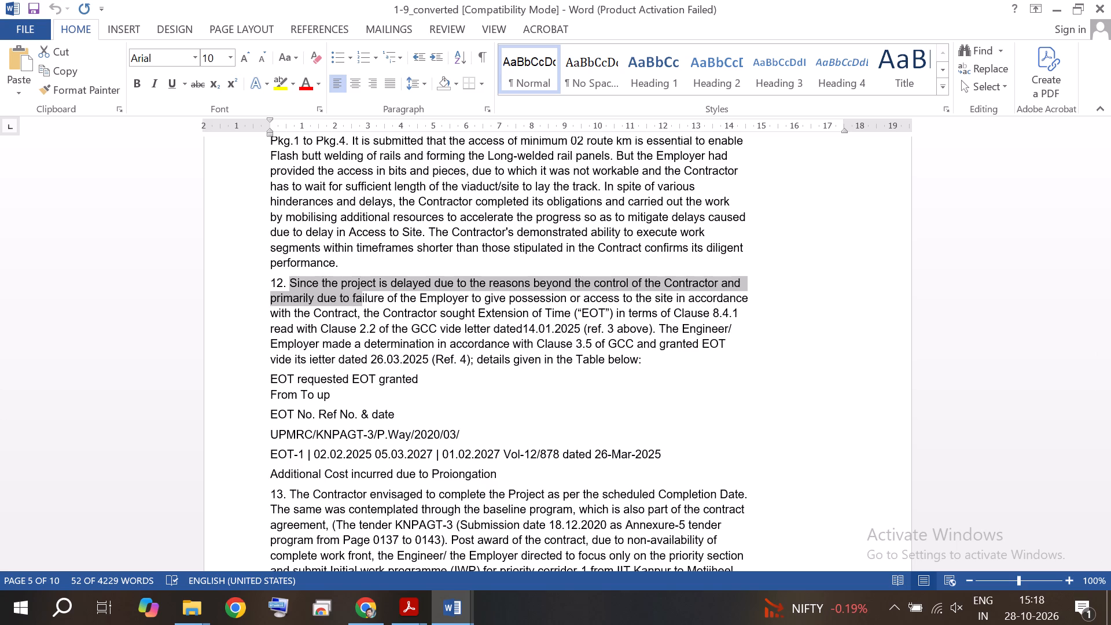
{"action": "left_click_drag", "start_coordinate": [359, 304], "coordinate": [358, 311]}
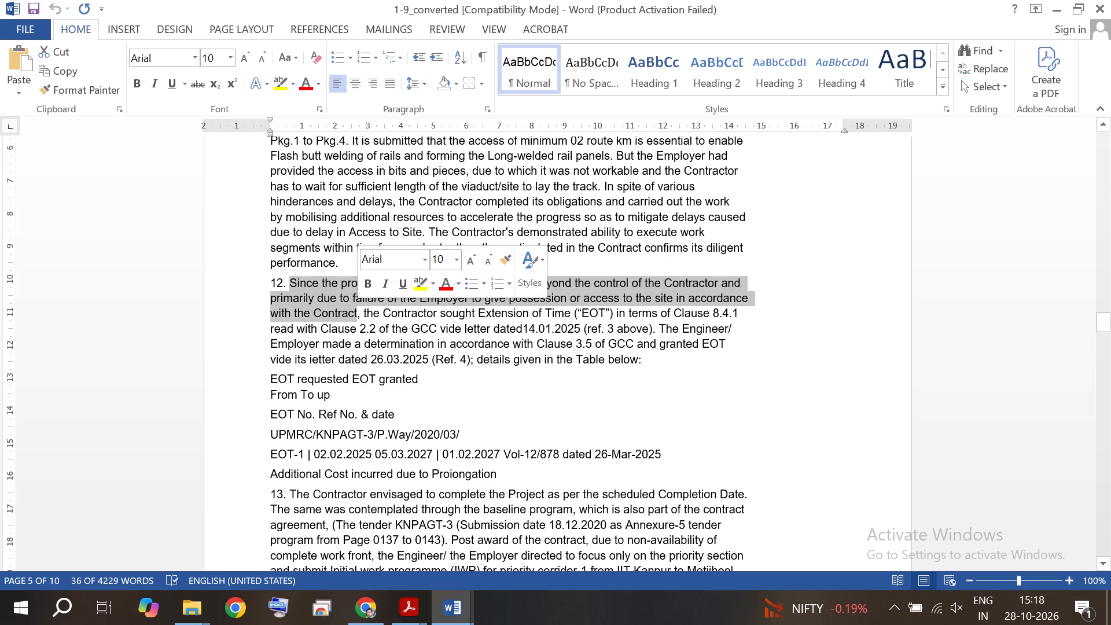
{"action": "left_click", "coordinate": [335, 287]}
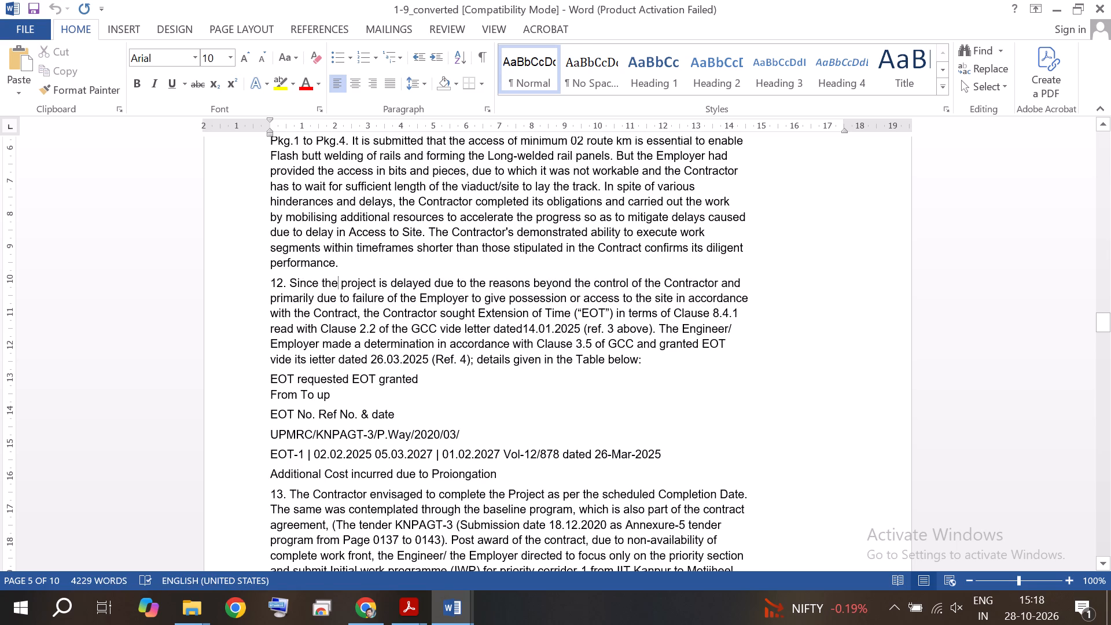
{"action": "left_click_drag", "start_coordinate": [323, 284], "coordinate": [356, 307]}
{"action": "right_click", "coordinate": [336, 301]}
{"action": "left_click", "coordinate": [384, 332]}
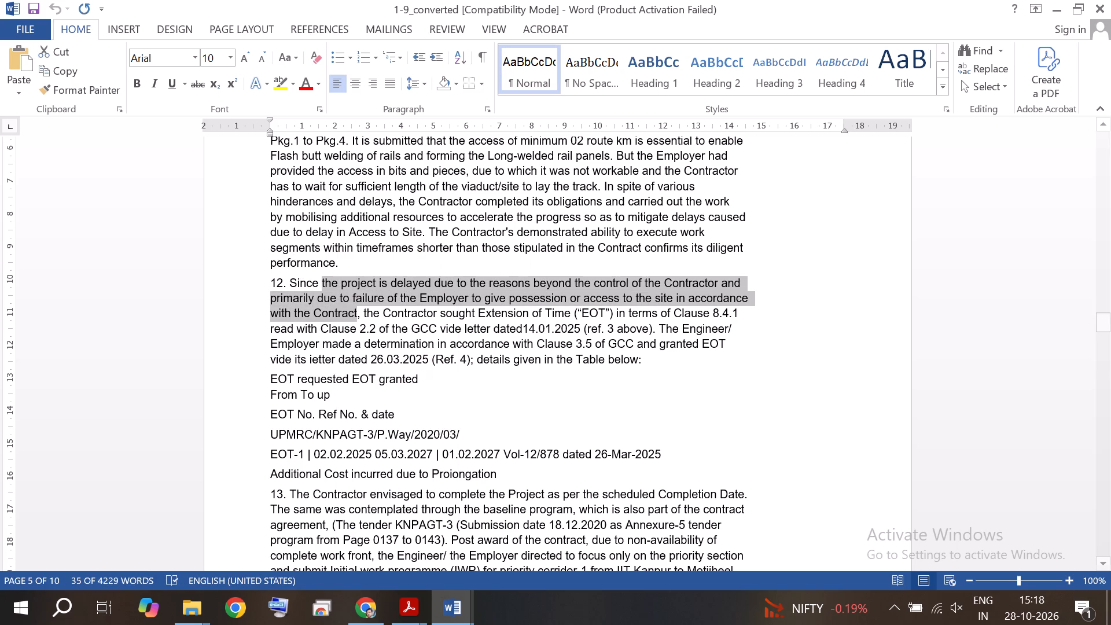
Switch back to the Anti-termite Treatment letter and paste the copied text as text only at item 9.
{"action": "left_click", "coordinate": [450, 608]}
{"action": "left_click", "coordinate": [413, 529]}
{"action": "left_click", "coordinate": [461, 612]}
{"action": "left_click", "coordinate": [490, 549]}
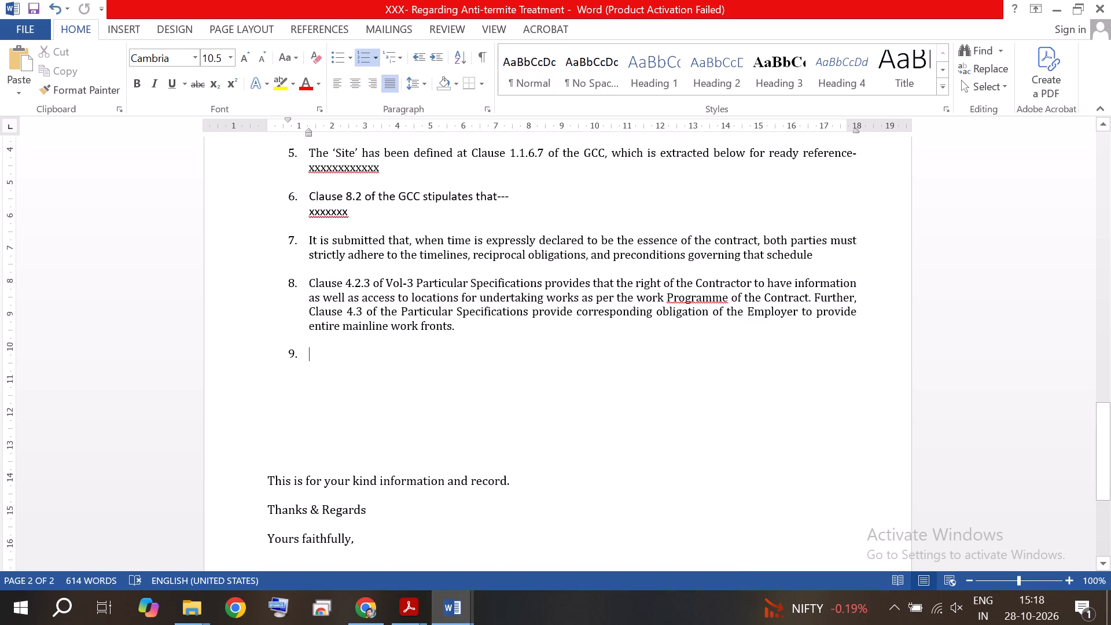
{"action": "right_click", "coordinate": [317, 354]}
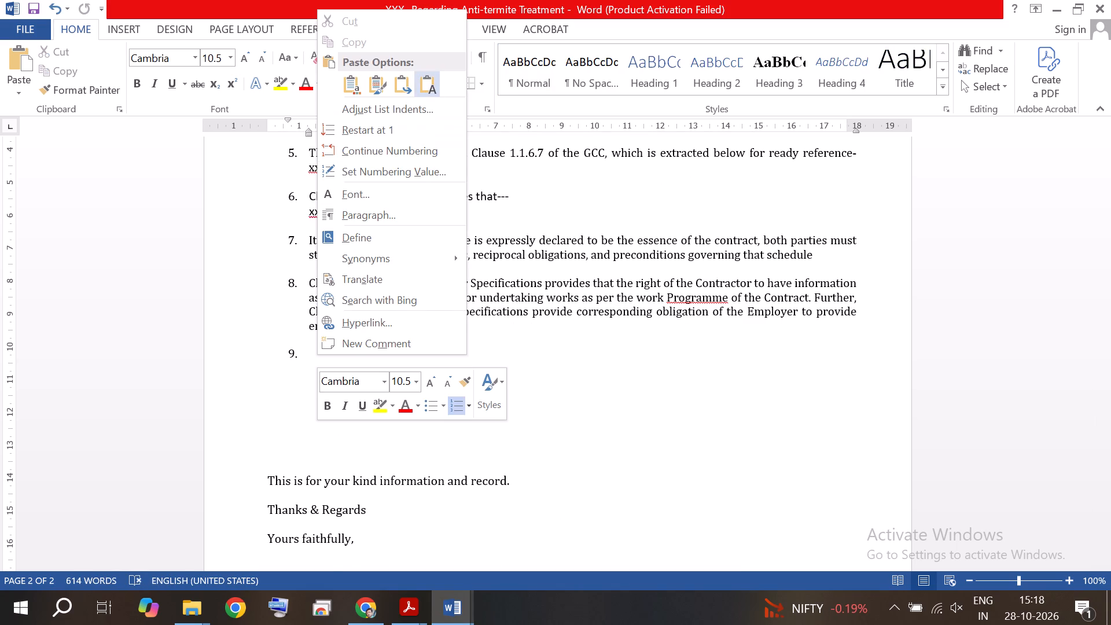
{"action": "left_click", "coordinate": [435, 84]}
Join the pasted lines starting "primarily due to failure" and "with the Contract" into item 9 as one continuous paragraph, separated by spaces.
{"action": "left_click", "coordinate": [314, 371]}
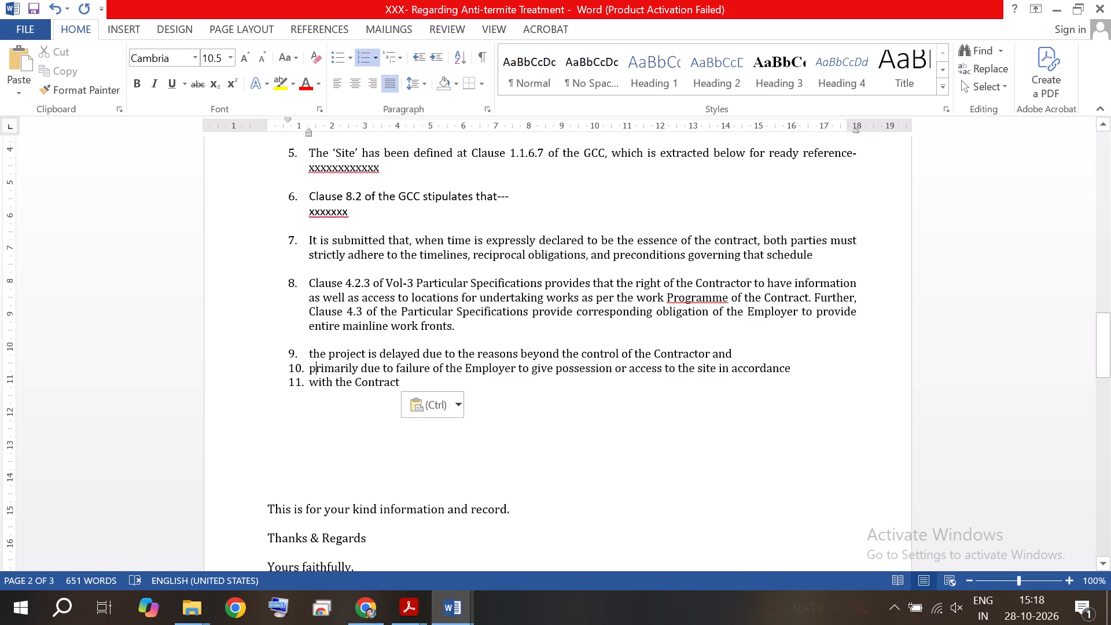
{"action": "key", "text": "Left"}
{"action": "key", "text": "BackSpace"}
{"action": "key", "text": "BackSpace"}
{"action": "key", "text": "BackSpace"}
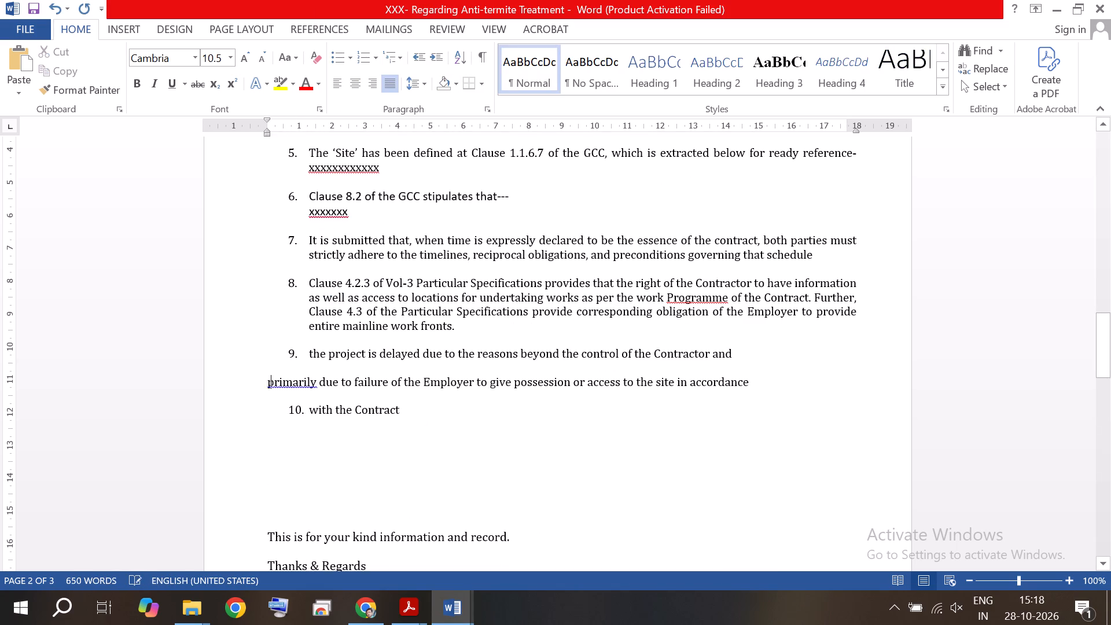
{"action": "key", "text": "BackSpace"}
{"action": "key", "text": "space"}
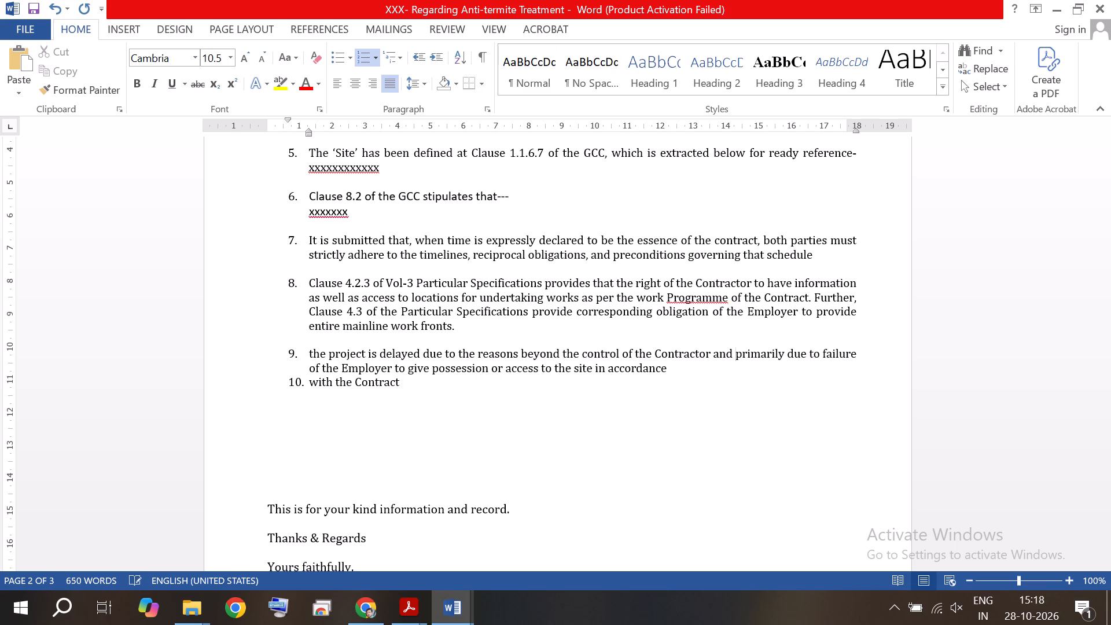
{"action": "left_click", "coordinate": [314, 382]}
{"action": "key", "text": "Left"}
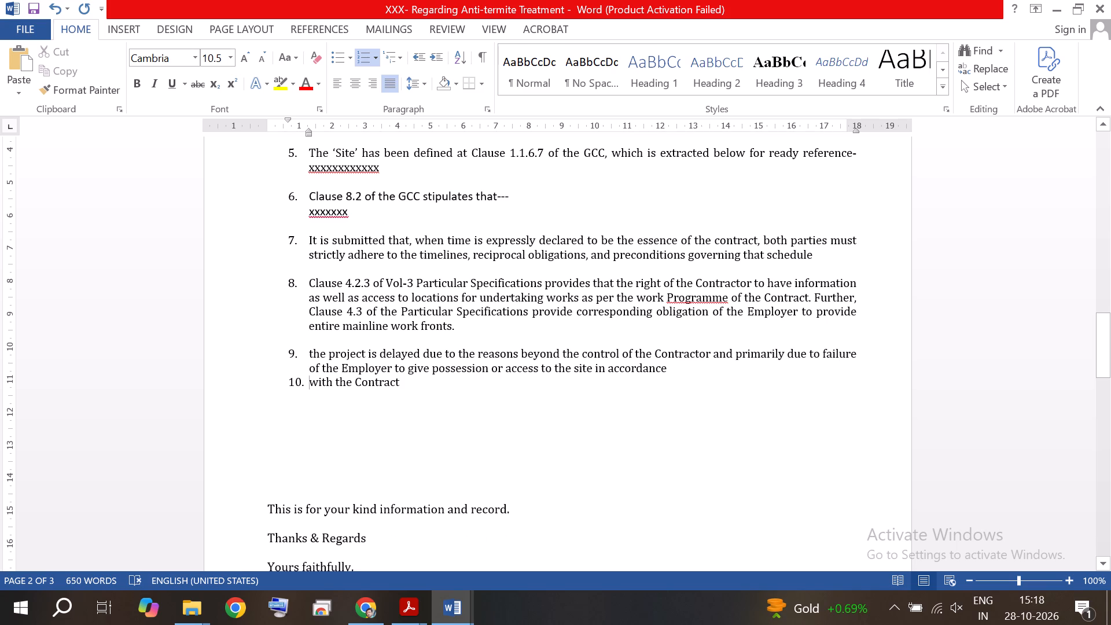
{"action": "key", "text": "BackSpace"}
{"action": "key", "text": "BackSpace"}
{"action": "key", "text": "BackSpace"}
{"action": "key", "text": "BackSpace"}
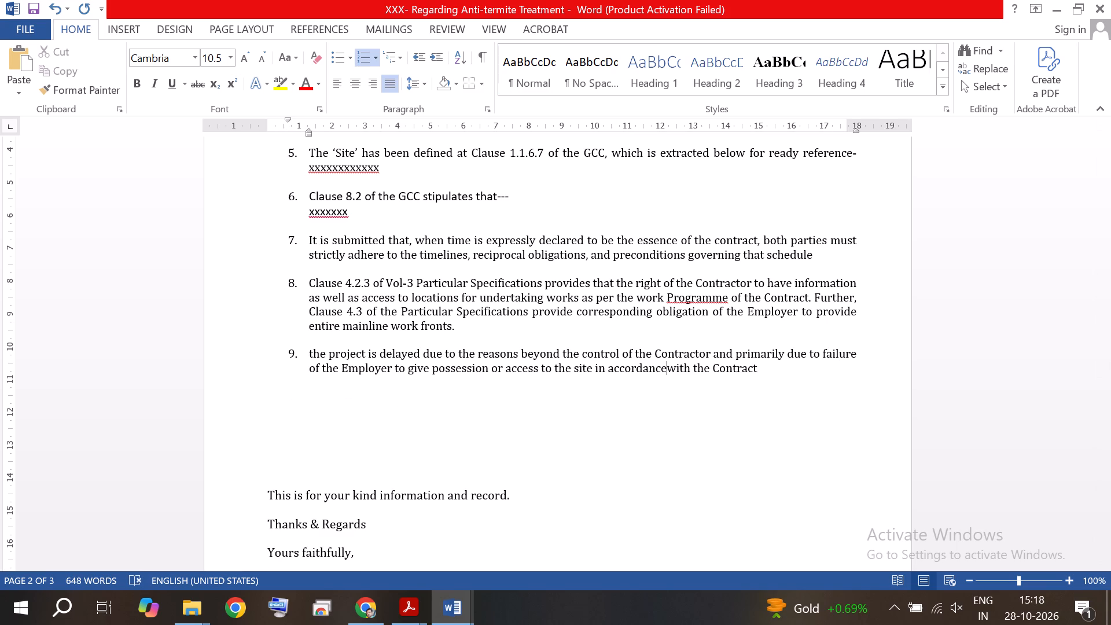
{"action": "key", "text": "space"}
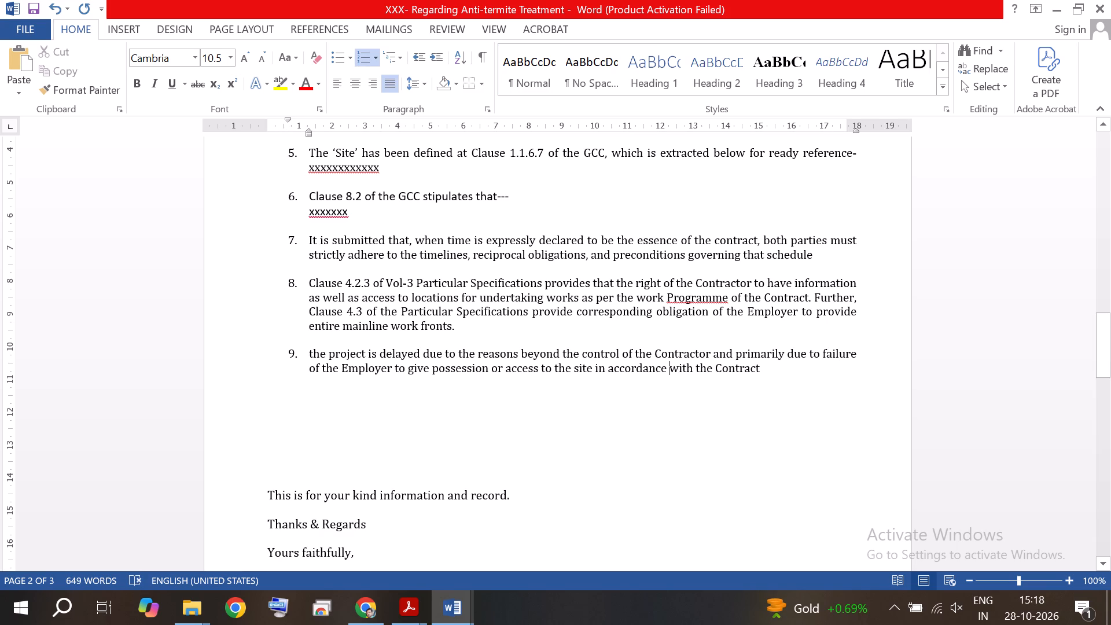
End item 9 with a full stop after "with the Contract" and add an empty numbered item 10.
{"action": "left_click", "coordinate": [770, 367]}
{"action": "key", "text": "period"}
{"action": "key", "text": "Return"}
Allow spacing between item 9 and the following same-style paragraph by turning off "Don't add space between paragraphs of the same style".
{"action": "left_click", "coordinate": [775, 370]}
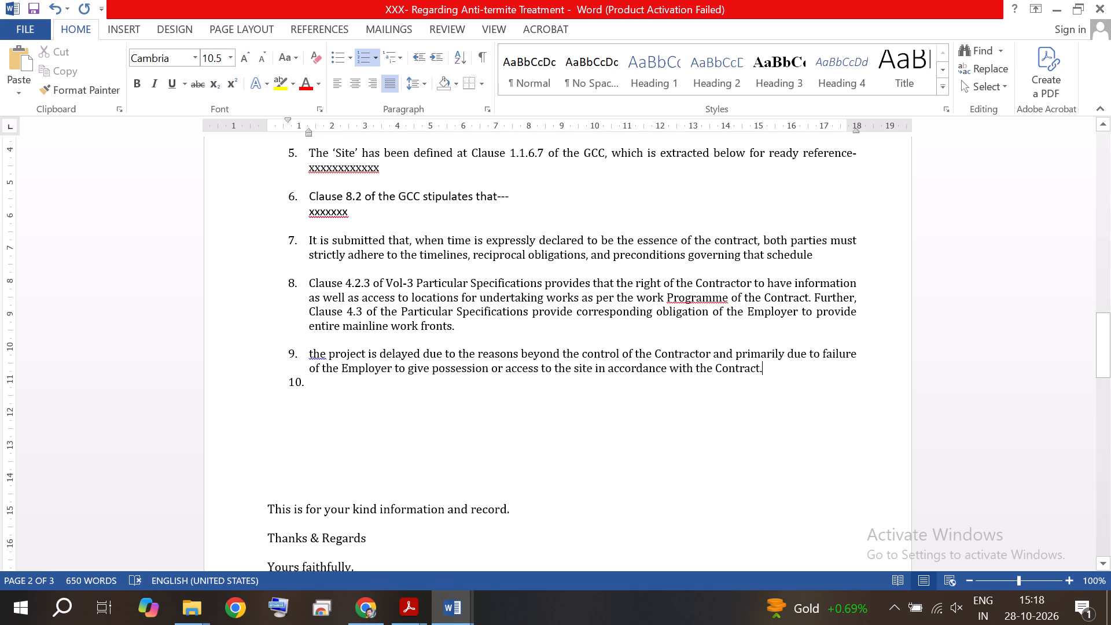
{"action": "left_click", "coordinate": [420, 87]}
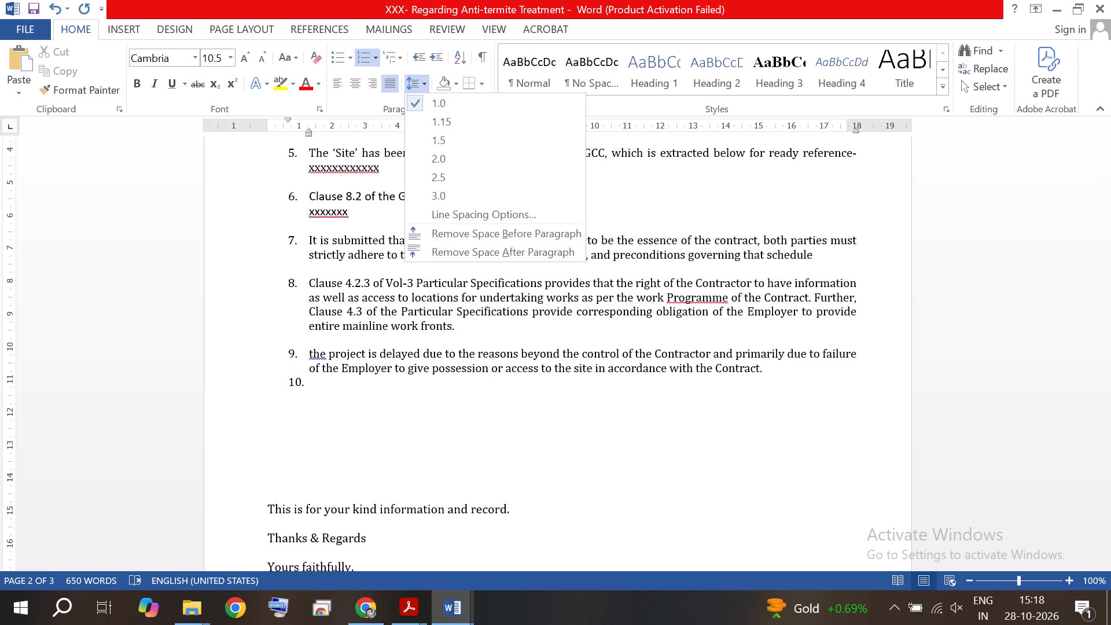
{"action": "left_click", "coordinate": [446, 218]}
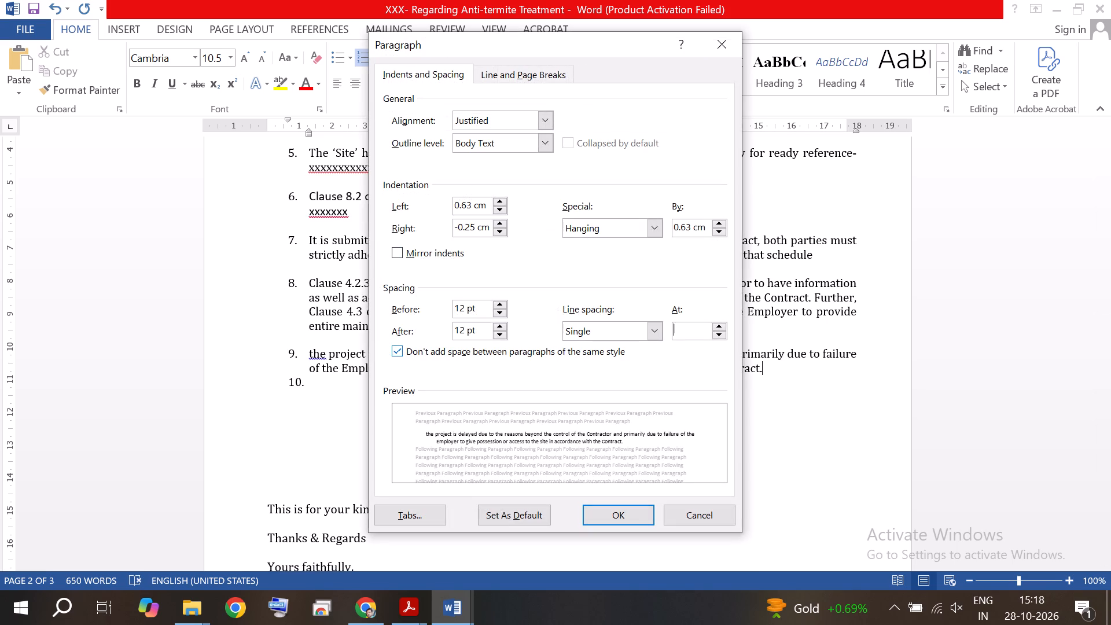
{"action": "left_click", "coordinate": [512, 350]}
{"action": "left_click", "coordinate": [597, 522]}
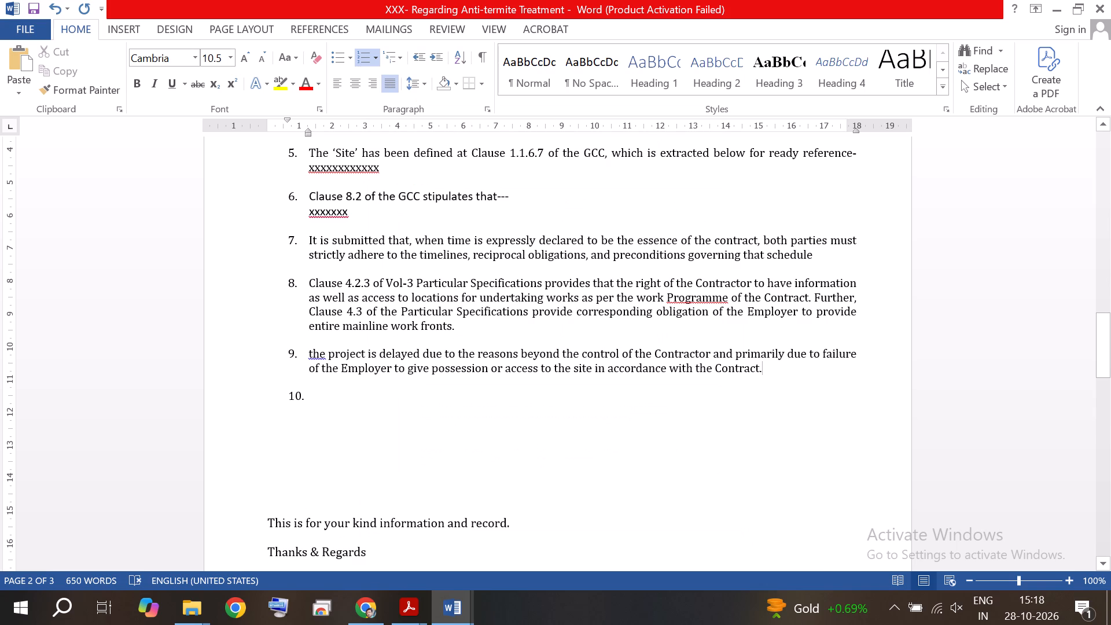
In 1-9_converted, copy paragraph 13 from "The Contractor envisaged" to "additional cost towards", without its number.
{"action": "left_click", "coordinate": [340, 399]}
{"action": "left_click", "coordinate": [463, 606]}
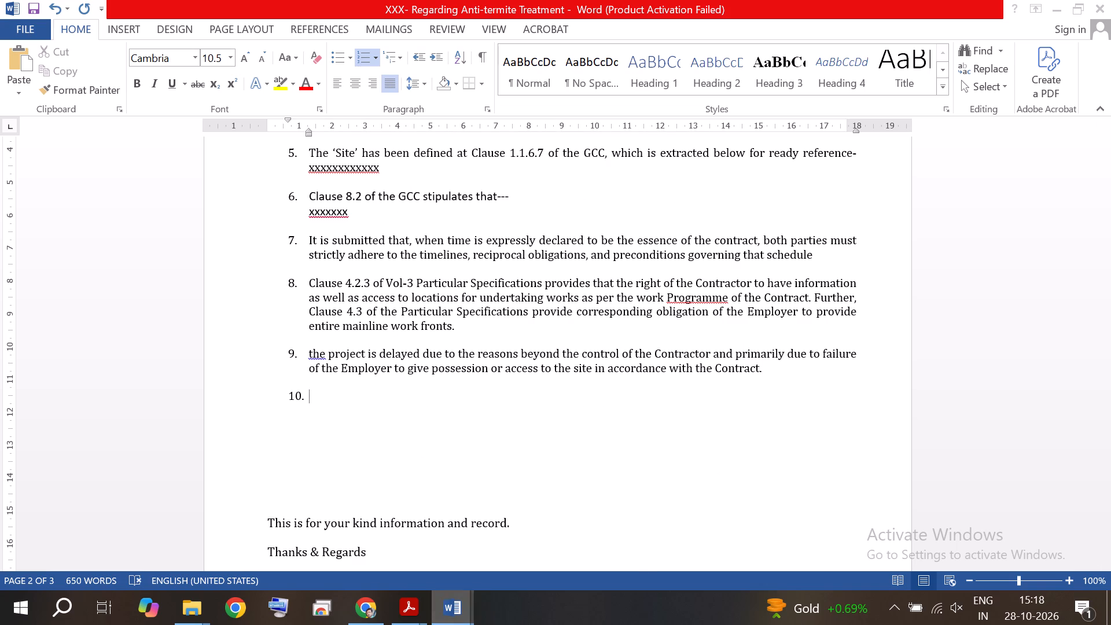
{"action": "left_click", "coordinate": [371, 519]}
{"action": "scroll", "coordinate": [403, 406], "scroll_direction": "down", "scroll_amount": 1}
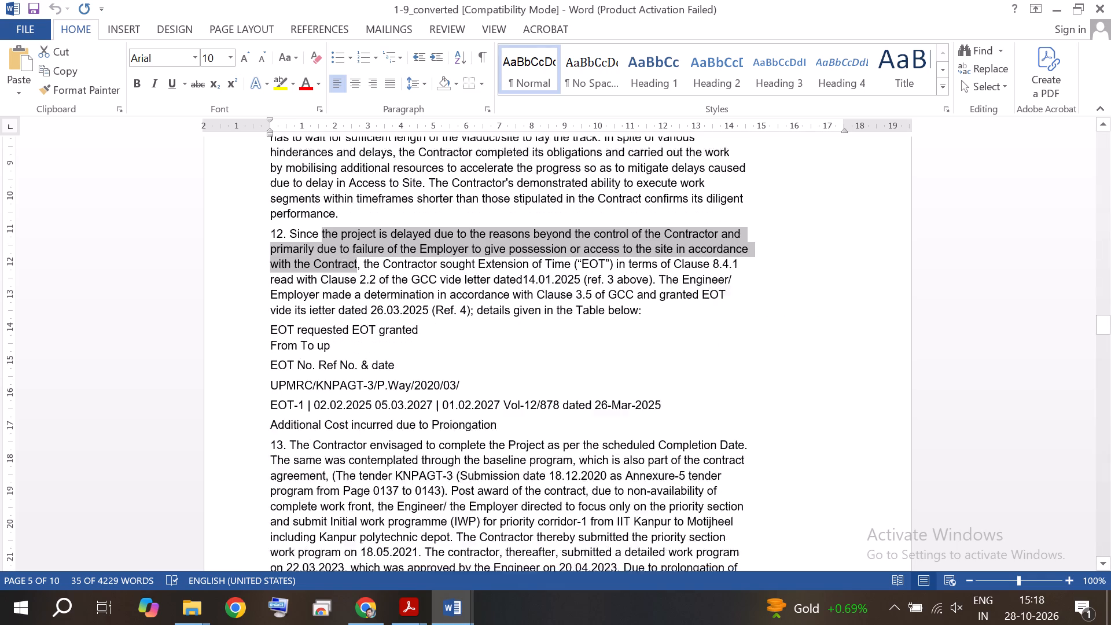
{"action": "scroll", "coordinate": [403, 406], "scroll_direction": "down", "scroll_amount": 2}
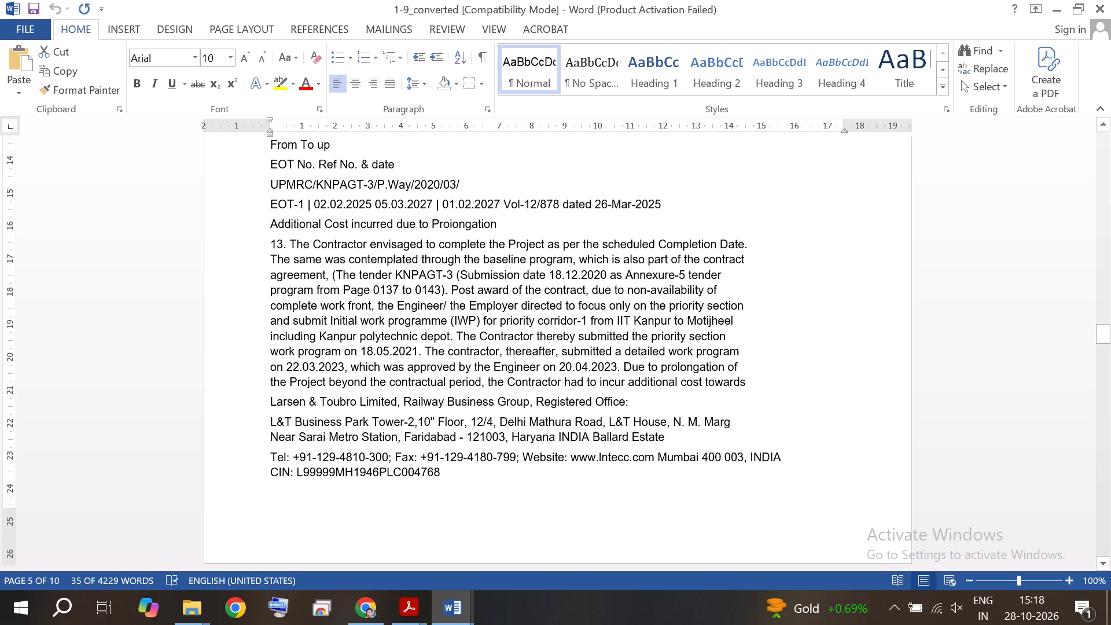
{"action": "left_click_drag", "start_coordinate": [292, 242], "coordinate": [590, 352]}
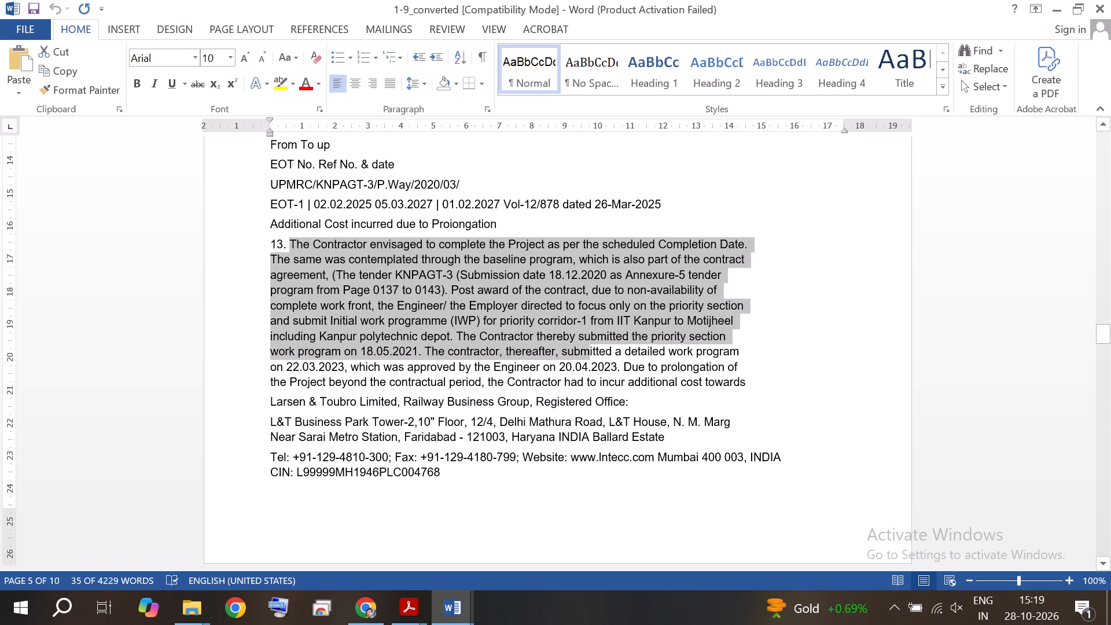
{"action": "left_click_drag", "start_coordinate": [590, 352], "coordinate": [734, 378]}
{"action": "right_click", "coordinate": [518, 315]}
{"action": "left_click", "coordinate": [568, 349]}
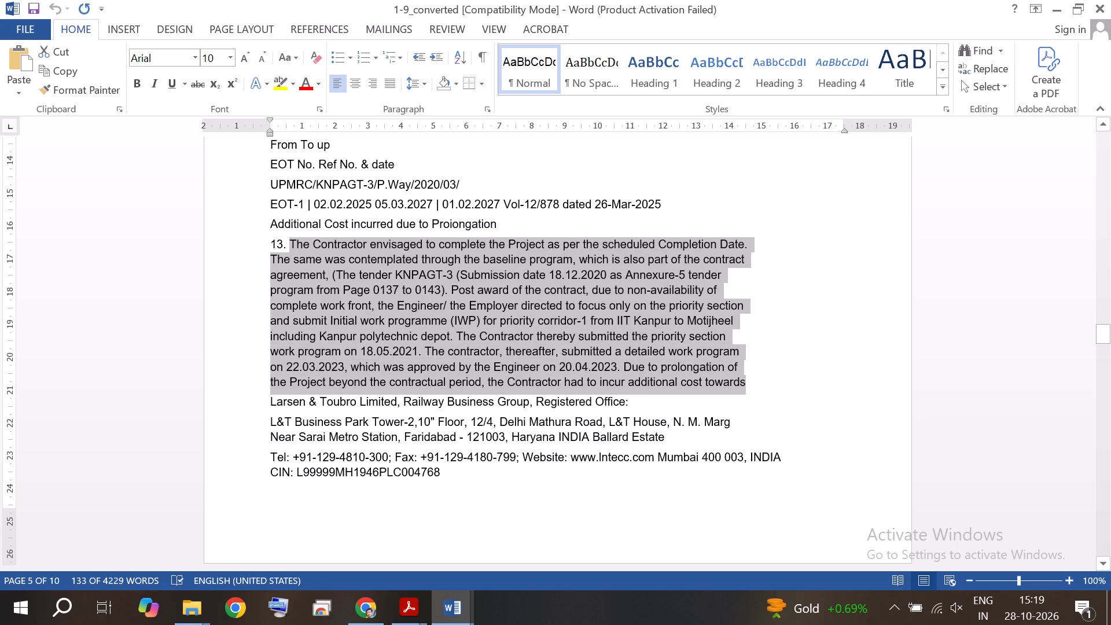
Switch back to the Anti-termite Treatment letter and paste the copied paragraph as text only at item 10.
{"action": "scroll", "coordinate": [370, 329], "scroll_direction": "down", "scroll_amount": 2}
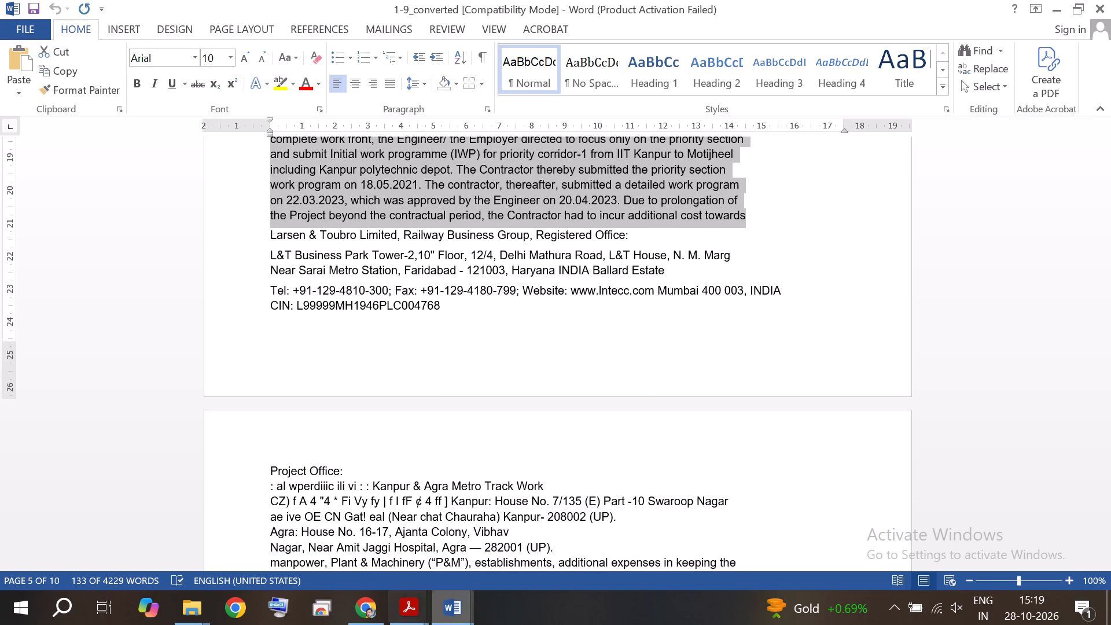
{"action": "left_click", "coordinate": [444, 600]}
{"action": "left_click", "coordinate": [407, 550]}
{"action": "left_click", "coordinate": [462, 606]}
{"action": "left_click", "coordinate": [527, 526]}
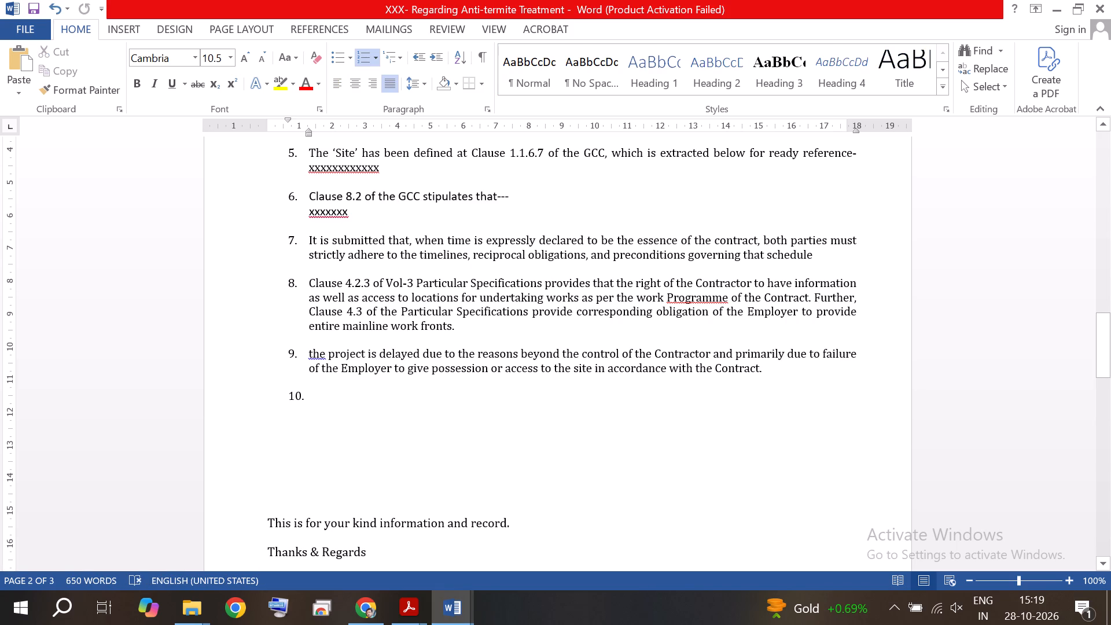
{"action": "right_click", "coordinate": [318, 395]}
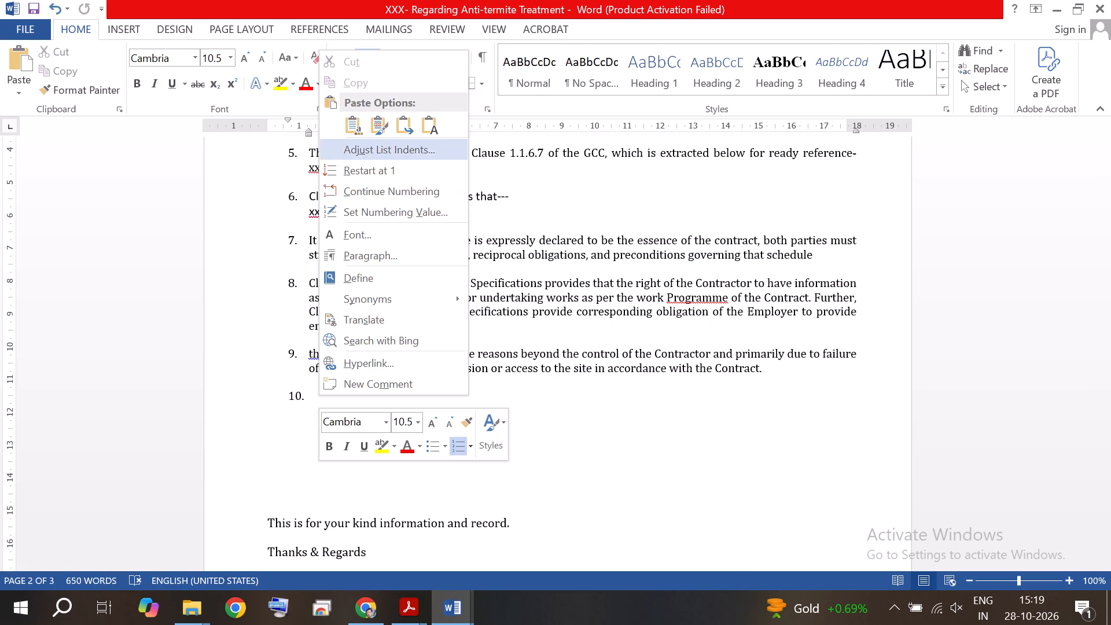
{"action": "left_click", "coordinate": [426, 124]}
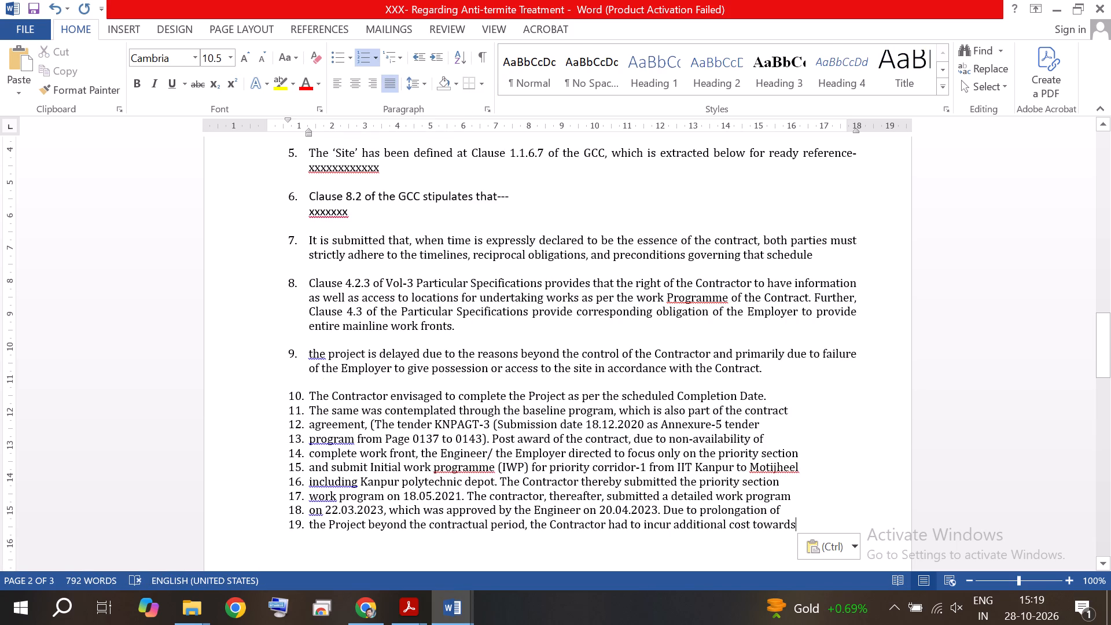
Join the pasted lines starting "The same was contemplated" and "agreement, (The tender" into item 10, separated by spaces.
{"action": "left_click", "coordinate": [307, 409]}
{"action": "key", "text": "BackSpace"}
{"action": "key", "text": "BackSpace"}
{"action": "key", "text": "BackSpace"}
{"action": "key", "text": "BackSpace"}
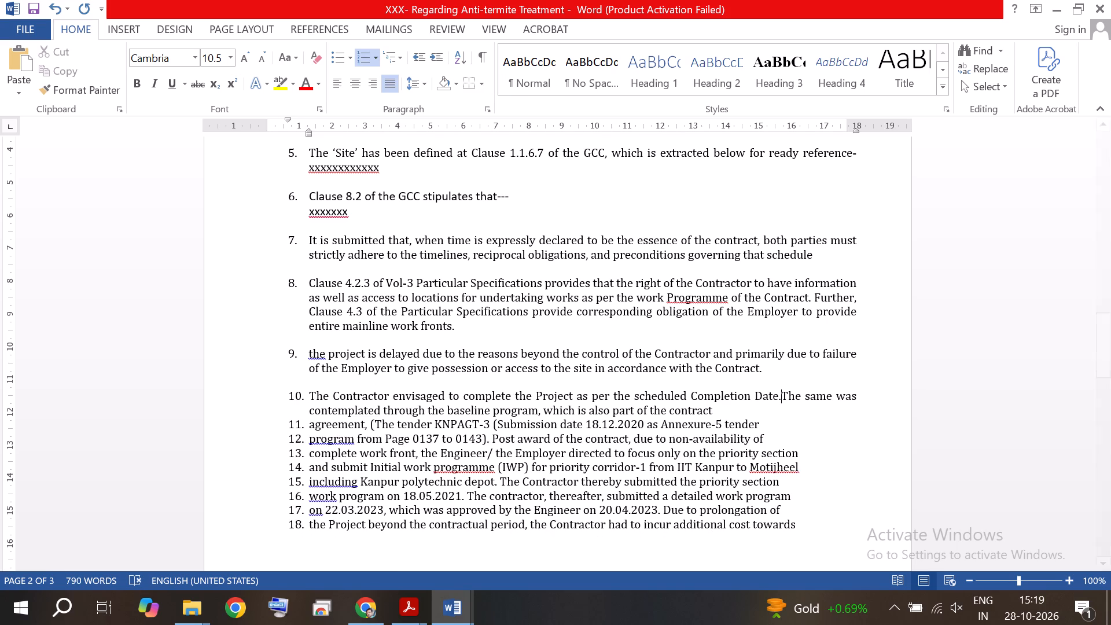
{"action": "key", "text": "space"}
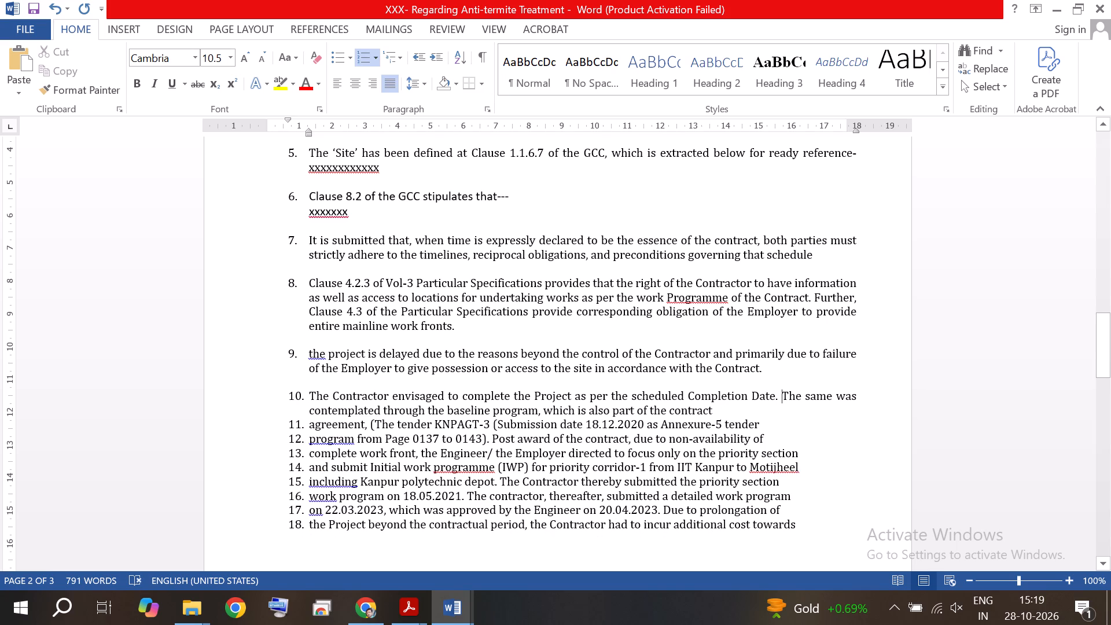
{"action": "left_click", "coordinate": [312, 424]}
{"action": "key", "text": "Left"}
{"action": "key", "text": "BackSpace"}
{"action": "key", "text": "BackSpace"}
{"action": "key", "text": "BackSpace"}
{"action": "key", "text": "BackSpace"}
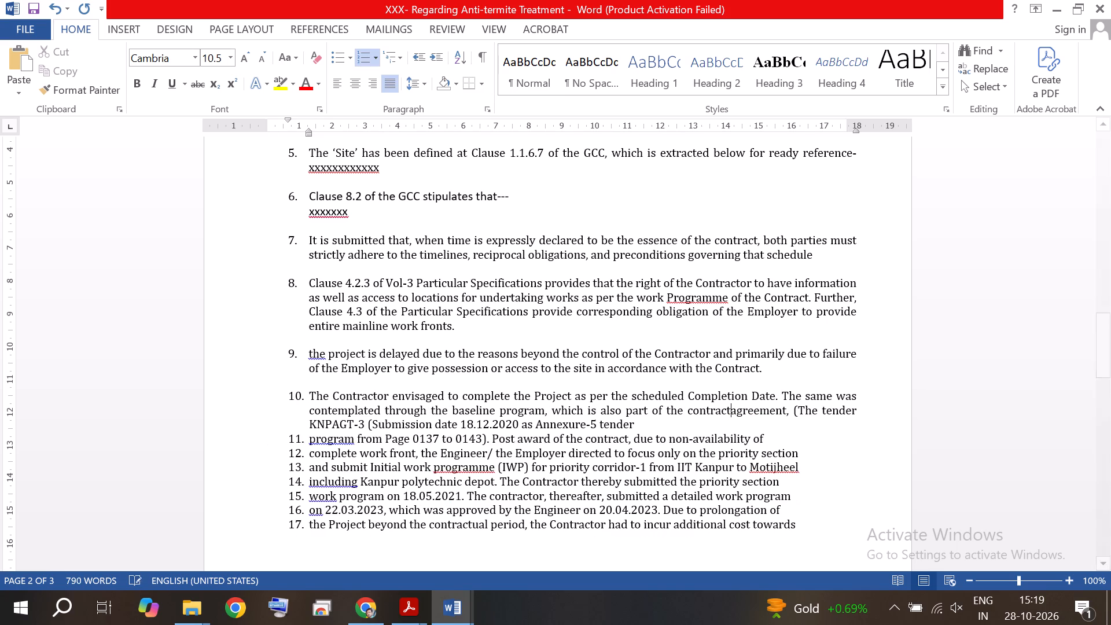
{"action": "key", "text": "space"}
Join the lines starting "program from Page 0137" and "complete work front" into item 10, separated by spaces.
{"action": "left_click", "coordinate": [311, 435]}
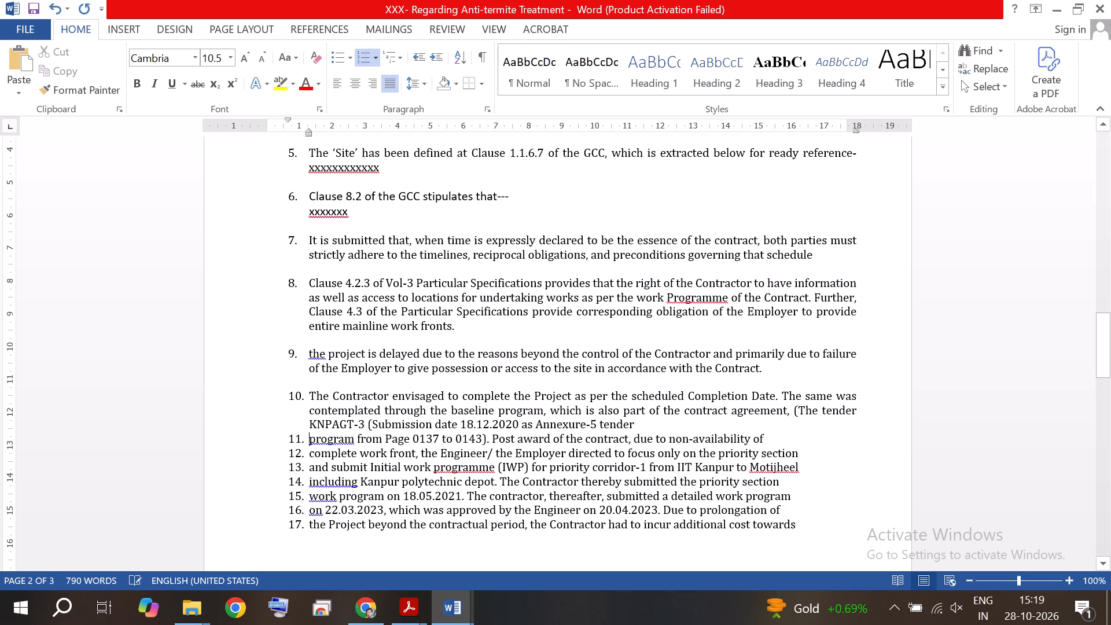
{"action": "key", "text": "BackSpace"}
{"action": "key", "text": "BackSpace"}
{"action": "key", "text": "BackSpace"}
{"action": "key", "text": "BackSpace"}
{"action": "key", "text": "space"}
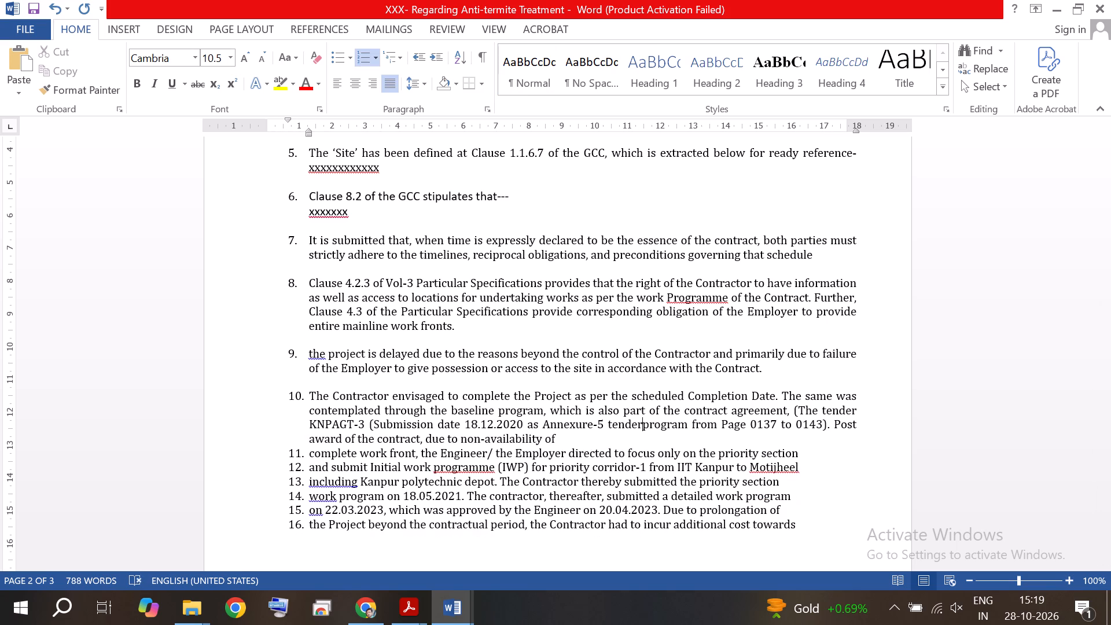
{"action": "left_click", "coordinate": [311, 454]}
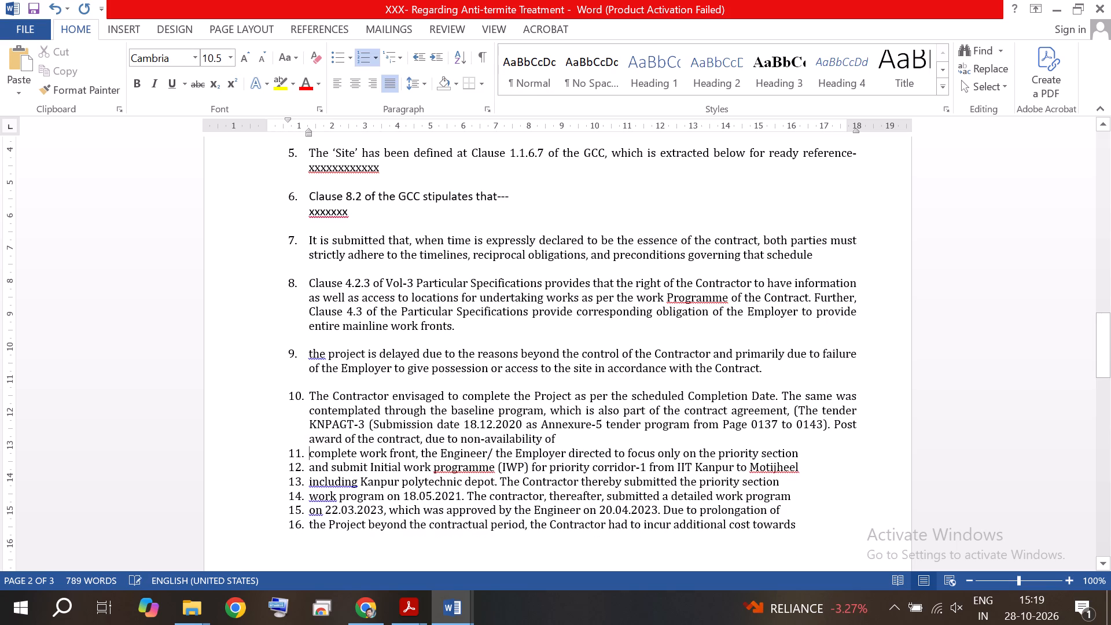
{"action": "key", "text": "BackSpace"}
{"action": "key", "text": "BackSpace"}
{"action": "key", "text": "BackSpace"}
{"action": "key", "text": "BackSpace"}
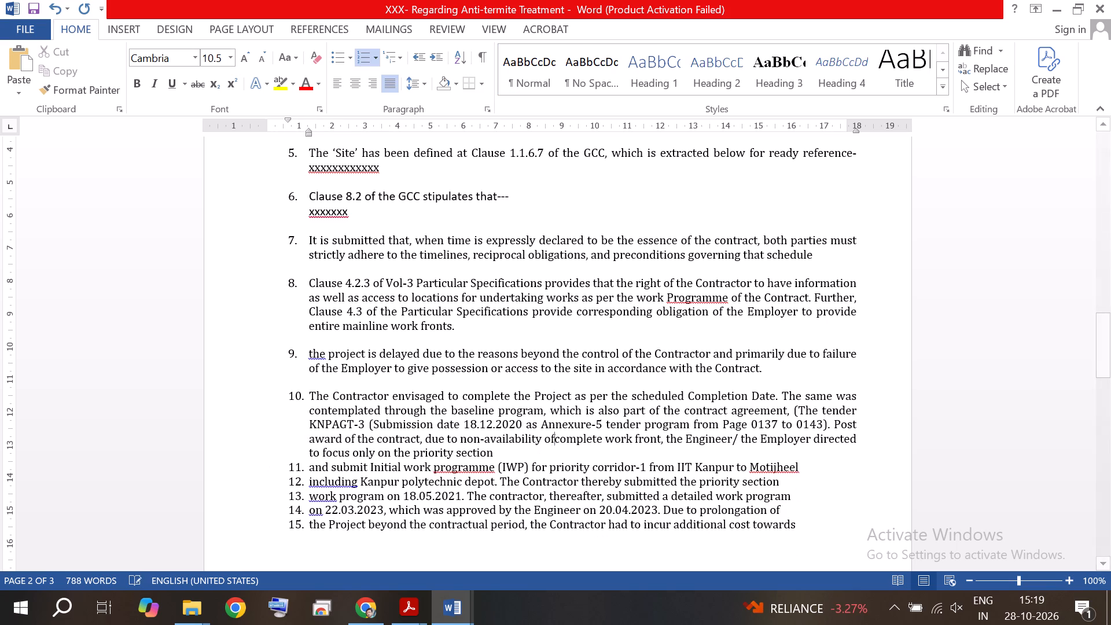
{"action": "key", "text": "space"}
Join the lines starting "and submit Initial work programme" and "including Kanpur polytechnic depot" into item 10, separated by spaces.
{"action": "left_click", "coordinate": [311, 466]}
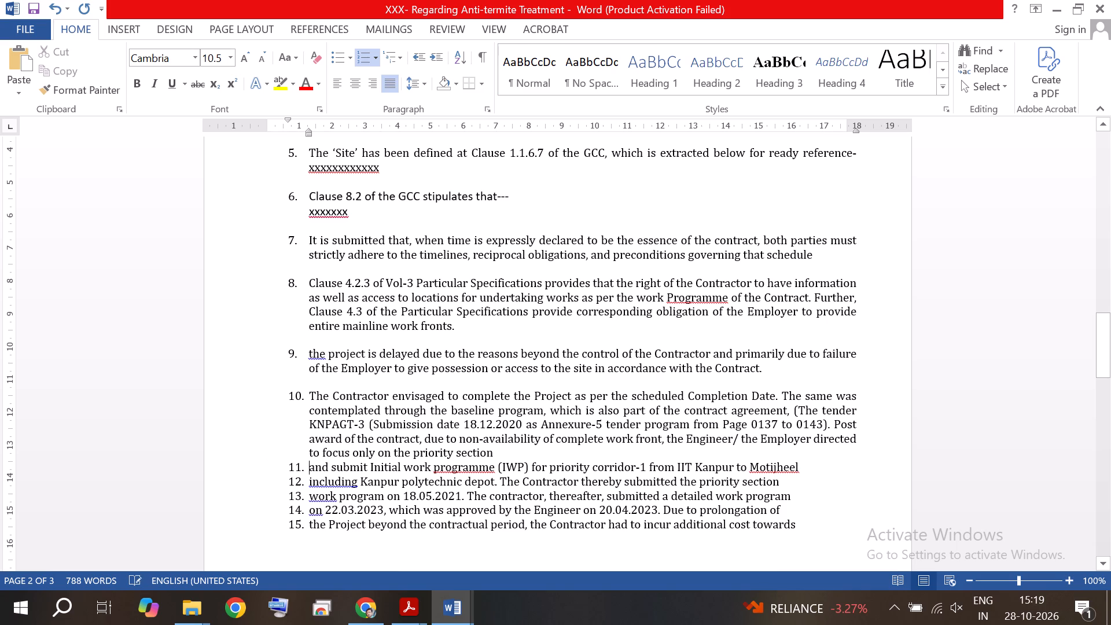
{"action": "key", "text": "BackSpace"}
{"action": "key", "text": "BackSpace"}
{"action": "key", "text": "BackSpace"}
{"action": "key", "text": "BackSpace"}
{"action": "key", "text": "space"}
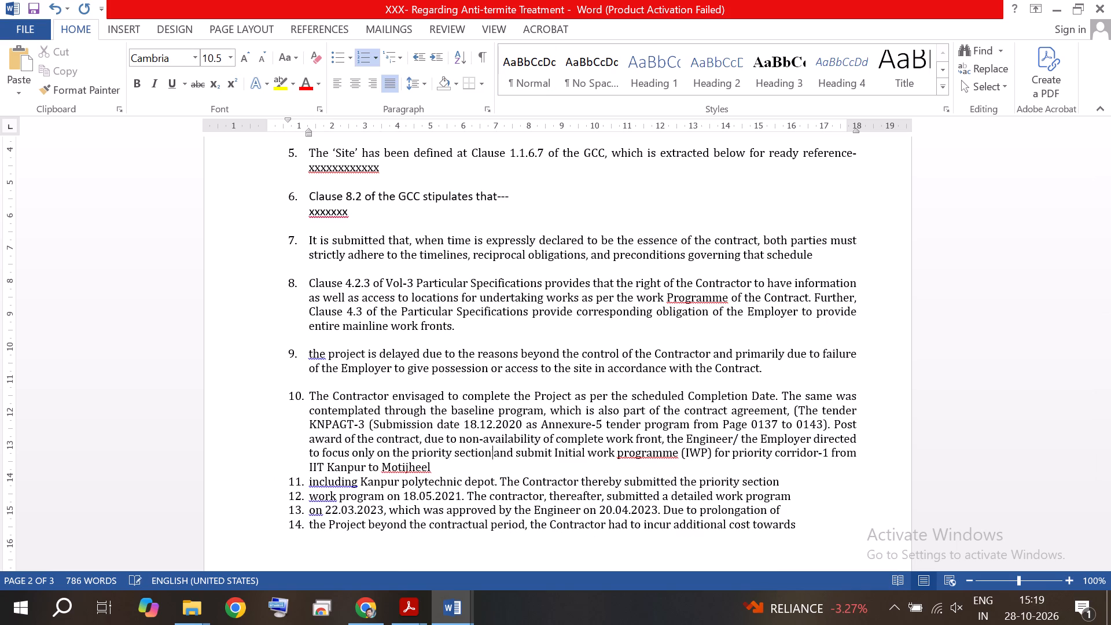
{"action": "left_click", "coordinate": [310, 481]}
{"action": "key", "text": "BackSpace"}
{"action": "key", "text": "BackSpace"}
{"action": "key", "text": "BackSpace"}
{"action": "key", "text": "BackSpace"}
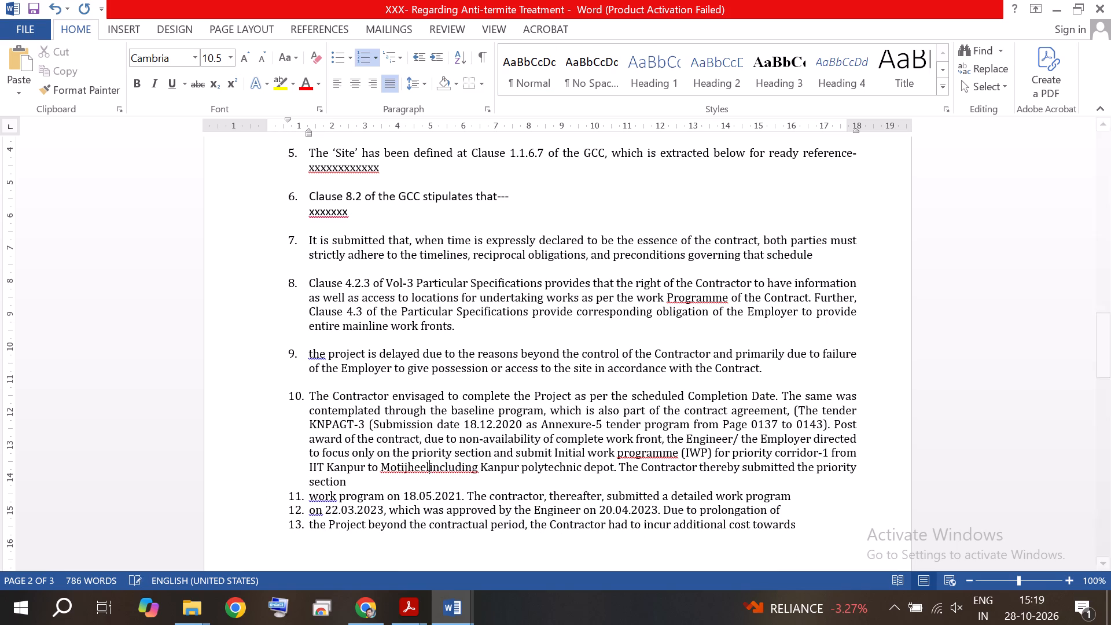
{"action": "key", "text": "space"}
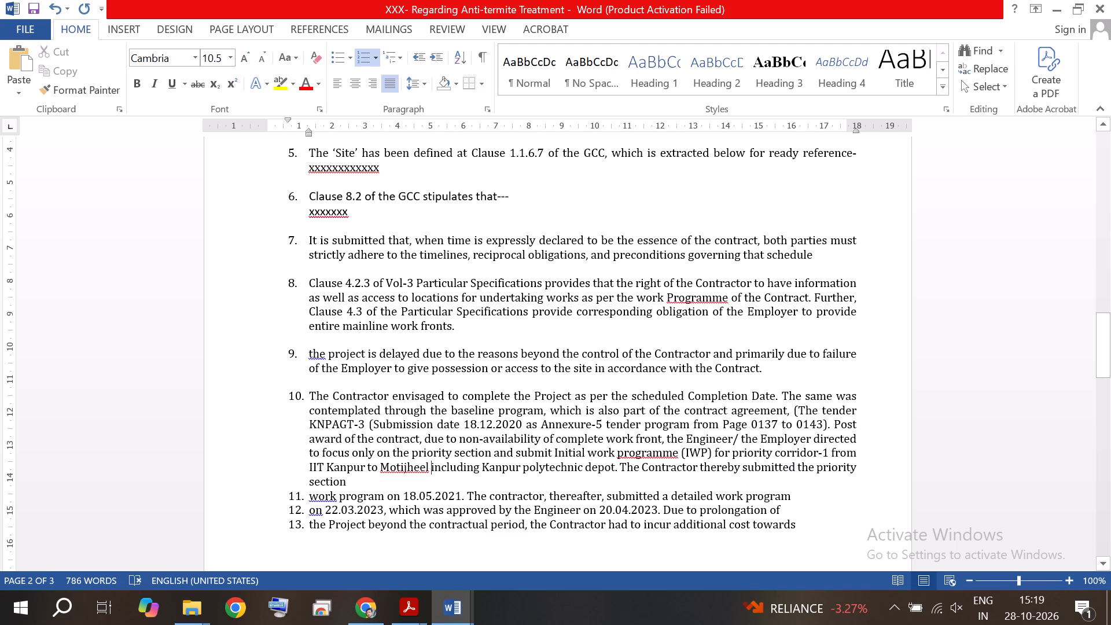
In item 10, delete "focus only on the priority section" through "Kanpur polytechnic depot" and its full stop, leaving "directed to The Contractor".
{"action": "left_click_drag", "start_coordinate": [613, 466], "coordinate": [661, 455]}
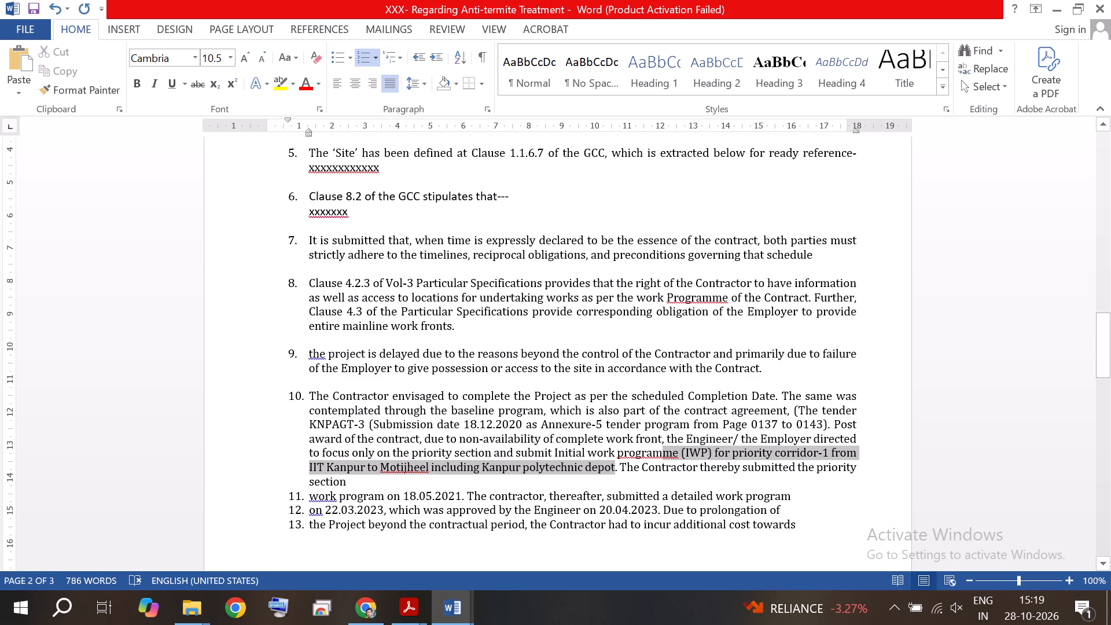
{"action": "left_click_drag", "start_coordinate": [661, 455], "coordinate": [370, 458]}
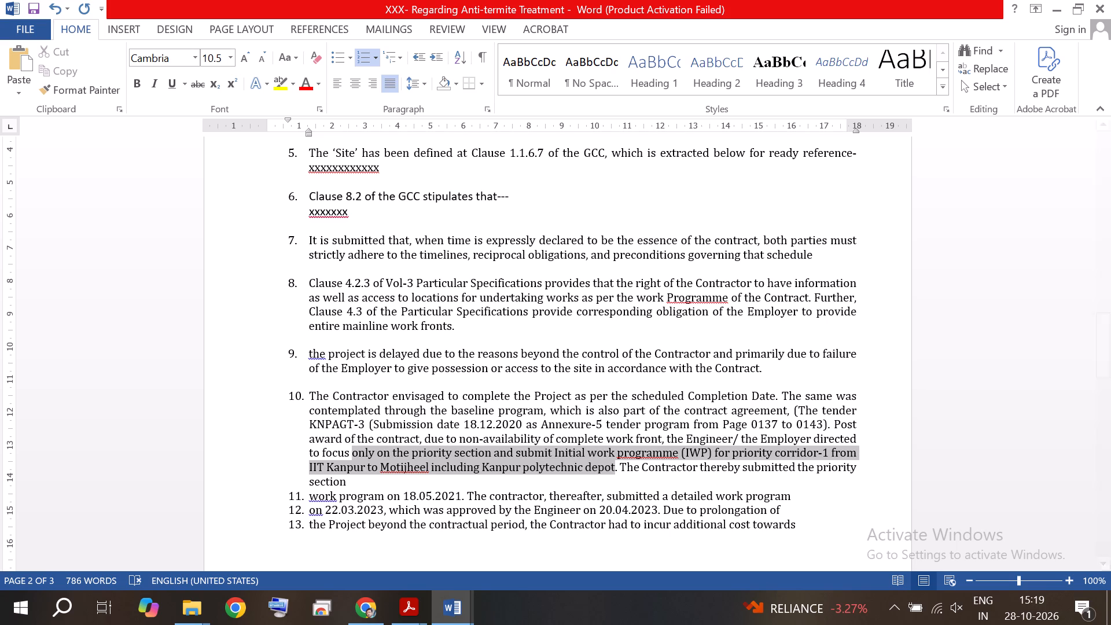
{"action": "left_click_drag", "start_coordinate": [370, 458], "coordinate": [331, 454]}
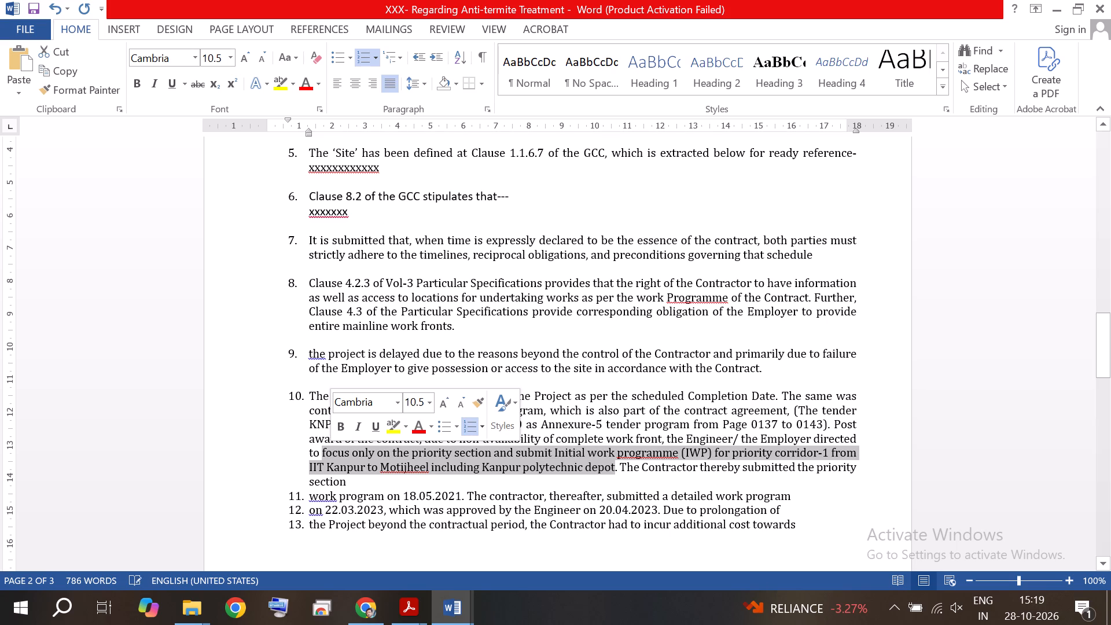
{"action": "key", "text": "BackSpace"}
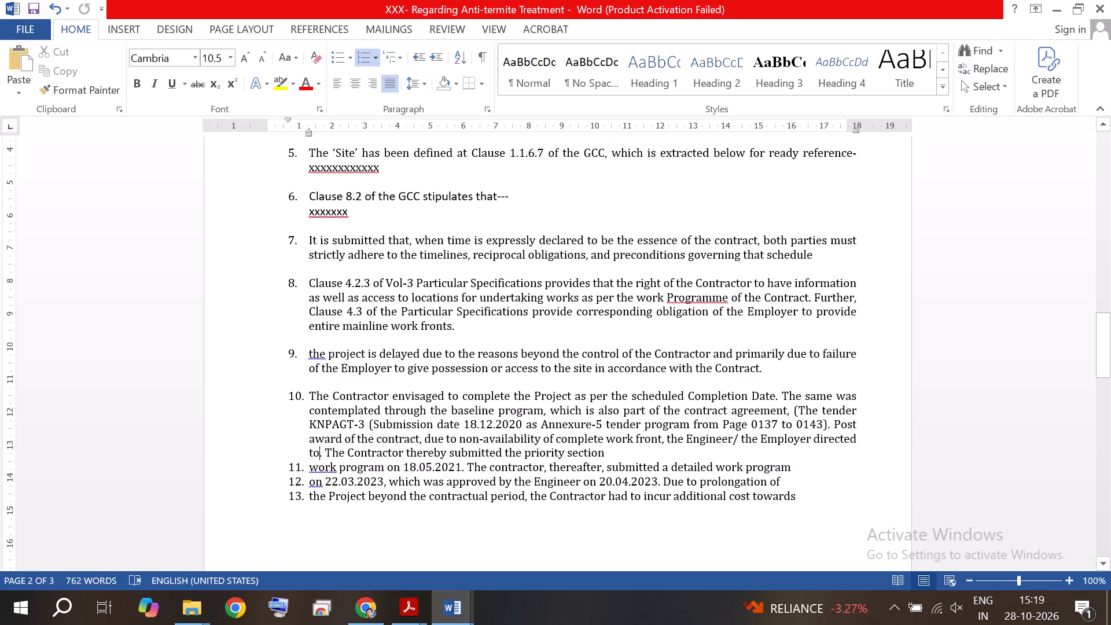
{"action": "key", "text": "Delete"}
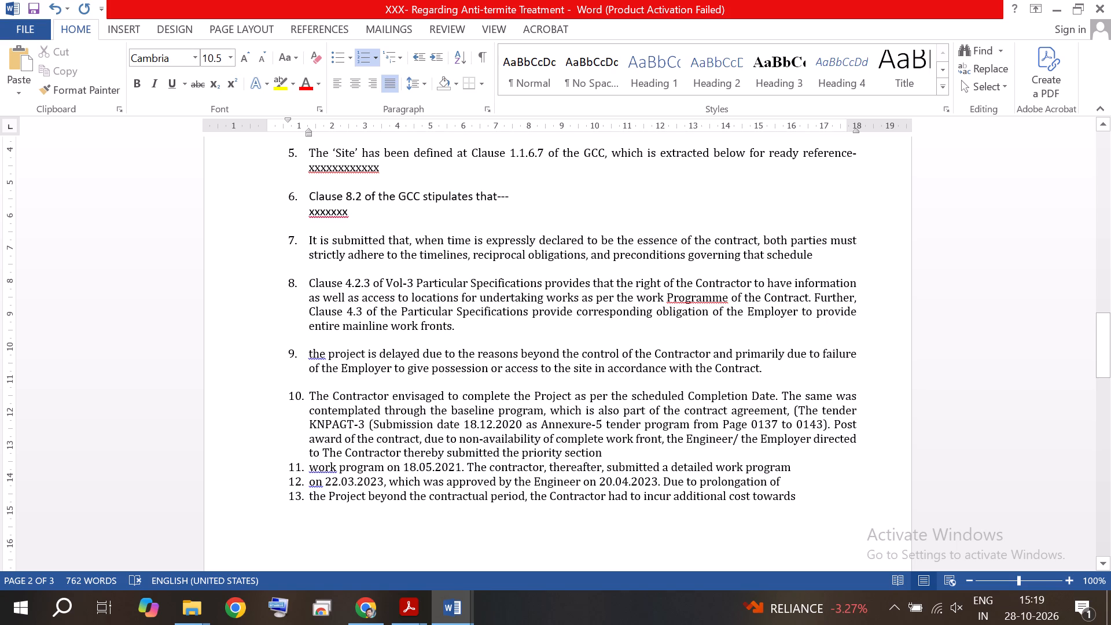
Join the line starting "work program on 18.05.2021" into item 10 after "priority section", separated by a space.
{"action": "left_click", "coordinate": [312, 464]}
{"action": "key", "text": "BackSpace"}
{"action": "key", "text": "BackSpace"}
{"action": "key", "text": "BackSpace"}
{"action": "key", "text": "BackSpace"}
{"action": "key", "text": "space"}
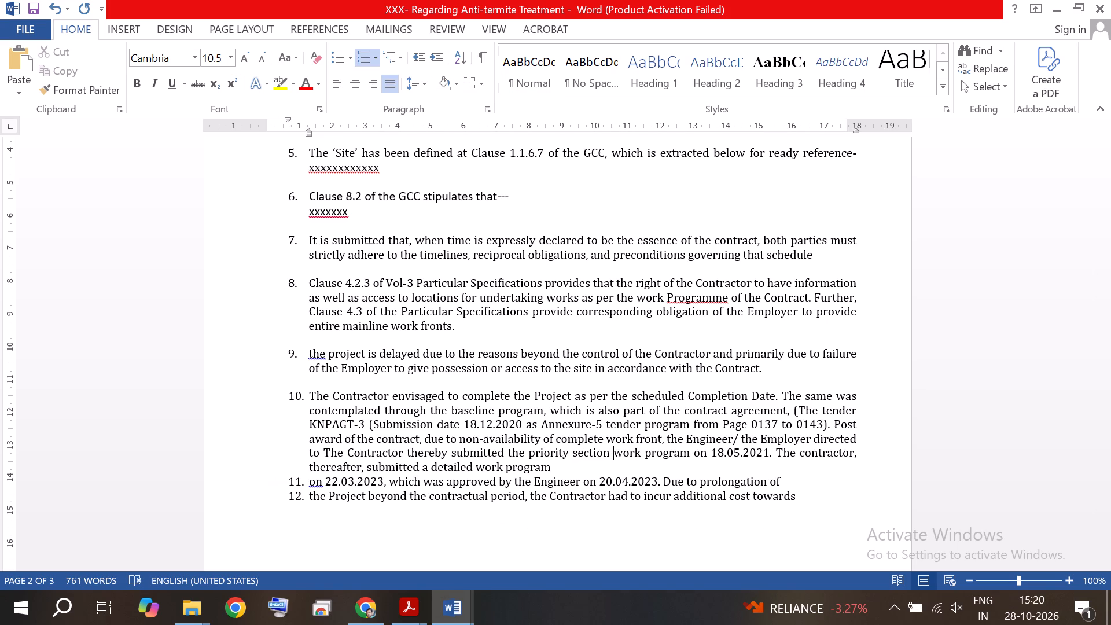
Join the lines starting "on 22.03.2023" and "the Project beyond the contractual period" into item 10, separated by spaces.
{"action": "left_click", "coordinate": [313, 481]}
{"action": "key", "text": "Left"}
{"action": "key", "text": "BackSpace"}
{"action": "key", "text": "BackSpace"}
{"action": "key", "text": "BackSpace"}
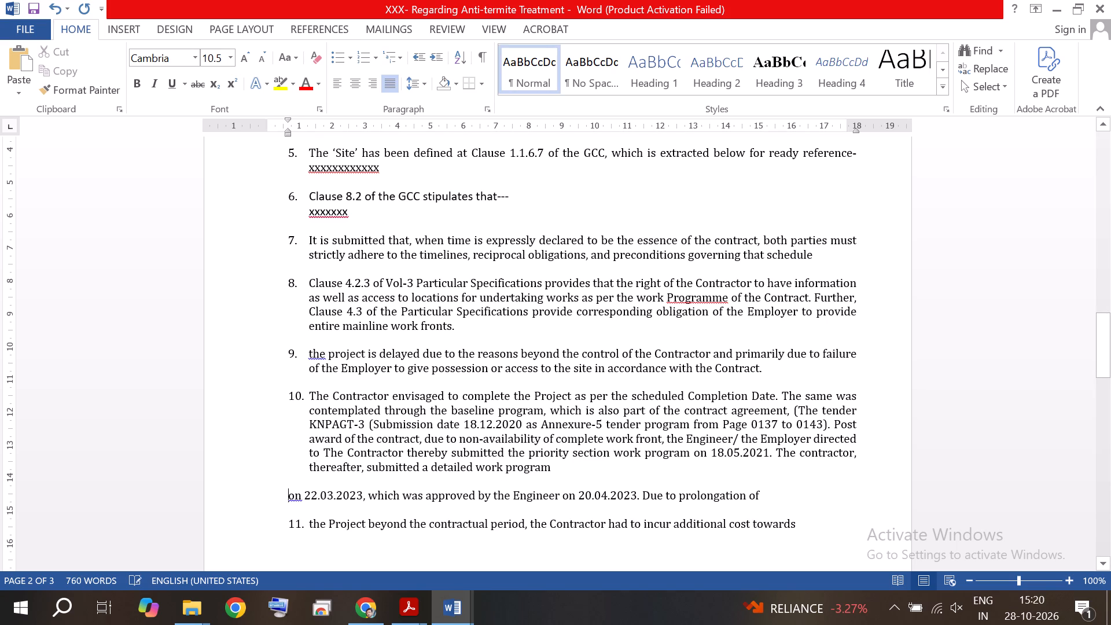
{"action": "key", "text": "BackSpace"}
{"action": "key", "text": "space"}
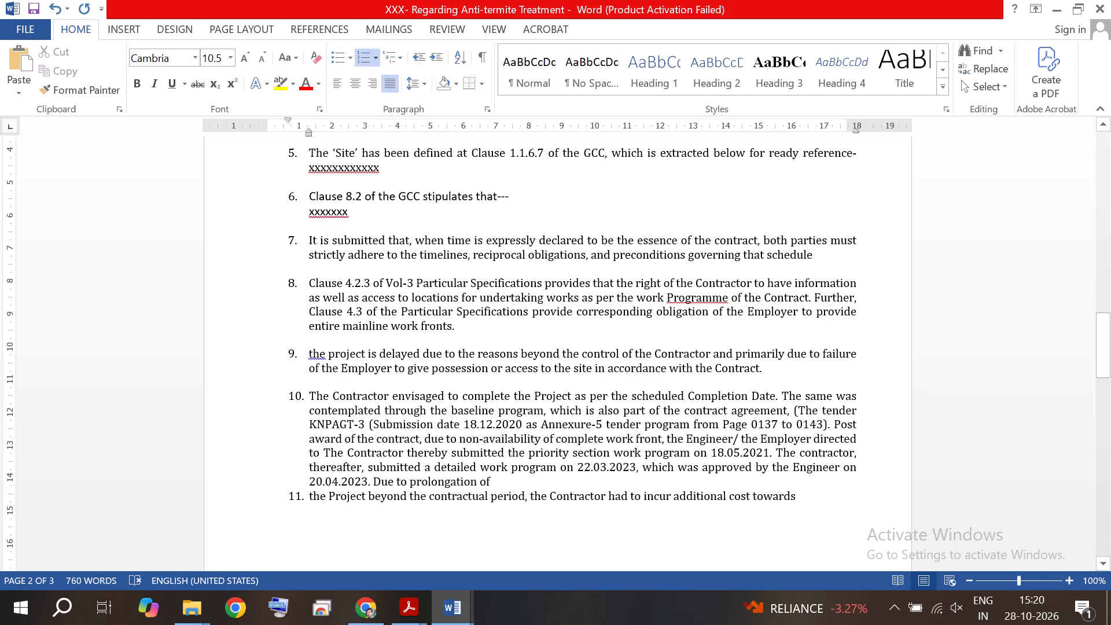
{"action": "left_click", "coordinate": [310, 495]}
{"action": "key", "text": "BackSpace"}
{"action": "key", "text": "BackSpace"}
{"action": "key", "text": "BackSpace"}
{"action": "key", "text": "BackSpace"}
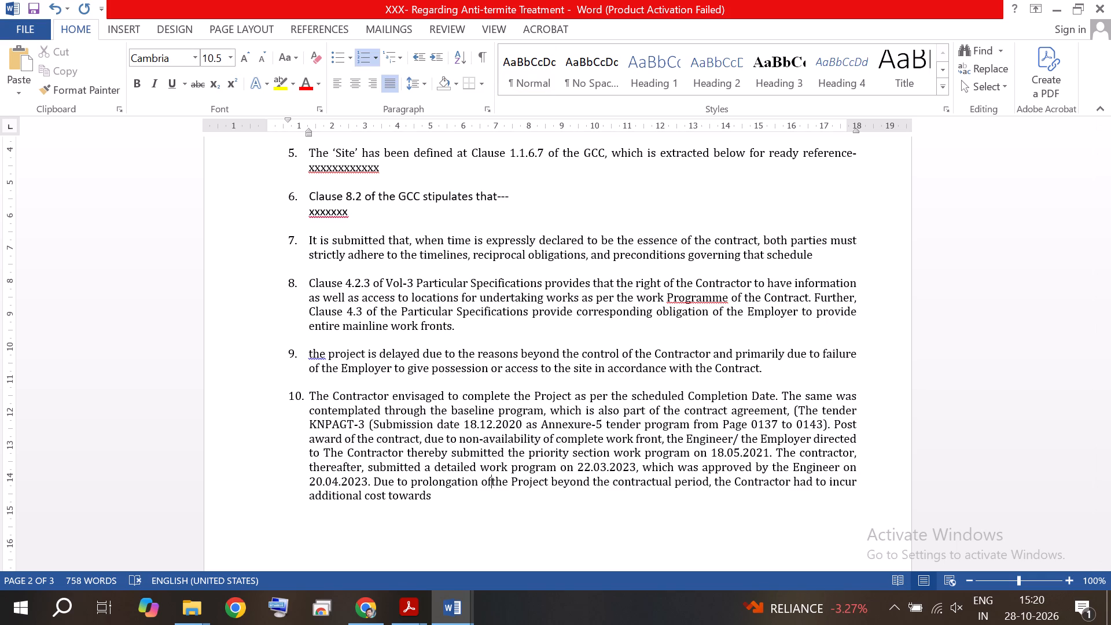
{"action": "key", "text": "space"}
Add a space after "additional cost towards" at the end of item 10.
{"action": "scroll", "coordinate": [391, 547], "scroll_direction": "down", "scroll_amount": 2}
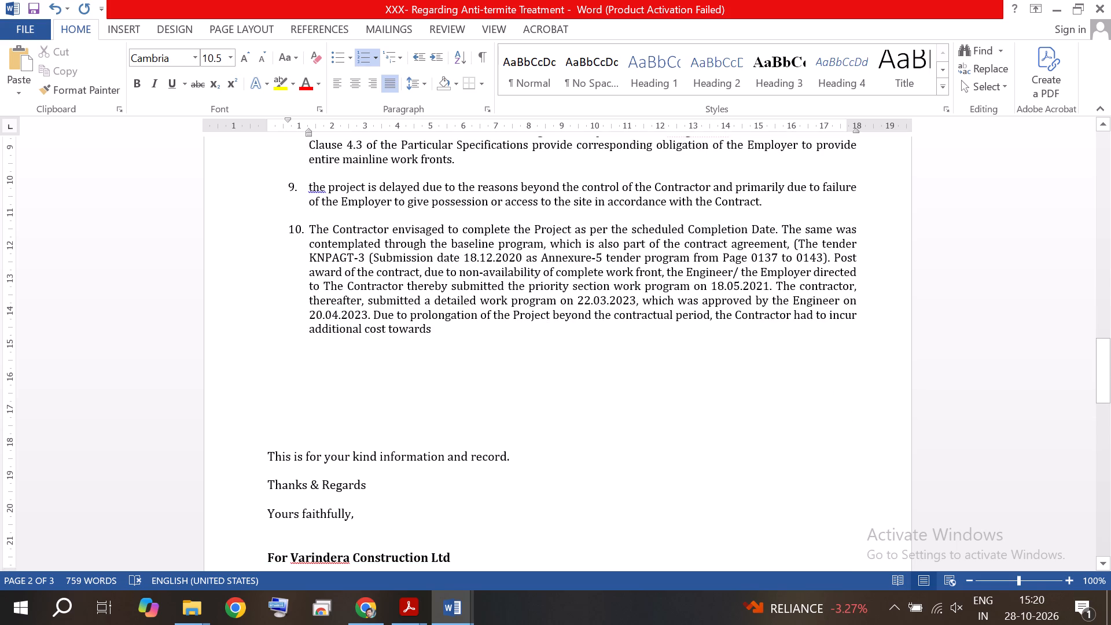
{"action": "left_click", "coordinate": [468, 334]}
{"action": "key", "text": "space"}
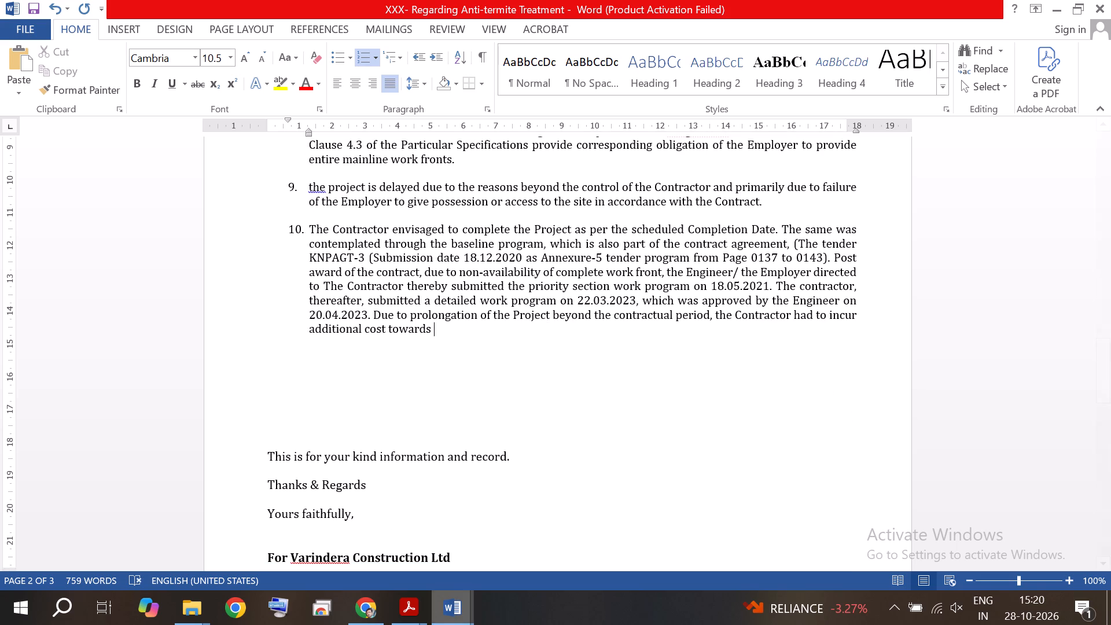
Copy "manpower, Plant & Machinery" through "alive and other cost" from 1-9_converted and paste it at the end of item 10 in the letter.
{"action": "left_click", "coordinate": [452, 600]}
{"action": "left_click", "coordinate": [409, 549]}
{"action": "scroll", "coordinate": [430, 447], "scroll_direction": "down", "scroll_amount": 2}
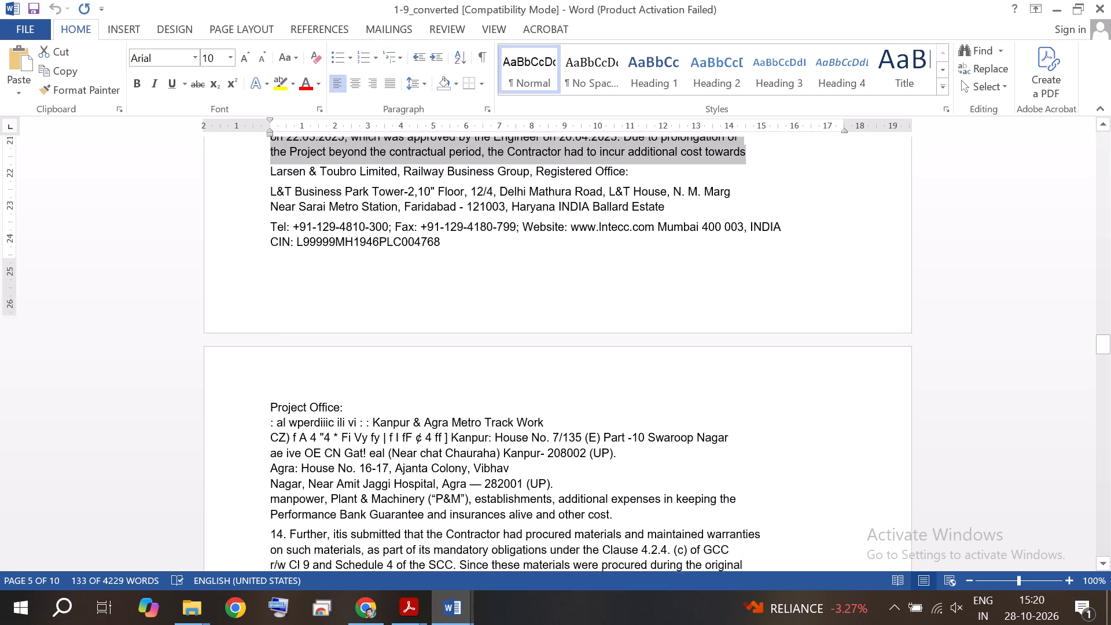
{"action": "scroll", "coordinate": [430, 447], "scroll_direction": "down", "scroll_amount": 1}
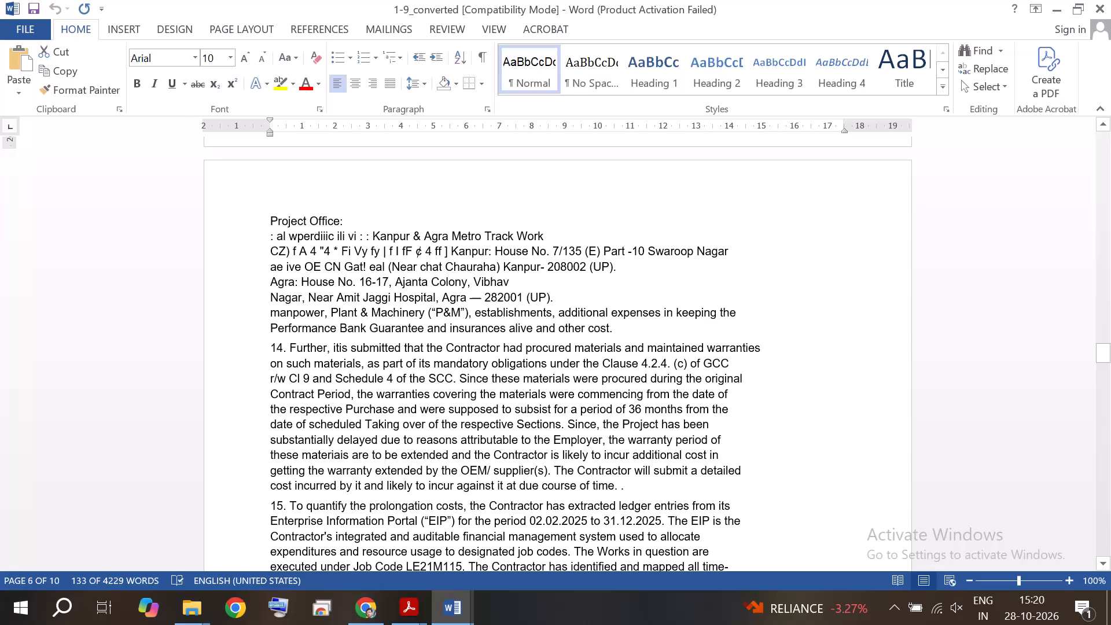
{"action": "left_click_drag", "start_coordinate": [272, 319], "coordinate": [604, 309]}
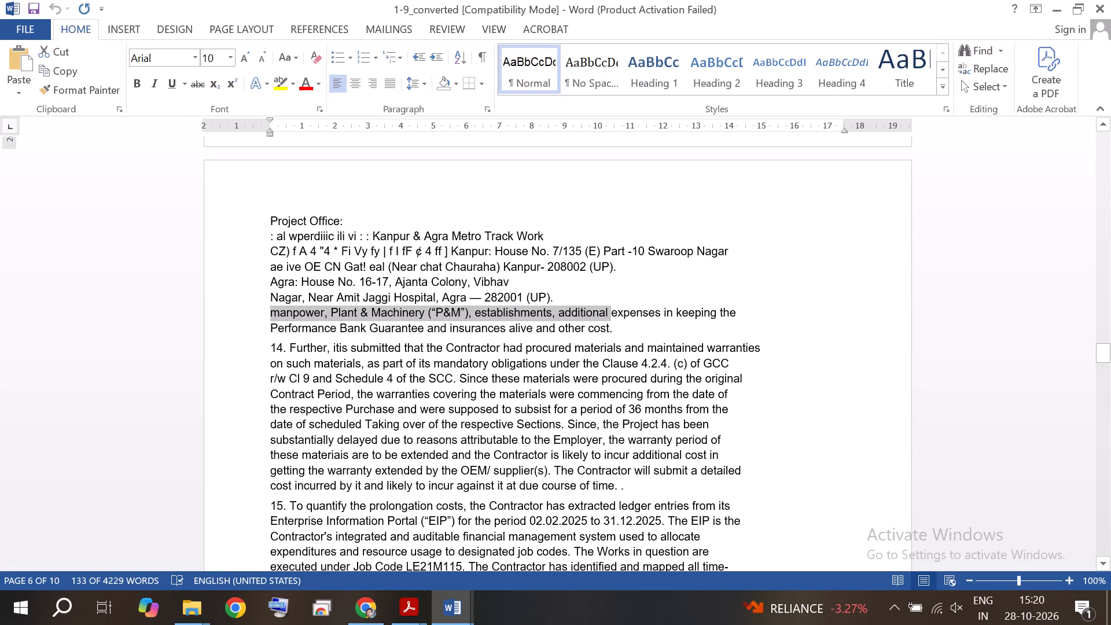
{"action": "left_click_drag", "start_coordinate": [604, 309], "coordinate": [608, 327]}
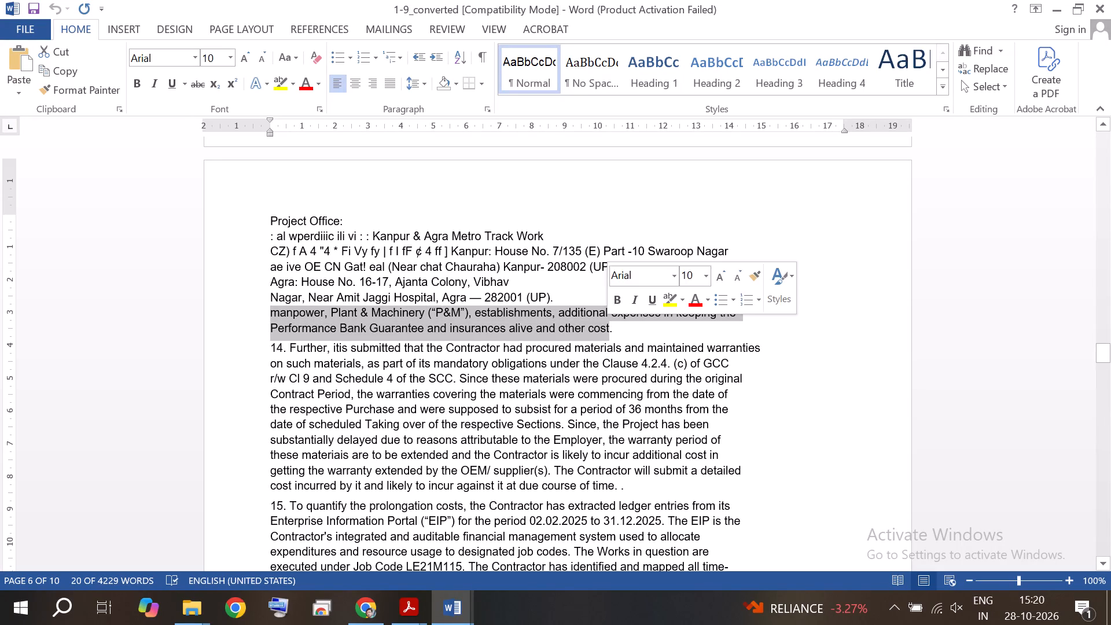
{"action": "right_click", "coordinate": [589, 323]}
{"action": "left_click", "coordinate": [636, 356]}
{"action": "left_click", "coordinate": [453, 609]}
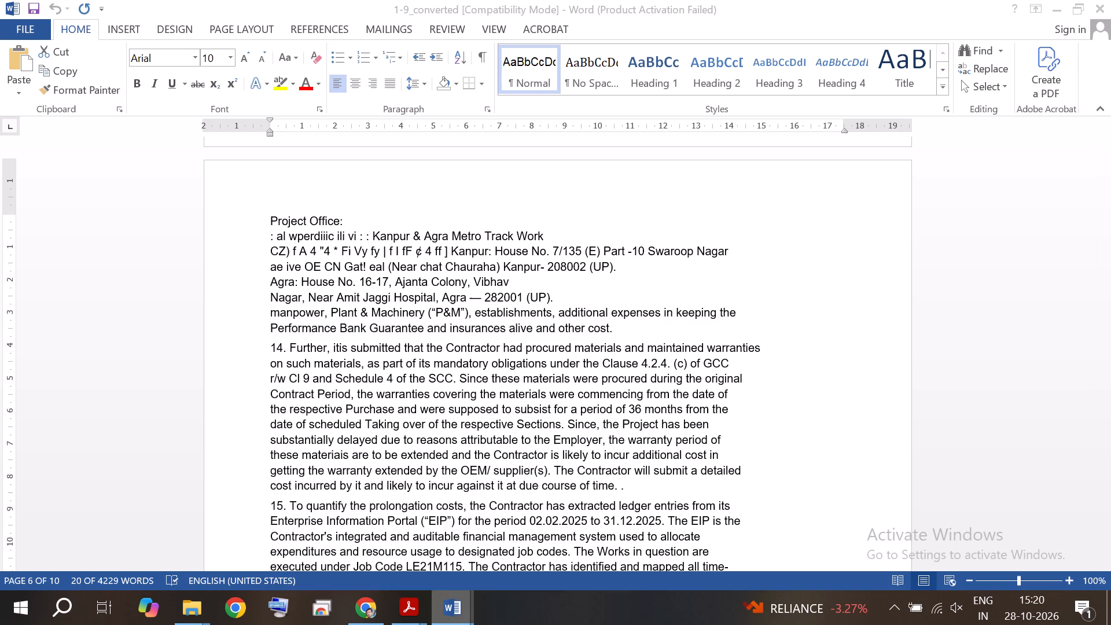
{"action": "left_click", "coordinate": [426, 550]}
{"action": "left_click", "coordinate": [464, 611]}
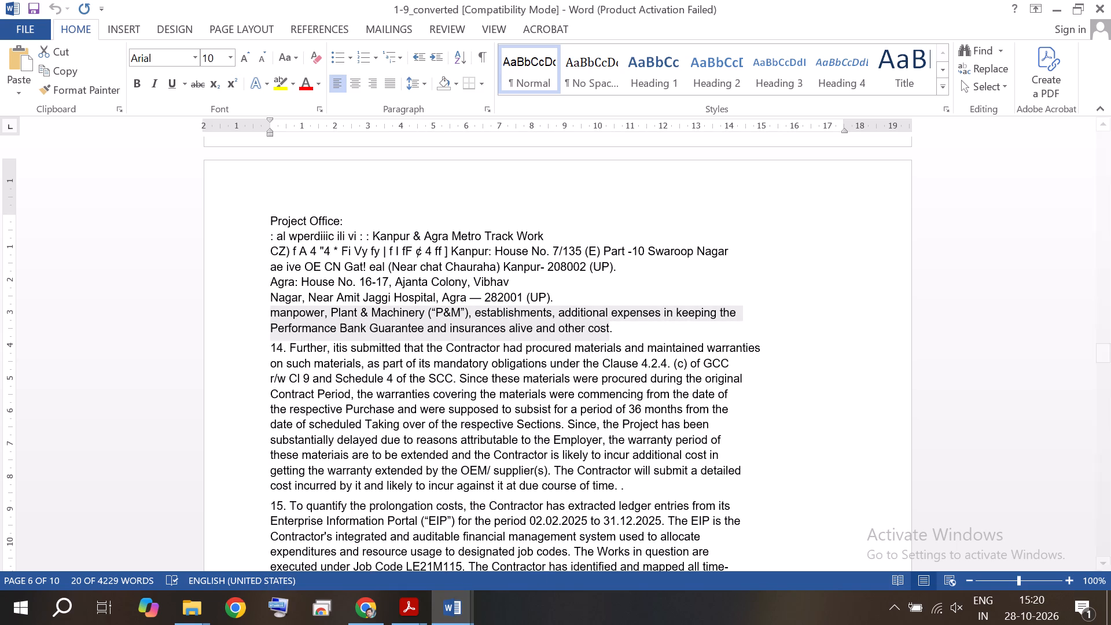
{"action": "left_click", "coordinate": [532, 534]}
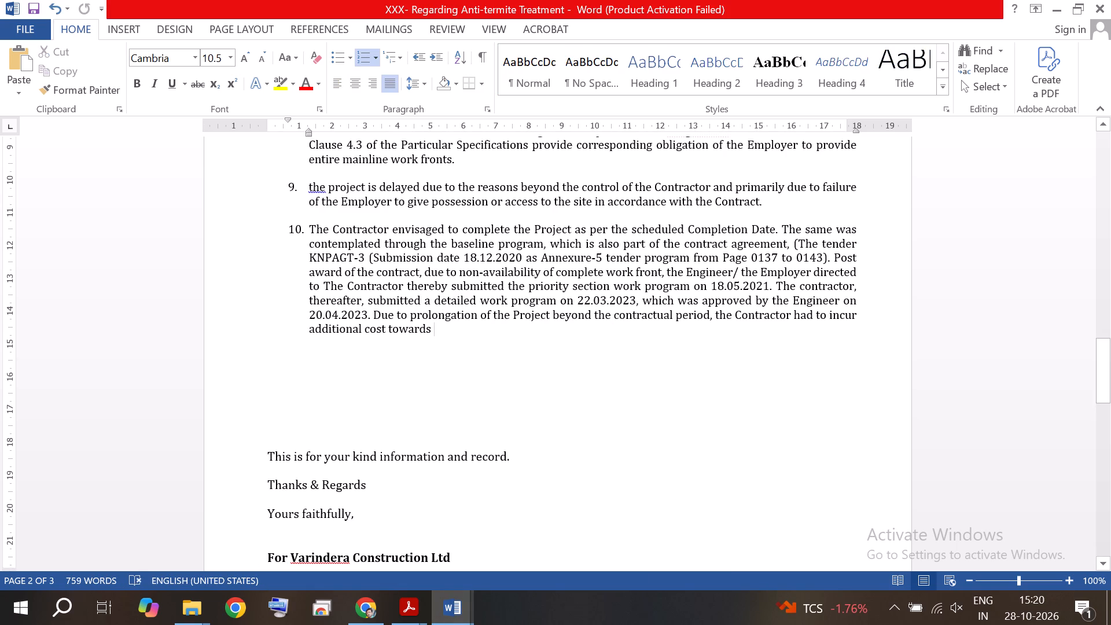
{"action": "right_click", "coordinate": [437, 330]}
{"action": "left_click", "coordinate": [545, 324]}
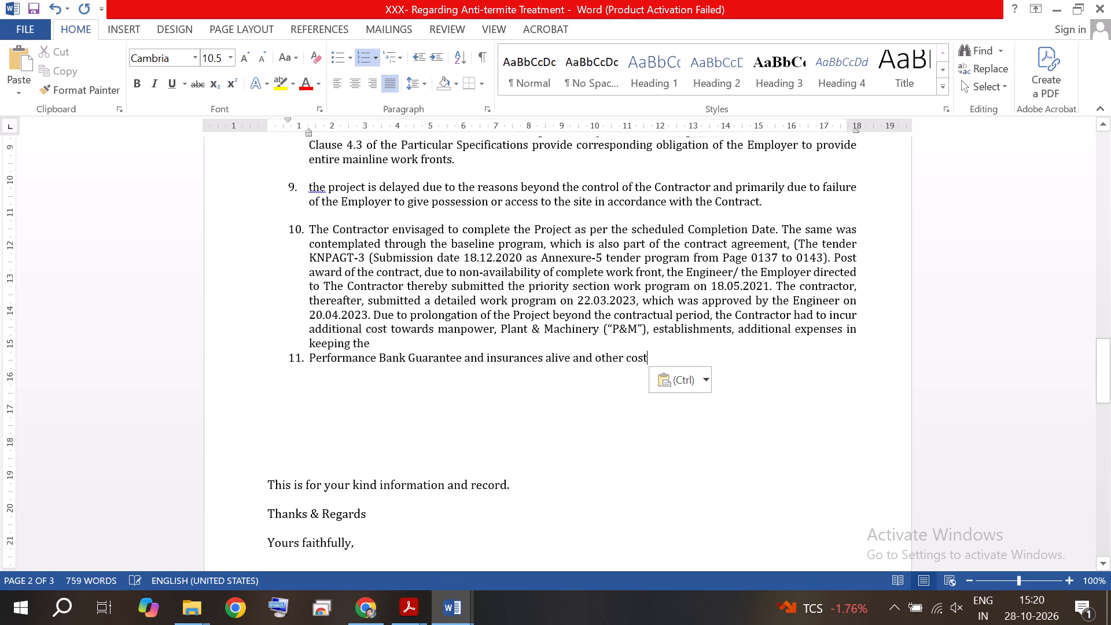
Join the line starting "Performance Bank Guarantee" into item 10 after "keeping the", separated by a space.
{"action": "left_click", "coordinate": [309, 361]}
{"action": "key", "text": "BackSpace"}
{"action": "key", "text": "BackSpace"}
{"action": "key", "text": "BackSpace"}
{"action": "key", "text": "BackSpace"}
{"action": "key", "text": "space"}
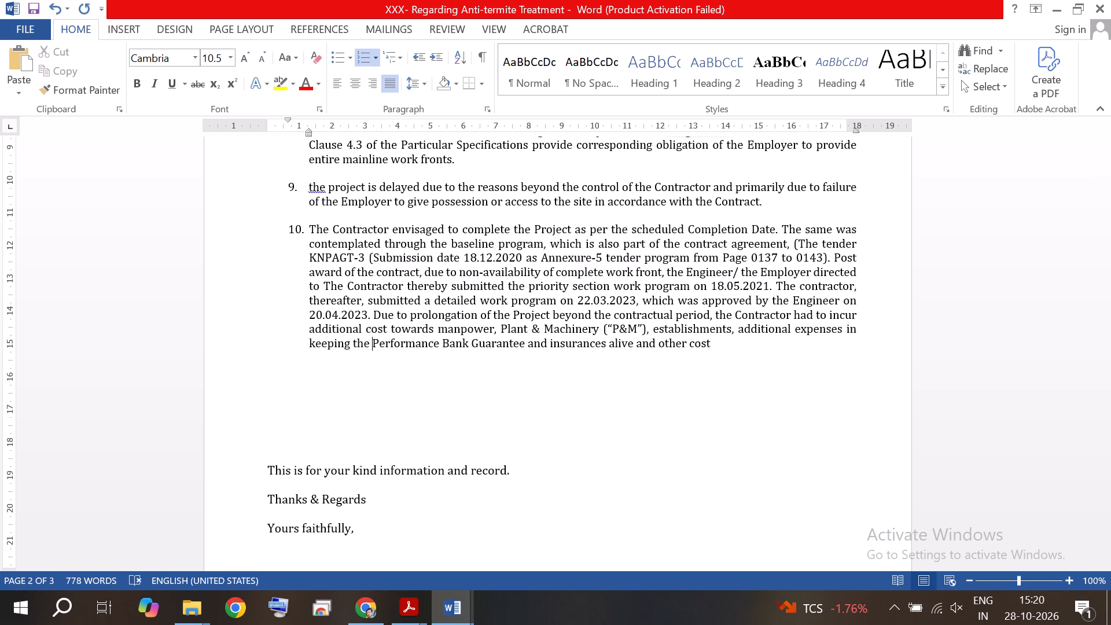
Finish item 10 with "other costs." and start an empty numbered item 11 below it.
{"action": "left_click", "coordinate": [718, 344]}
{"action": "type", "text": "s."}
{"action": "key", "text": "Return"}
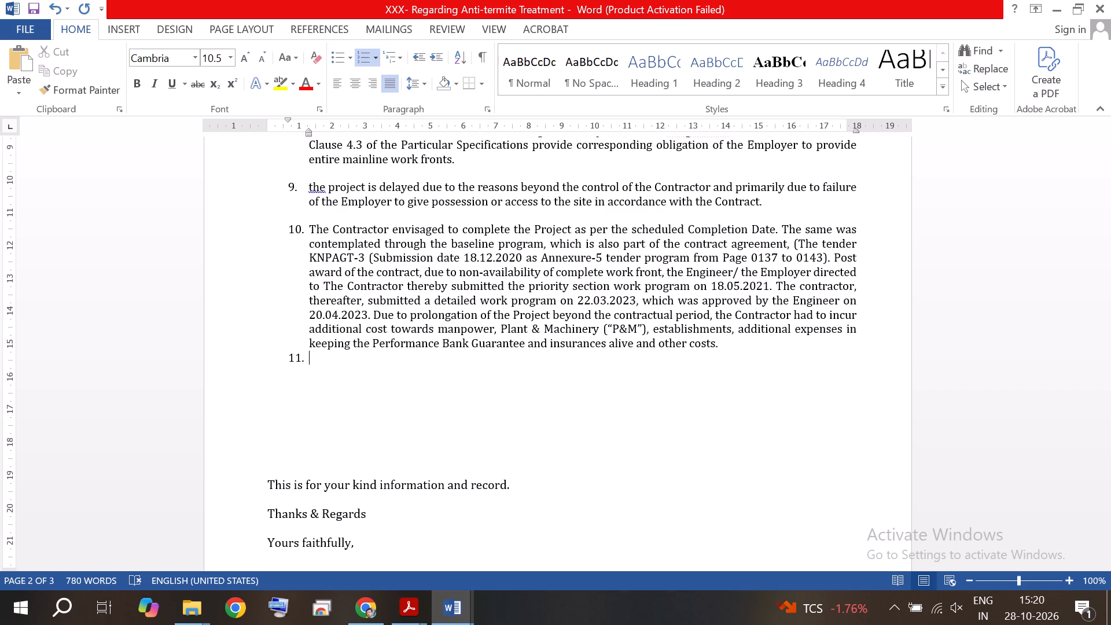
{"action": "left_click", "coordinate": [730, 351]}
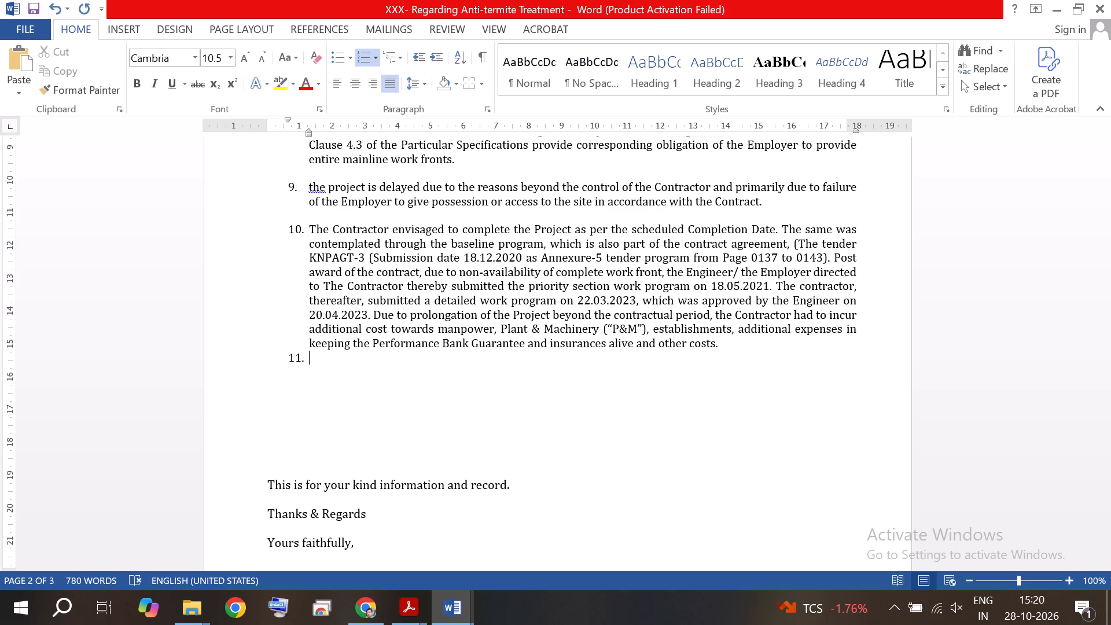
Turn off "Don't add space between paragraphs of the same style" for the empty numbered item 11.
{"action": "left_click", "coordinate": [414, 82]}
{"action": "left_click", "coordinate": [453, 207]}
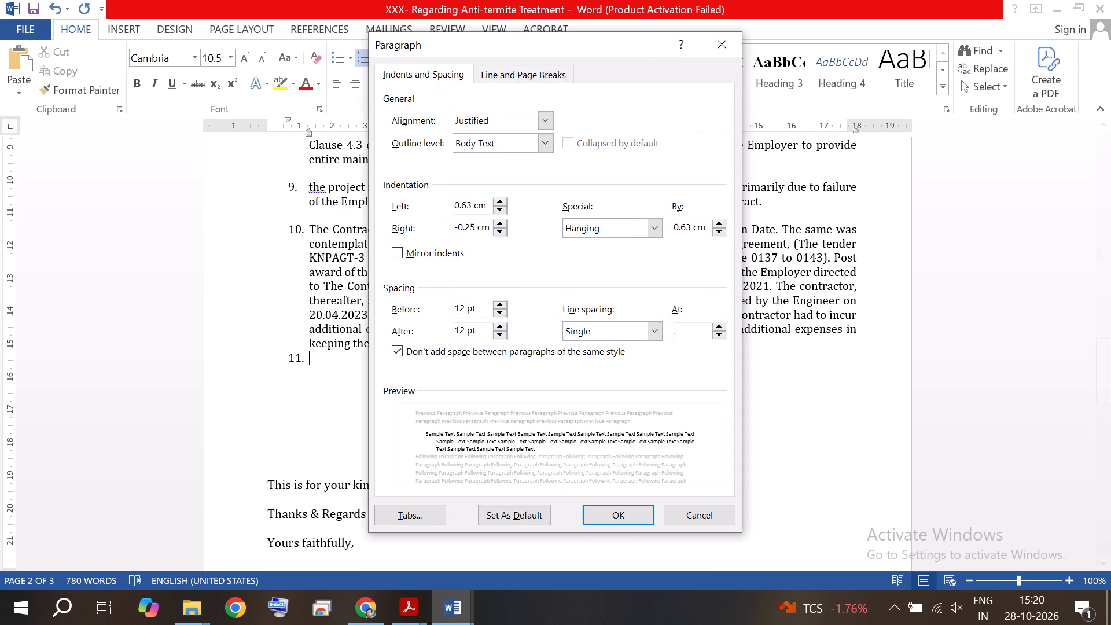
{"action": "left_click", "coordinate": [488, 348]}
{"action": "left_click", "coordinate": [602, 512]}
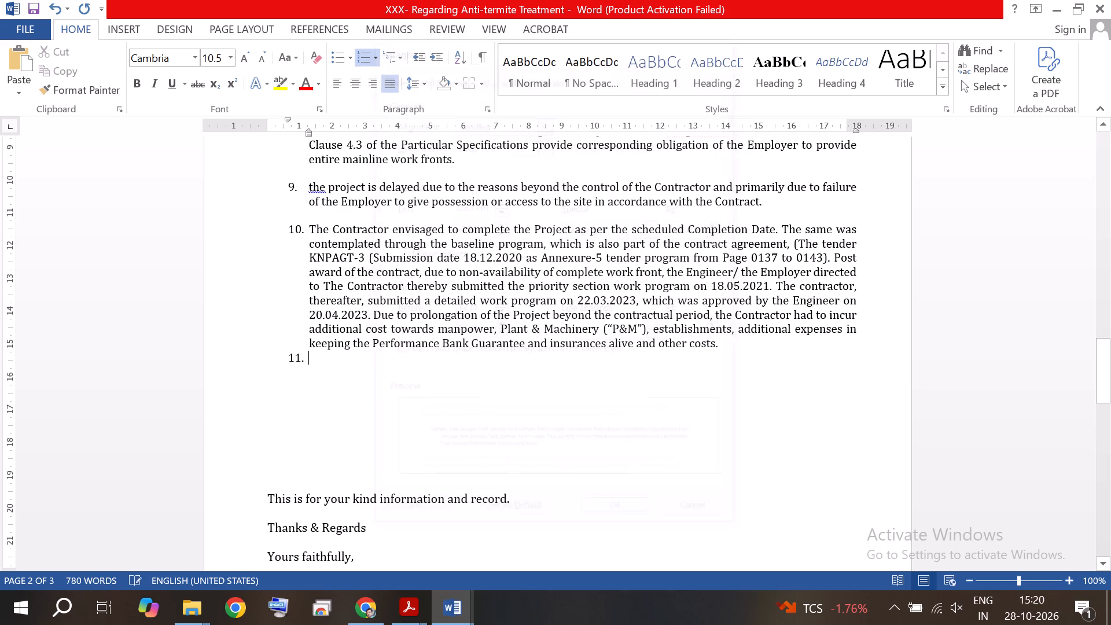
Turn off "Don't add space between paragraphs of the same style" for item 10, and return to the empty item 11.
{"action": "left_click", "coordinate": [746, 340]}
{"action": "left_click", "coordinate": [426, 80]}
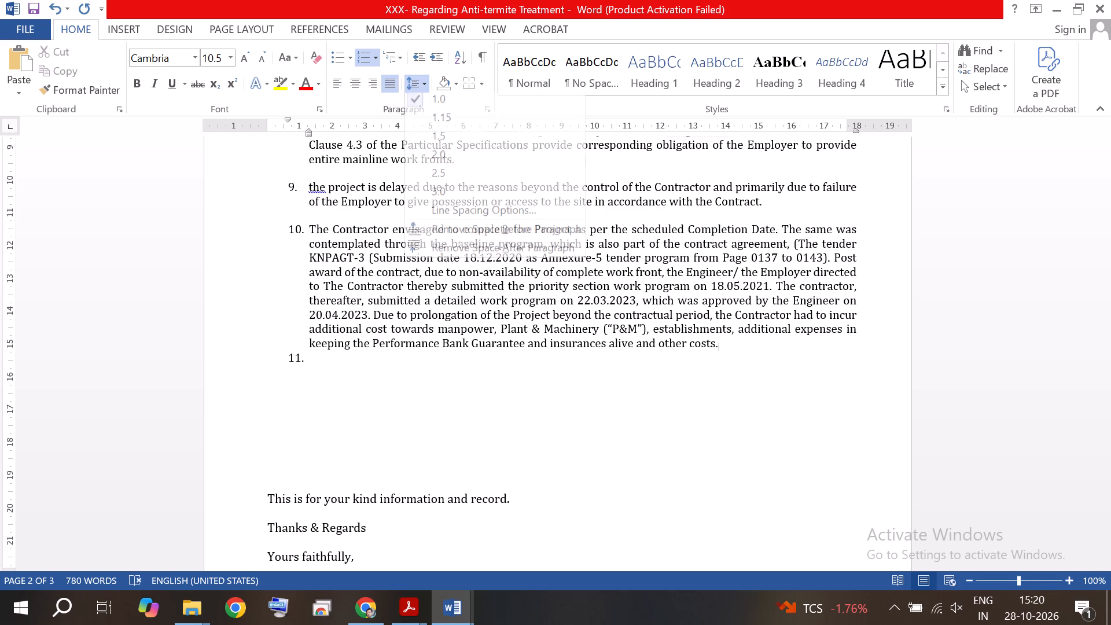
{"action": "left_click", "coordinate": [452, 209]}
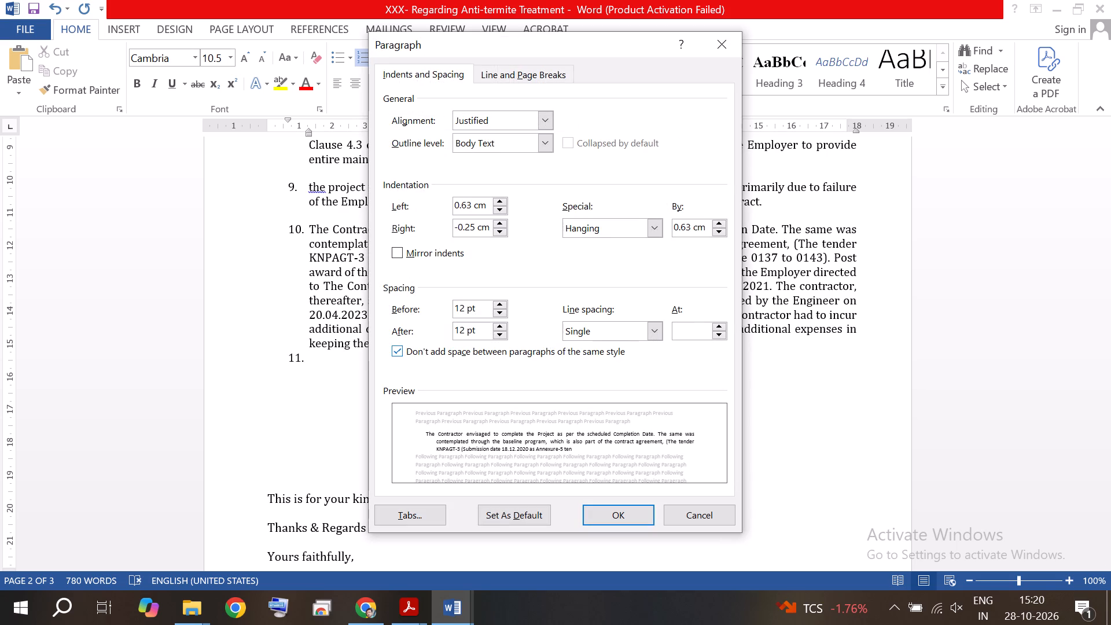
{"action": "left_click", "coordinate": [442, 352]}
{"action": "left_click", "coordinate": [600, 506]}
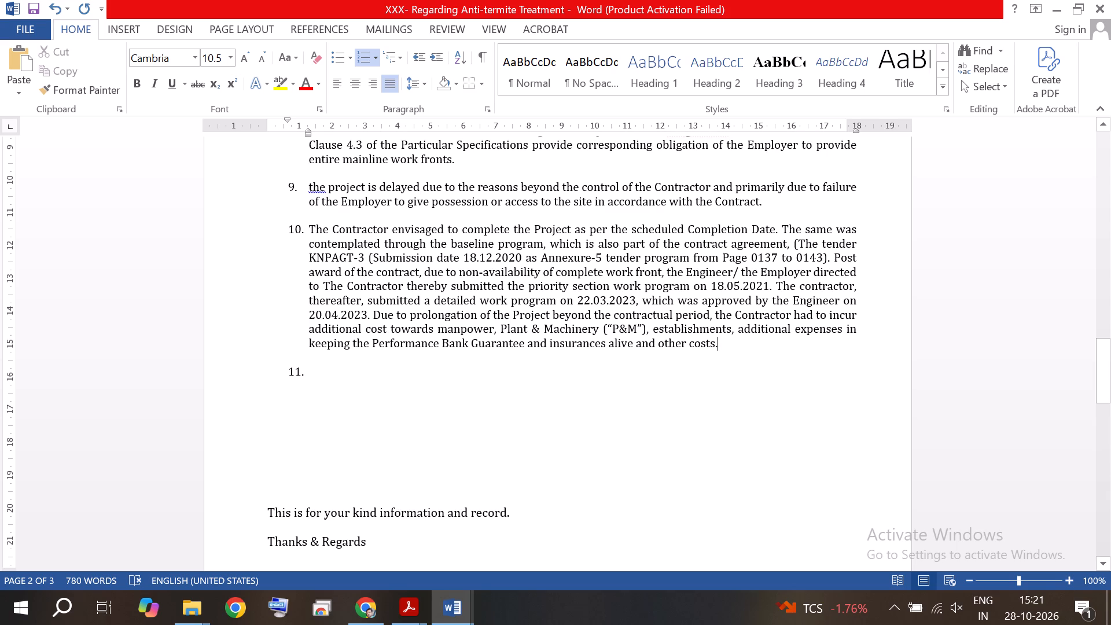
{"action": "left_click", "coordinate": [398, 378]}
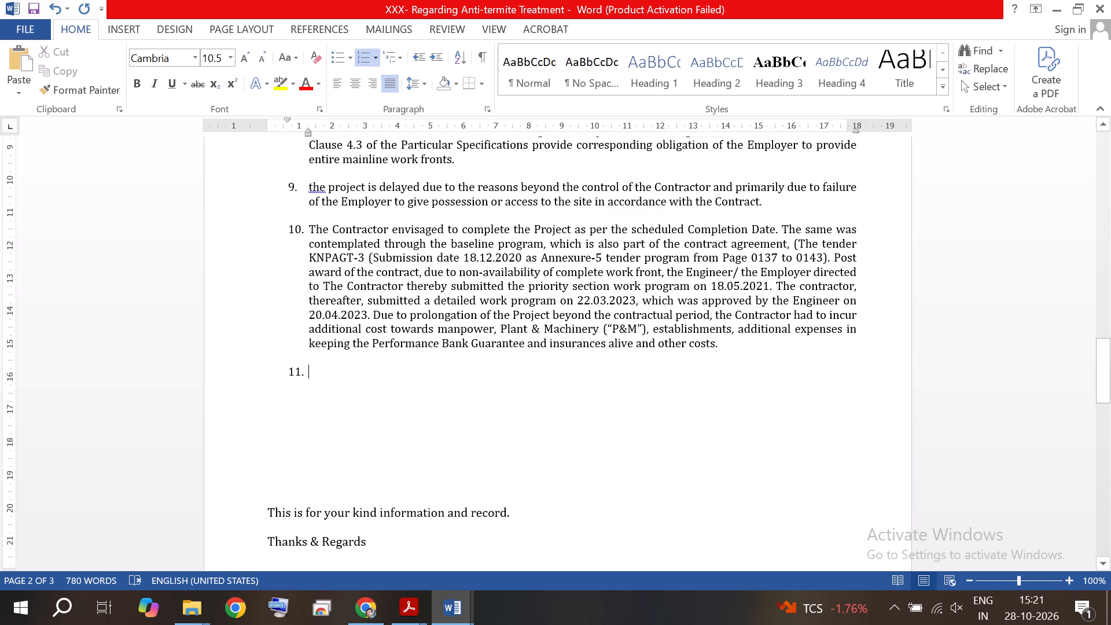
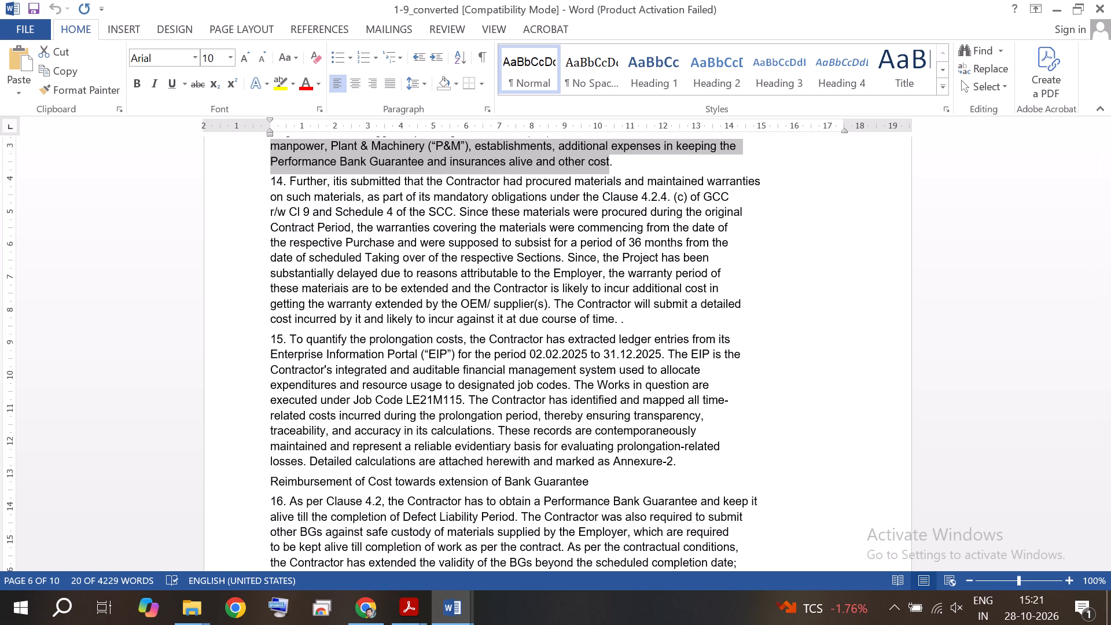
Select the opening wording of paragraph 14 in 1-9_converted, from "Further, itis submitted" through "on such materials".
{"action": "left_click", "coordinate": [292, 183]}
{"action": "left_click_drag", "start_coordinate": [292, 183], "coordinate": [342, 193]}
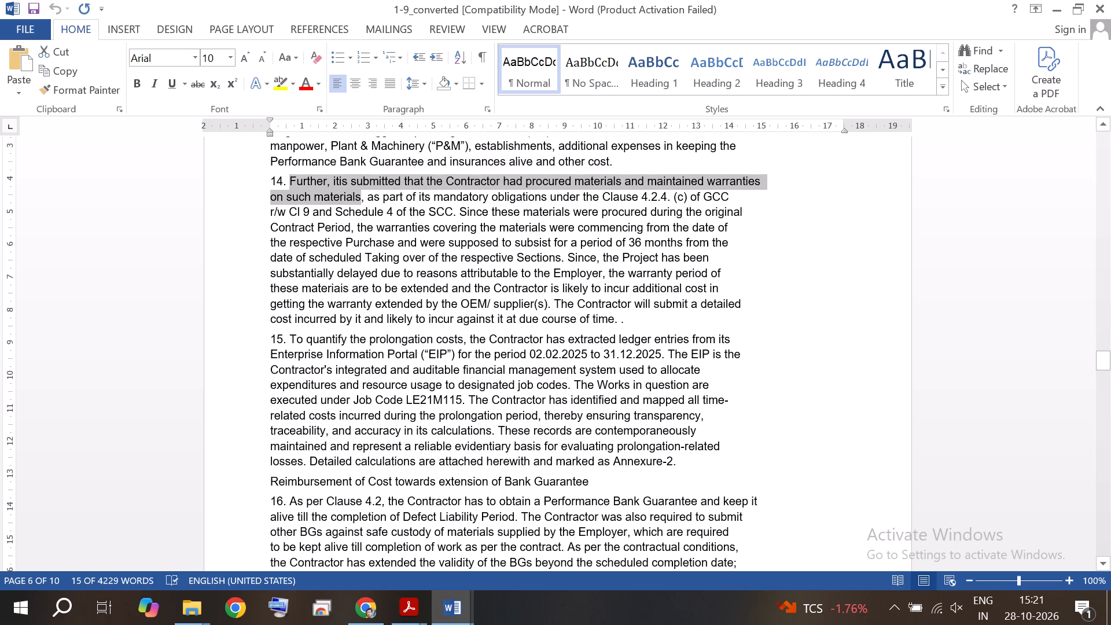
Copy clause 15 text, "To quantify the prolongation costs" through "Annexure-2", from 1-9_converted and paste it into empty item 11 of the Anti-termite Treatment letter.
{"action": "scroll", "coordinate": [366, 314], "scroll_direction": "down", "scroll_amount": 1}
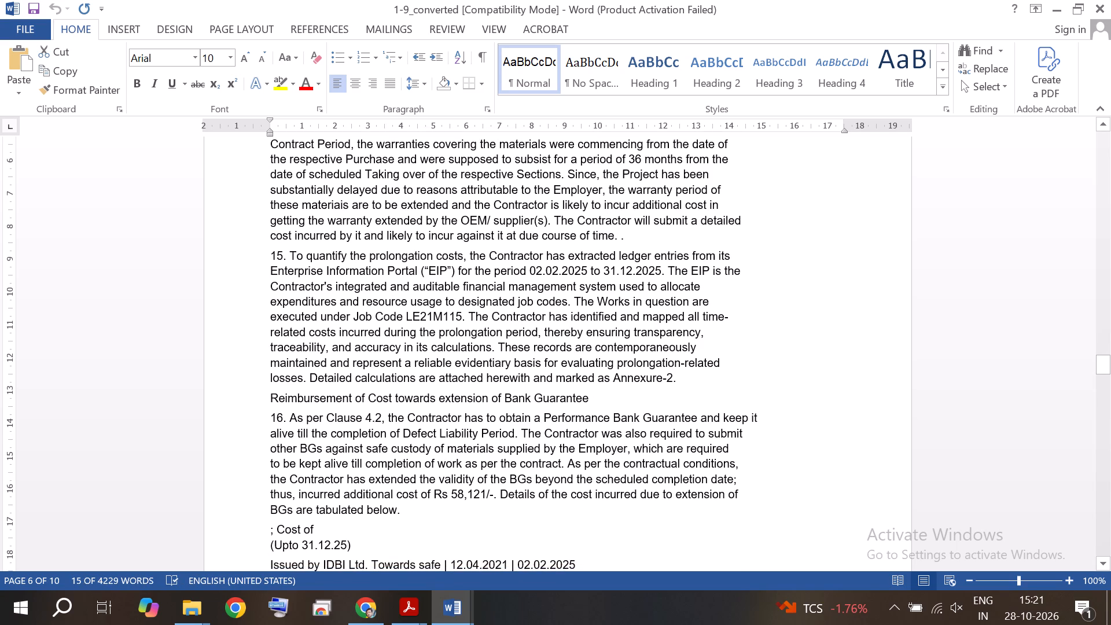
{"action": "left_click", "coordinate": [290, 259]}
{"action": "left_click_drag", "start_coordinate": [290, 259], "coordinate": [417, 331]}
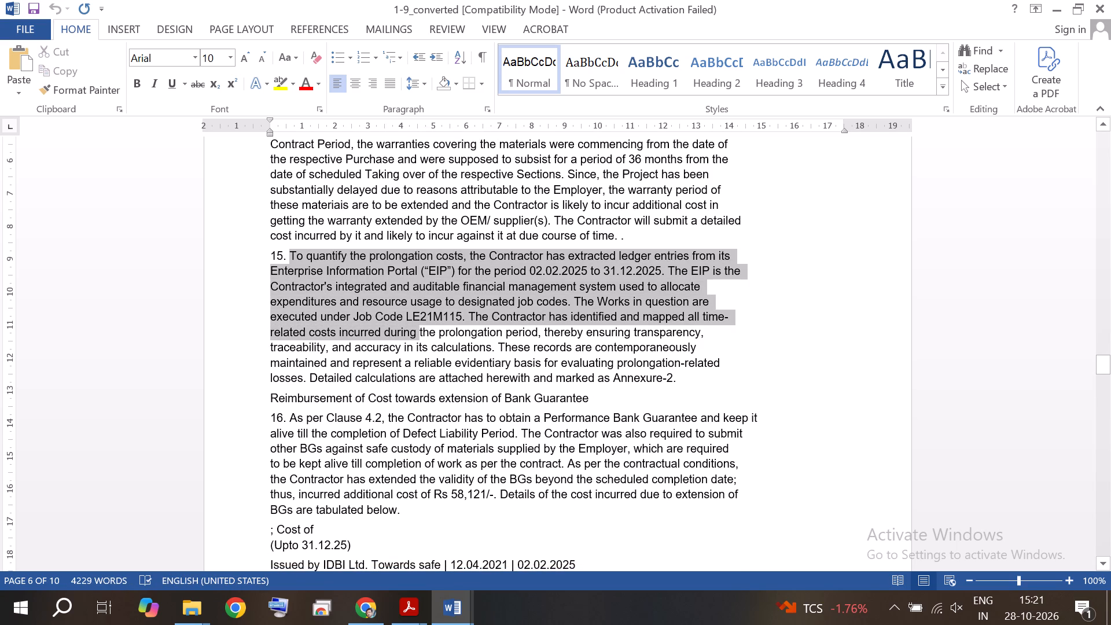
{"action": "left_click_drag", "start_coordinate": [417, 331], "coordinate": [547, 370]}
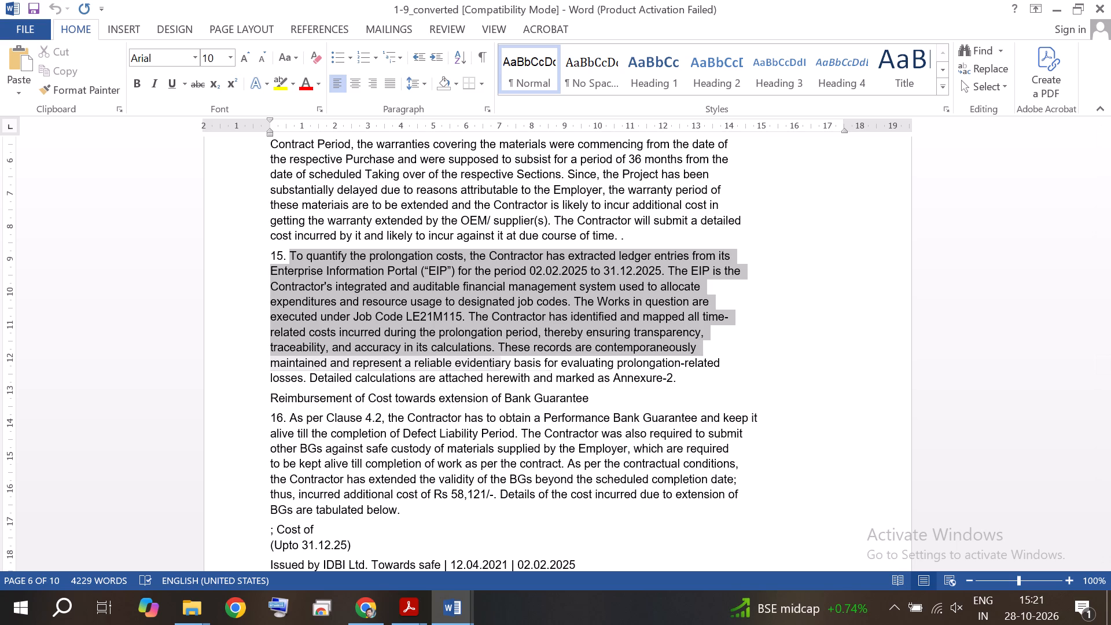
{"action": "left_click_drag", "start_coordinate": [547, 370], "coordinate": [671, 377]}
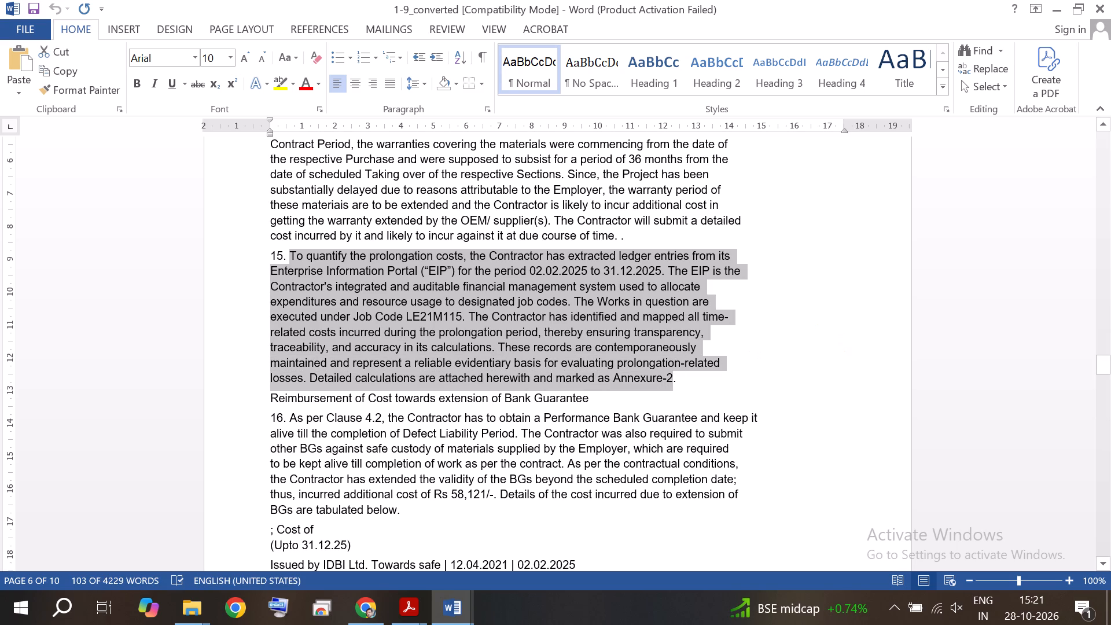
{"action": "right_click", "coordinate": [413, 335]}
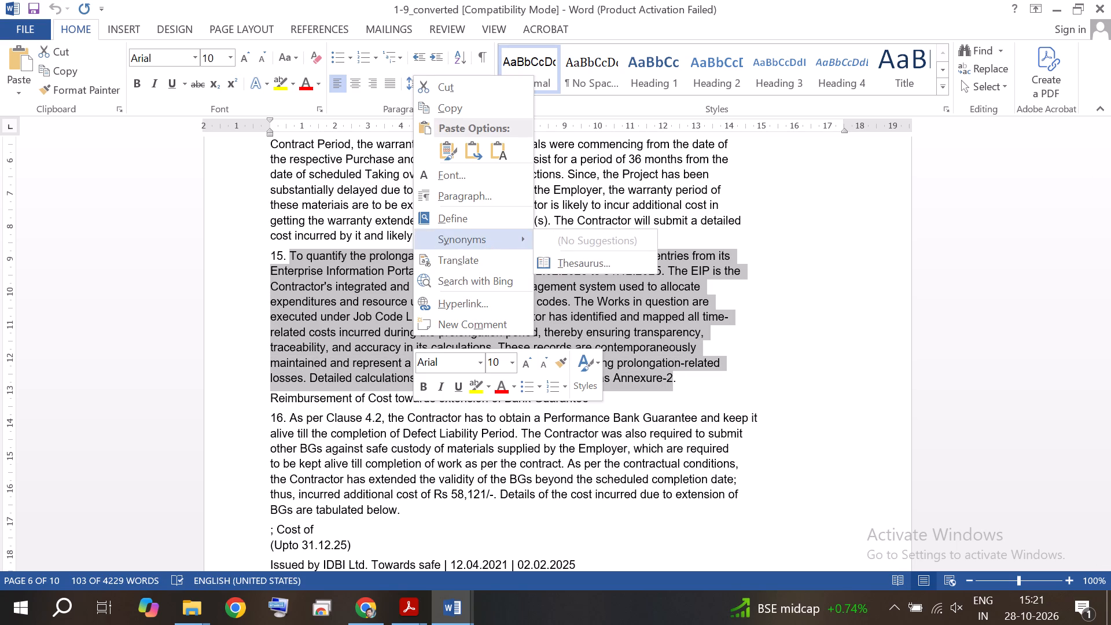
{"action": "left_click", "coordinate": [449, 102]}
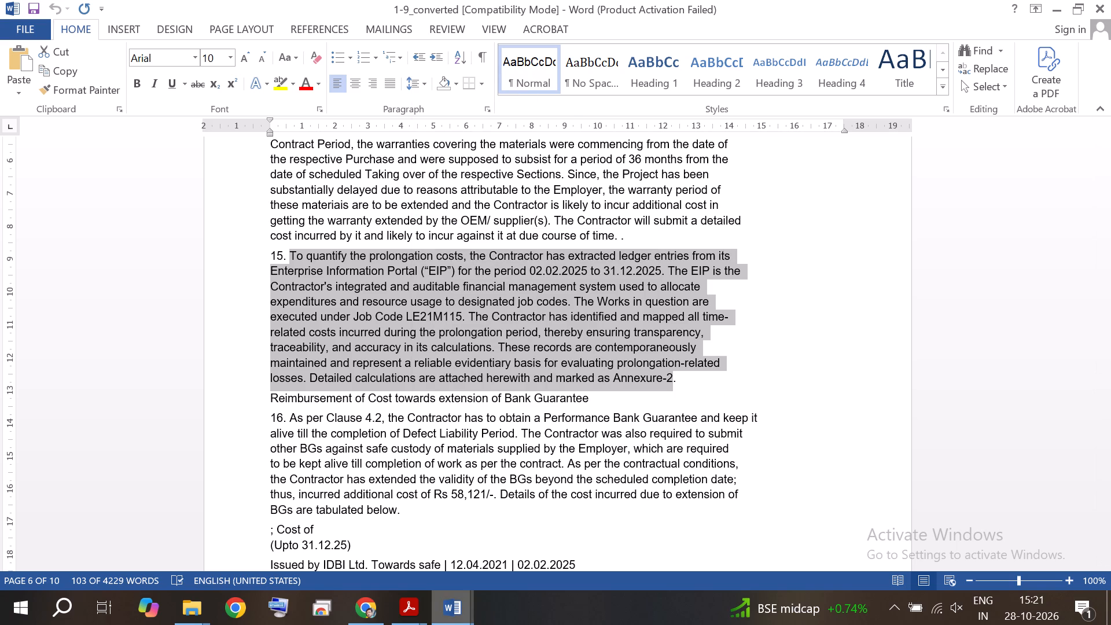
{"action": "left_click", "coordinate": [448, 612]}
{"action": "left_click", "coordinate": [421, 554]}
{"action": "left_click", "coordinate": [450, 615]}
{"action": "left_click", "coordinate": [498, 540]}
{"action": "right_click", "coordinate": [314, 375]}
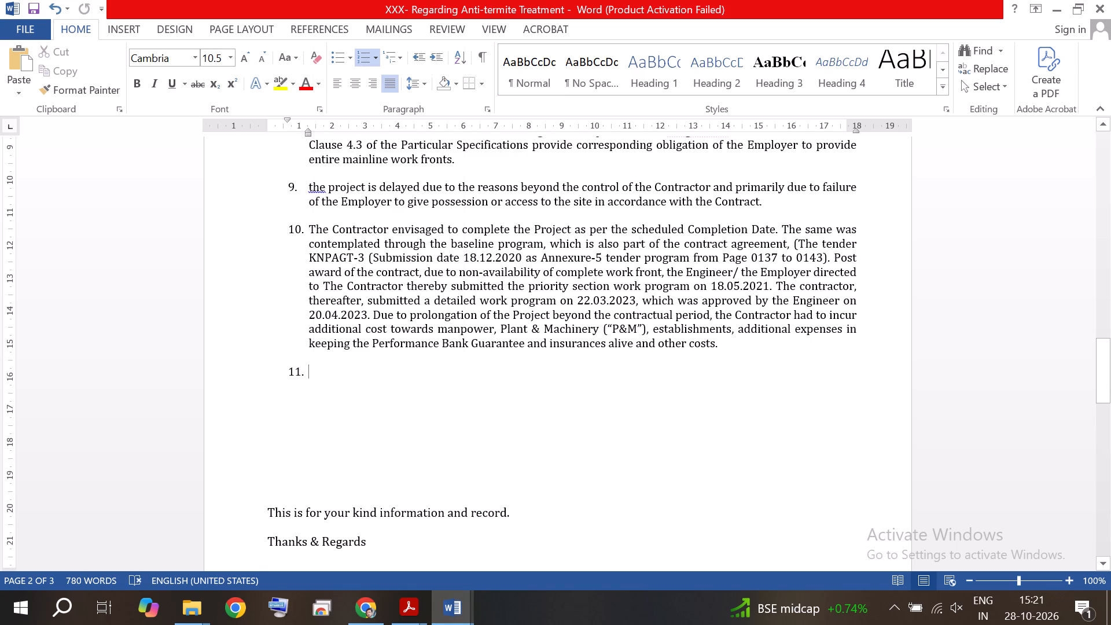
{"action": "left_click", "coordinate": [426, 111]}
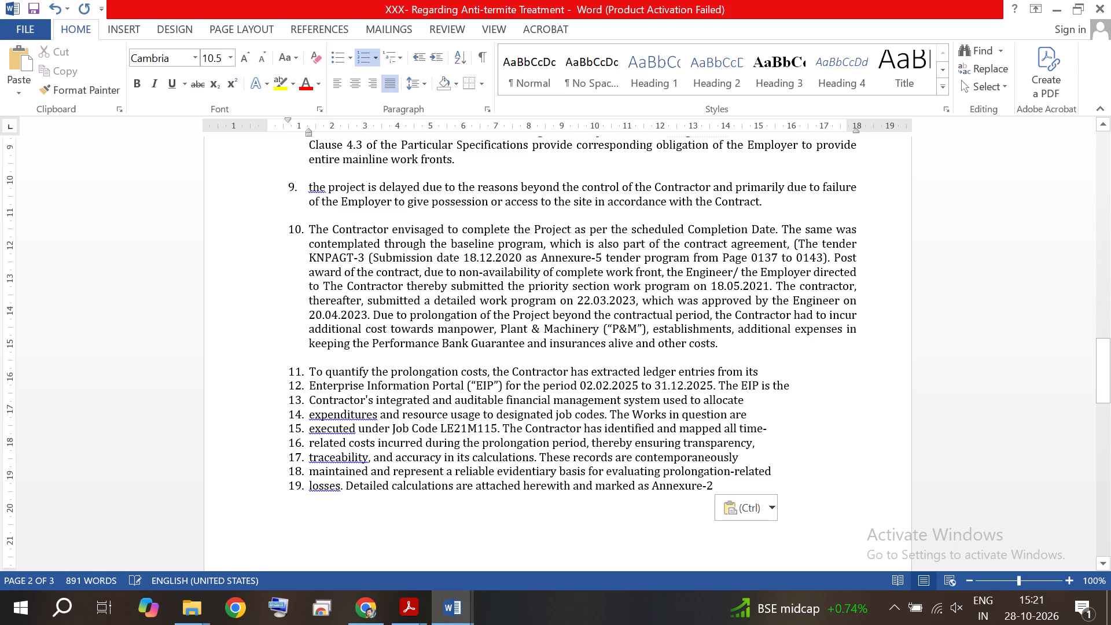
Join the lines starting "Enterprise Information Portal" and "Contractor's integrated" into item 11, each separated by a space.
{"action": "left_click", "coordinate": [310, 394]}
{"action": "key", "text": "Up"}
{"action": "key", "text": "BackSpace"}
{"action": "key", "text": "BackSpace"}
{"action": "key", "text": "BackSpace"}
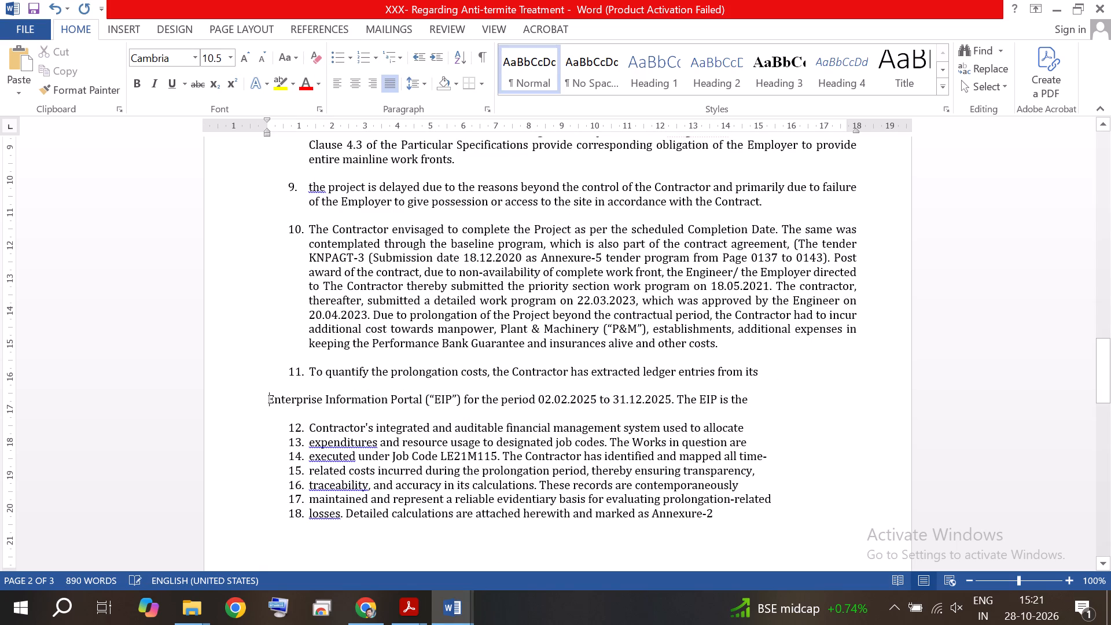
{"action": "key", "text": "BackSpace"}
{"action": "key", "text": "space"}
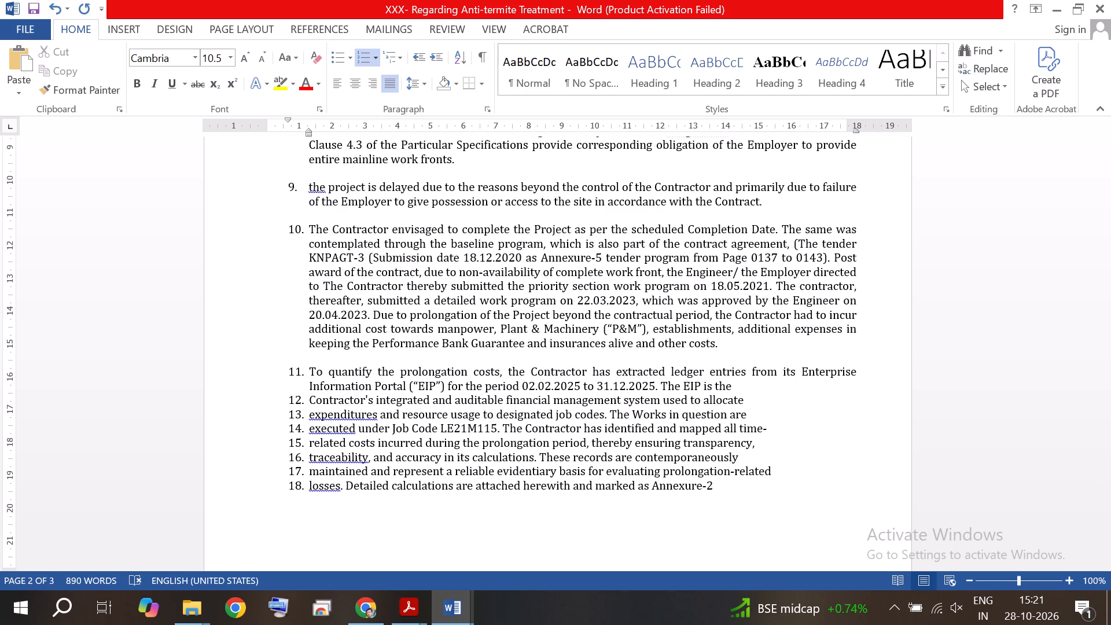
{"action": "left_click", "coordinate": [311, 400]}
{"action": "key", "text": "BackSpace"}
{"action": "key", "text": "BackSpace"}
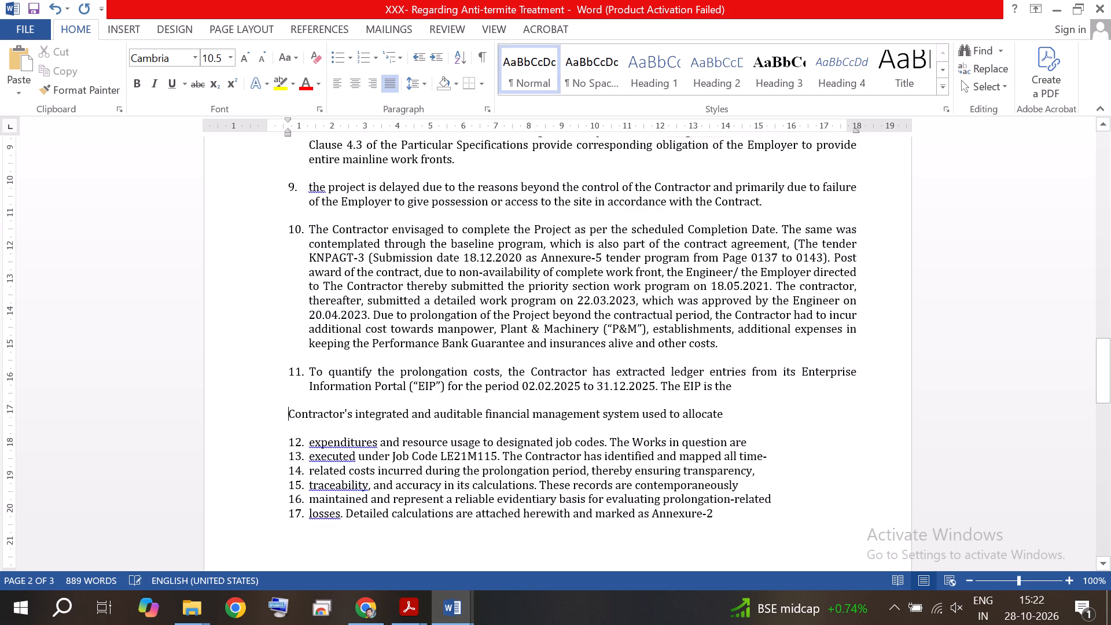
{"action": "key", "text": "BackSpace"}
{"action": "key", "text": "BackSpace"}
{"action": "key", "text": "space"}
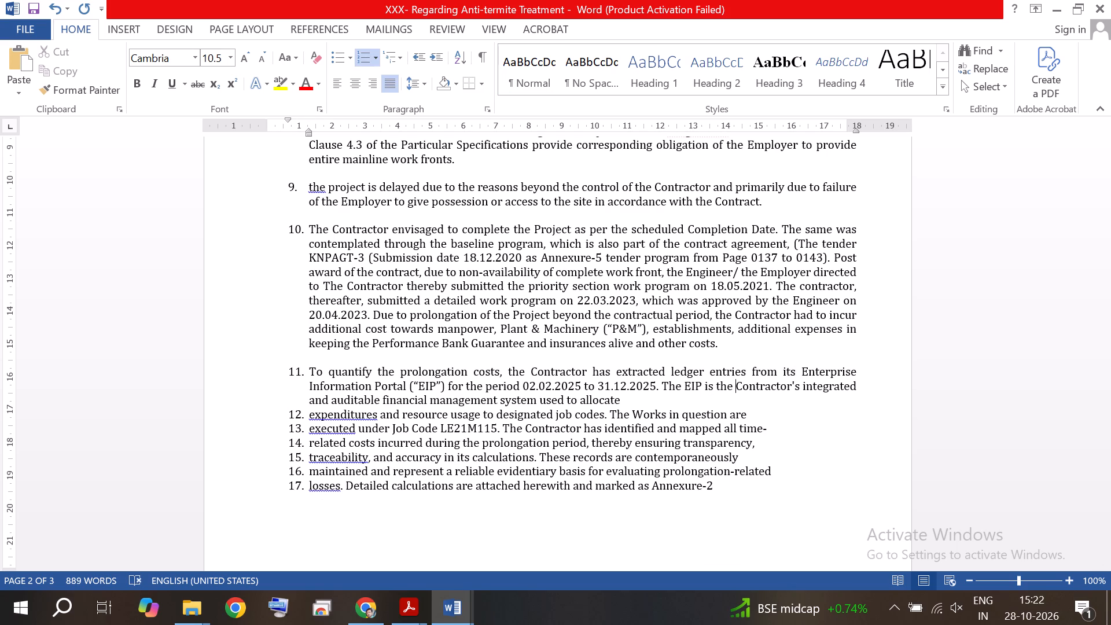
Join the lines starting "expenditures and resource usage" and "executed under Job Code" into item 11, each separated by a space.
{"action": "left_click", "coordinate": [311, 413]}
{"action": "key", "text": "BackSpace"}
{"action": "key", "text": "BackSpace"}
{"action": "key", "text": "BackSpace"}
{"action": "key", "text": "BackSpace"}
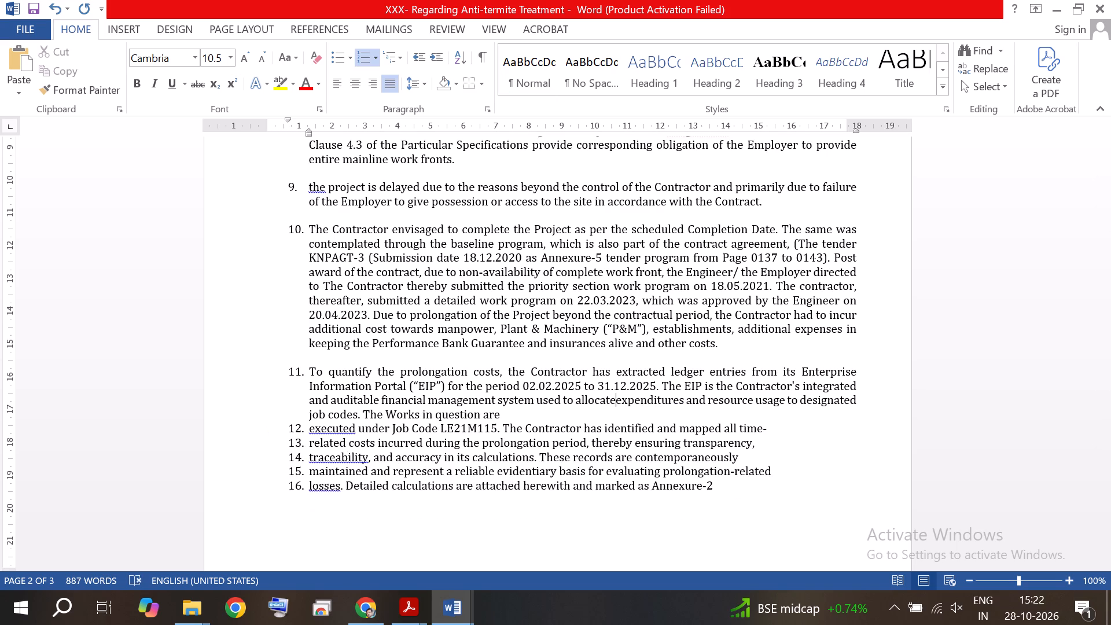
{"action": "key", "text": "space"}
{"action": "left_click", "coordinate": [311, 432]}
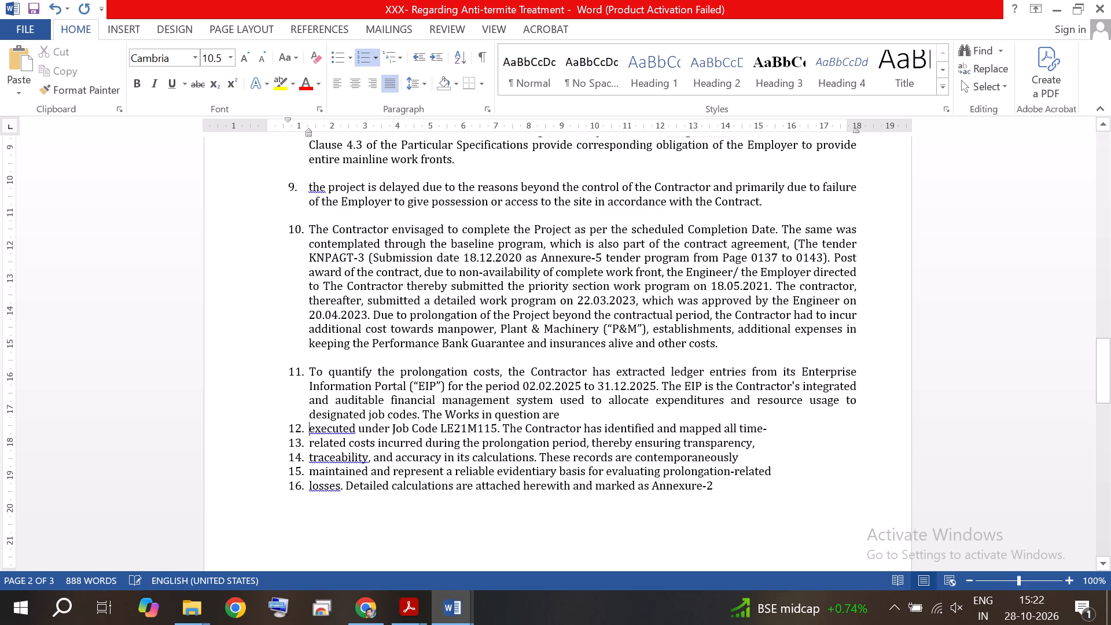
{"action": "key", "text": "BackSpace"}
{"action": "key", "text": "BackSpace"}
{"action": "key", "text": "BackSpace"}
{"action": "key", "text": "BackSpace"}
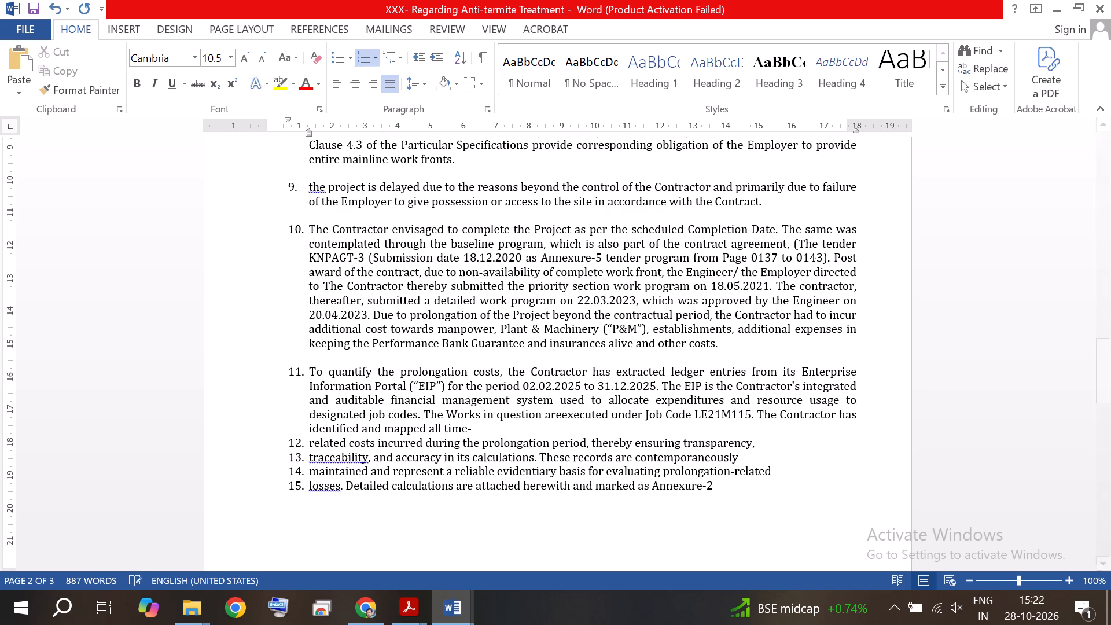
{"action": "key", "text": "space"}
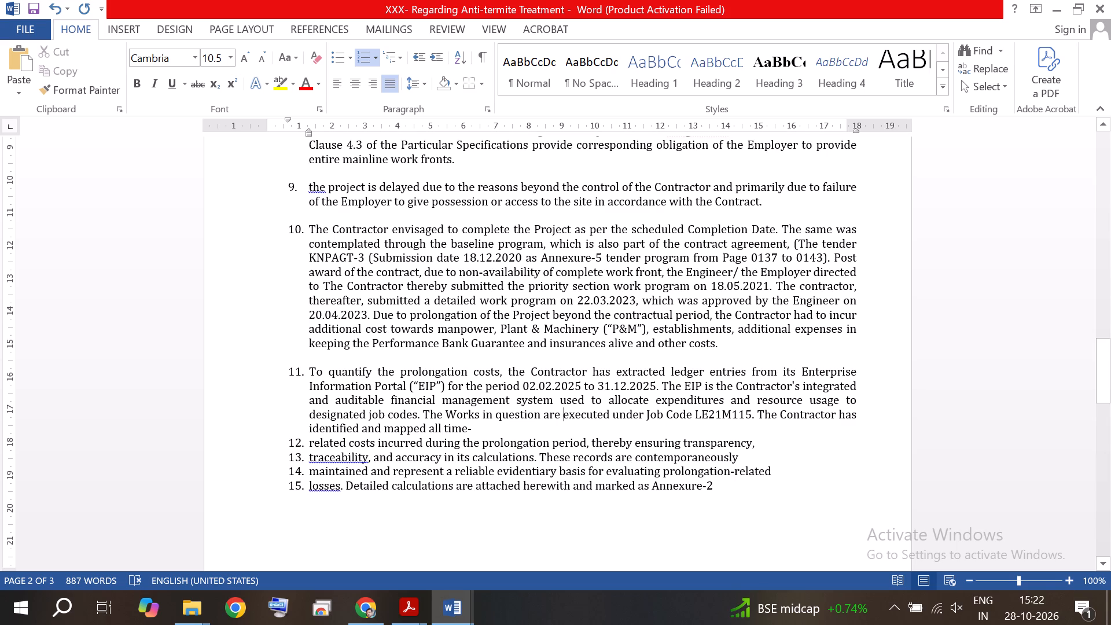
Join the line starting "related costs incurred" into item 11, replacing the hyphen after "time" with a space.
{"action": "left_click", "coordinate": [310, 440]}
{"action": "key", "text": "BackSpace"}
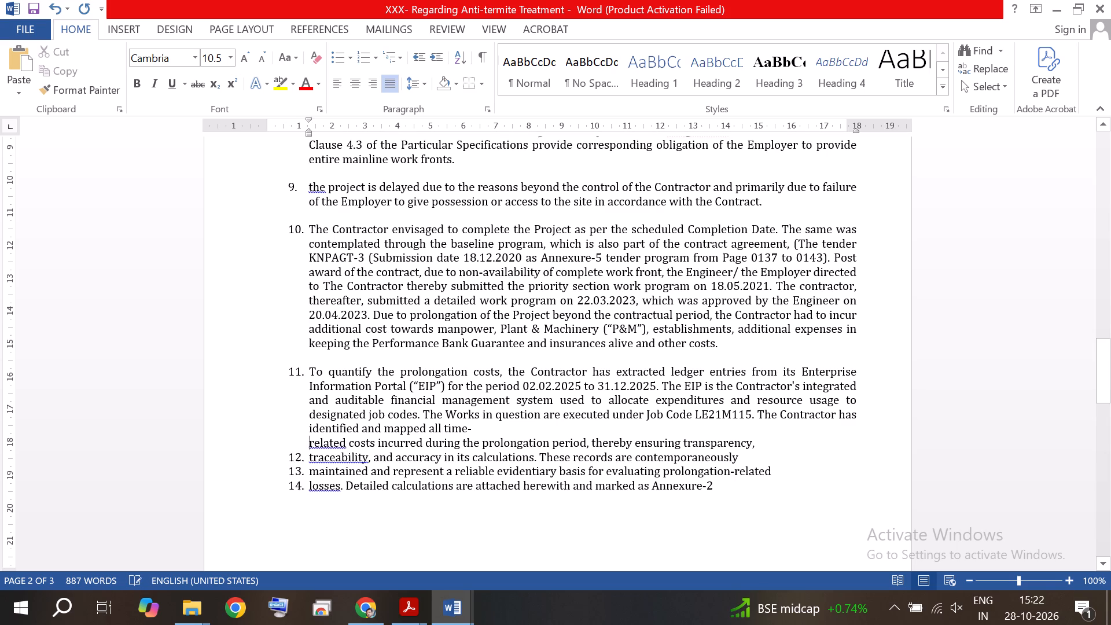
{"action": "key", "text": "BackSpace"}
{"action": "key", "text": "BackSpace"}
{"action": "key", "text": "BackSpace"}
{"action": "key", "text": "BackSpace"}
{"action": "key", "text": "space"}
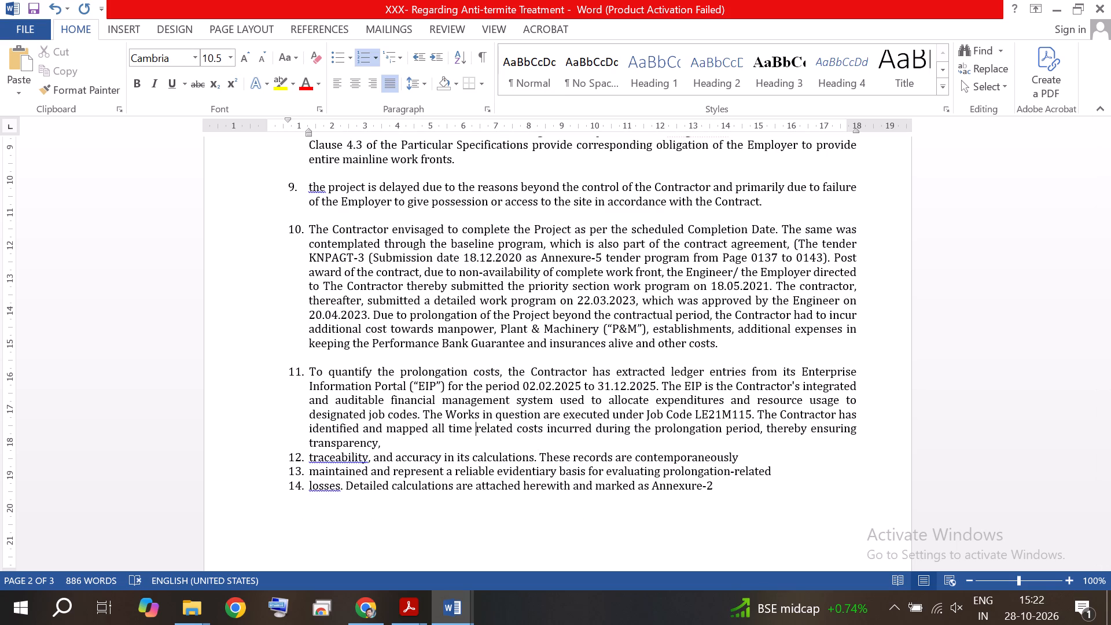
Join the lines starting "traceability, and accuracy" and "maintained and represent" into item 11, each separated by a space.
{"action": "left_click", "coordinate": [307, 457]}
{"action": "key", "text": "BackSpace"}
{"action": "key", "text": "BackSpace"}
{"action": "key", "text": "BackSpace"}
{"action": "key", "text": "BackSpace"}
{"action": "key", "text": "space"}
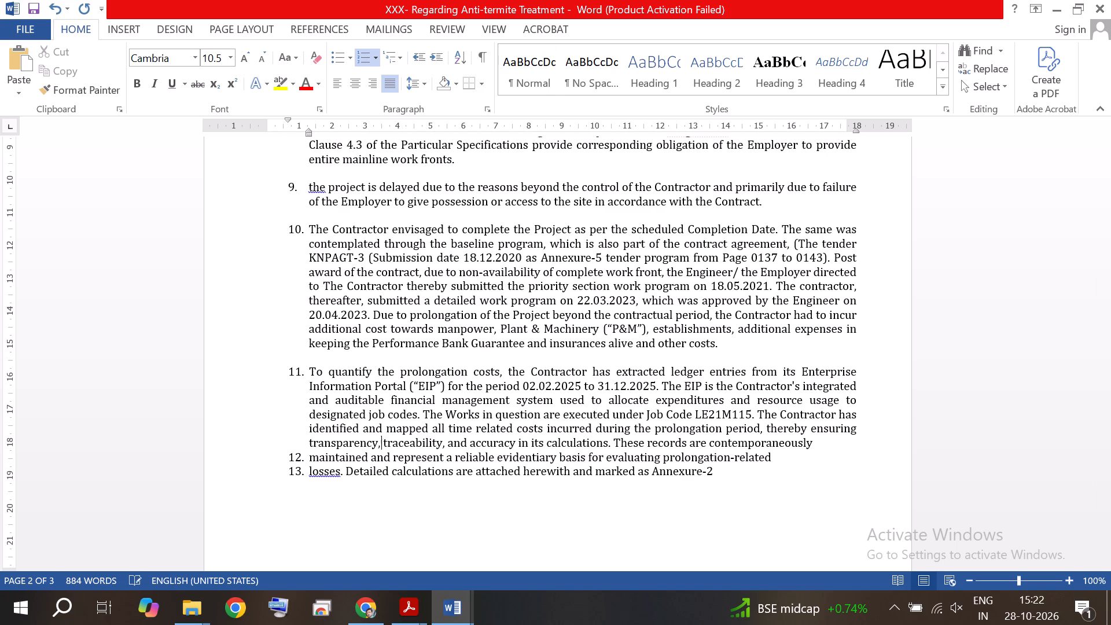
{"action": "left_click", "coordinate": [310, 457]}
{"action": "key", "text": "BackSpace"}
{"action": "key", "text": "BackSpace"}
{"action": "key", "text": "BackSpace"}
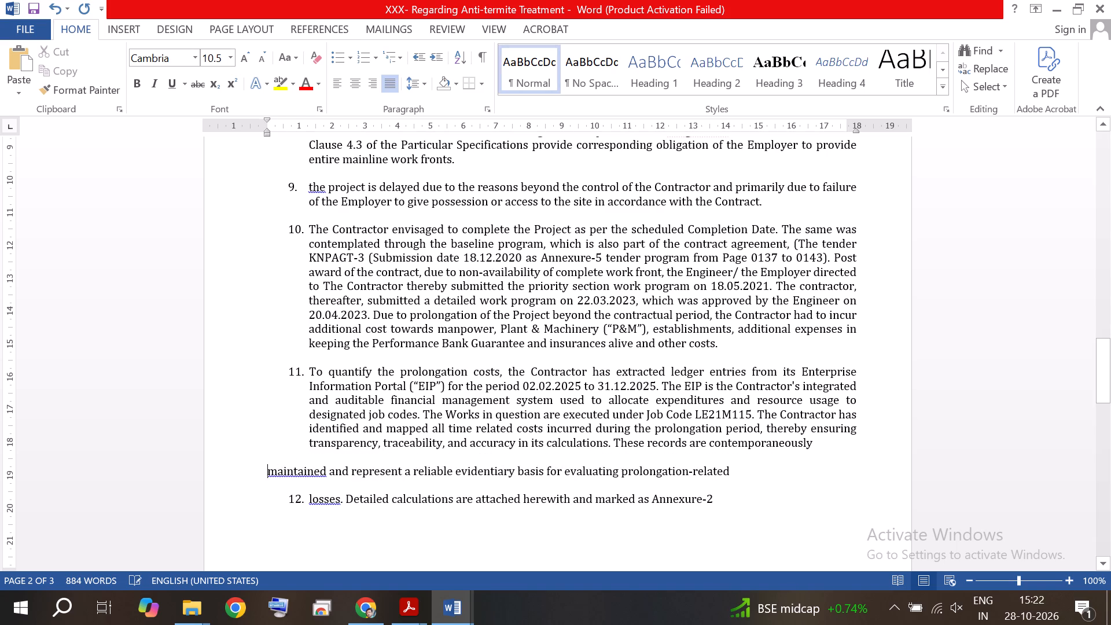
{"action": "key", "text": "BackSpace"}
{"action": "key", "text": "space"}
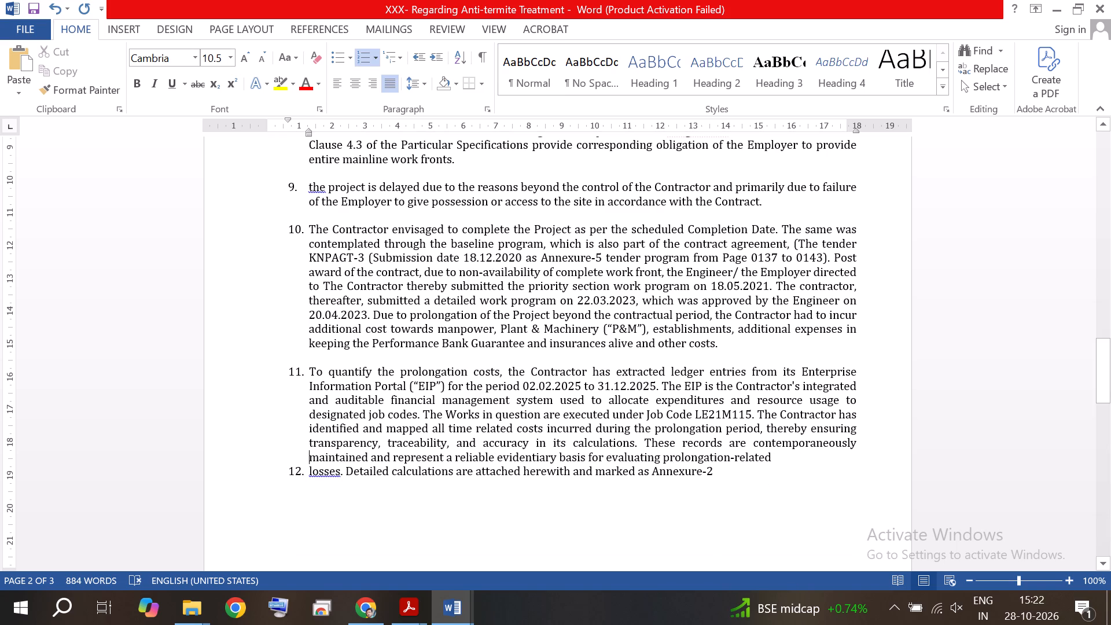
Join the line starting "losses. Detailed calculations" into item 11 after "prolongation-related", separated by a space.
{"action": "left_click", "coordinate": [310, 470]}
{"action": "key", "text": "BackSpace"}
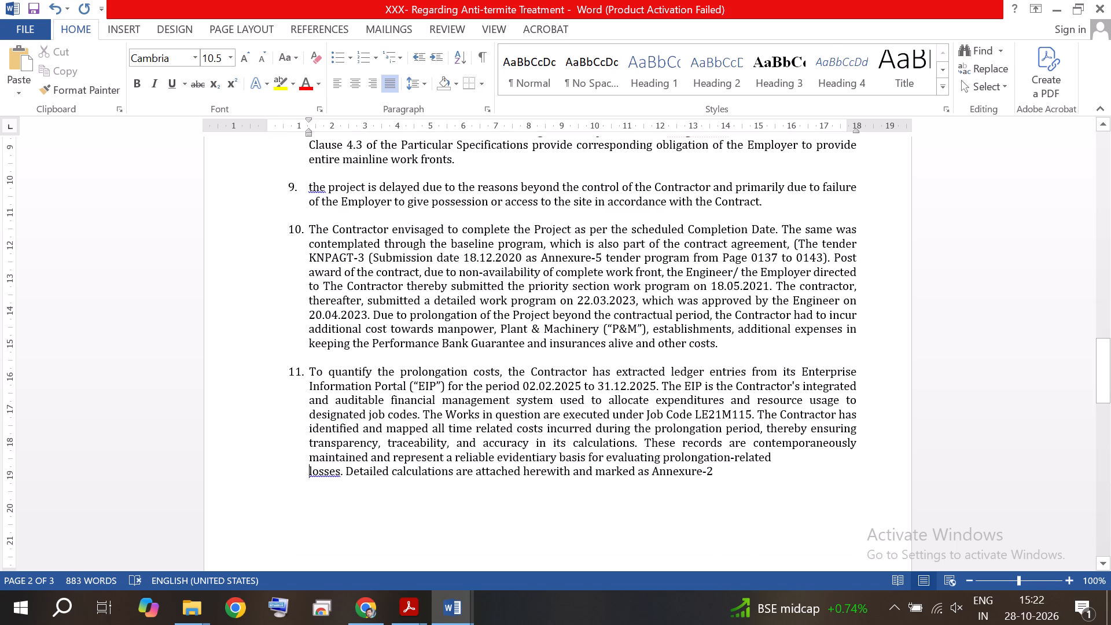
{"action": "key", "text": "BackSpace"}
{"action": "key", "text": "BackSpace"}
{"action": "key", "text": "BackSpace"}
{"action": "key", "text": "space"}
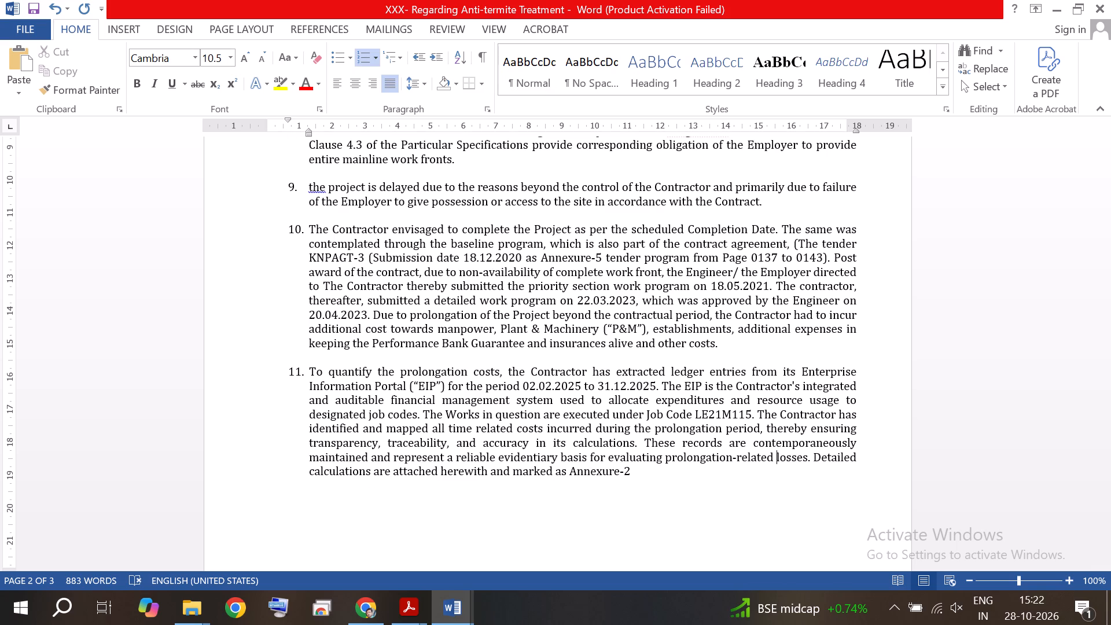
End item 11 with a full stop after "Annexure-2" and start an empty numbered item 12 below it.
{"action": "left_click", "coordinate": [630, 471]}
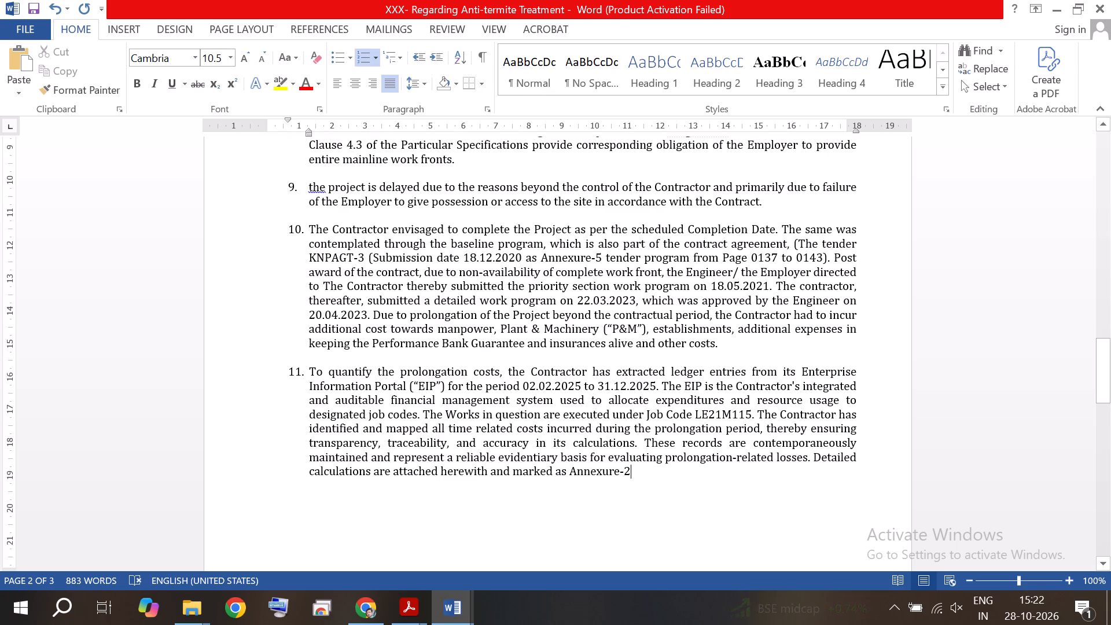
{"action": "key", "text": "period"}
{"action": "key", "text": "Return"}
Allow spacing between same-style paragraphs for item 11 by turning off "Don't add space between paragraphs of the same style".
{"action": "scroll", "coordinate": [568, 461], "scroll_direction": "down", "scroll_amount": 3}
{"action": "left_click", "coordinate": [649, 215]}
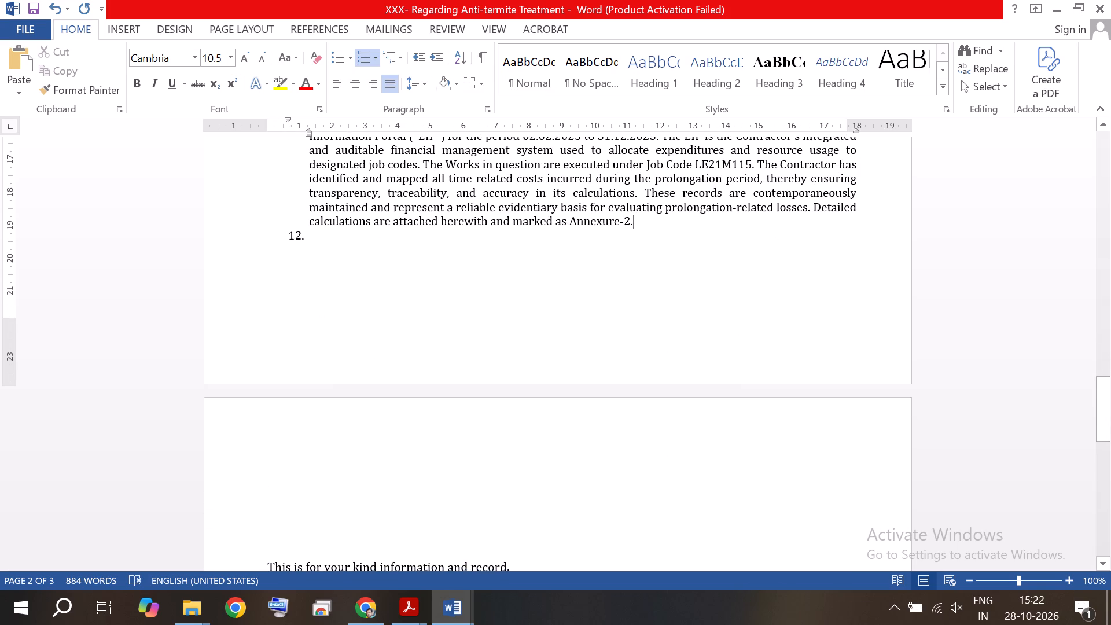
{"action": "left_click", "coordinate": [421, 84]}
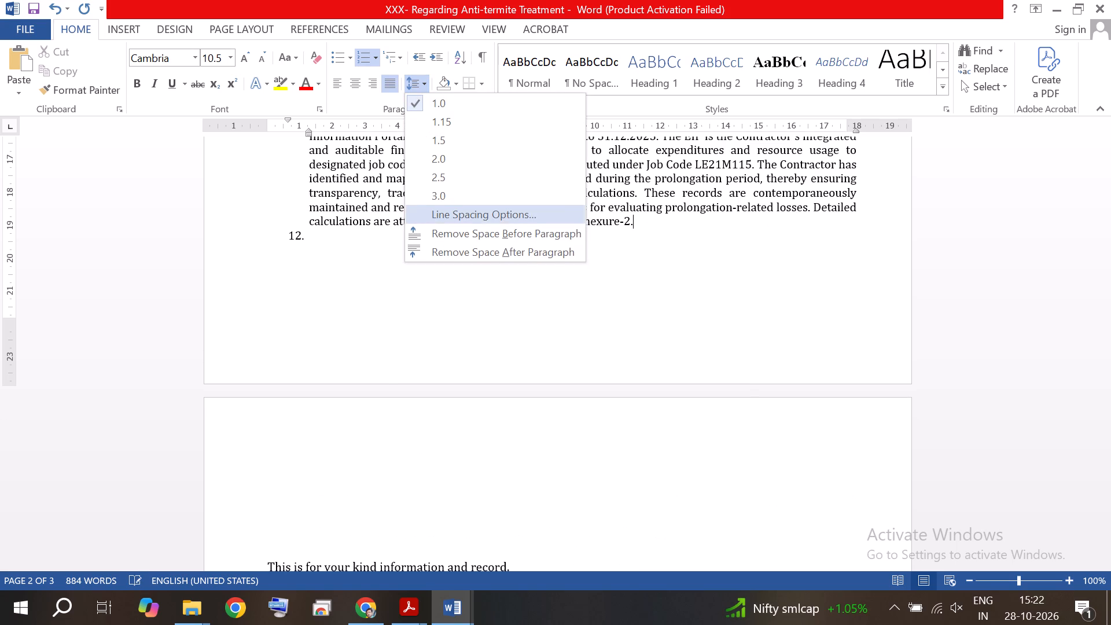
{"action": "left_click", "coordinate": [446, 211]}
{"action": "left_click", "coordinate": [478, 354]}
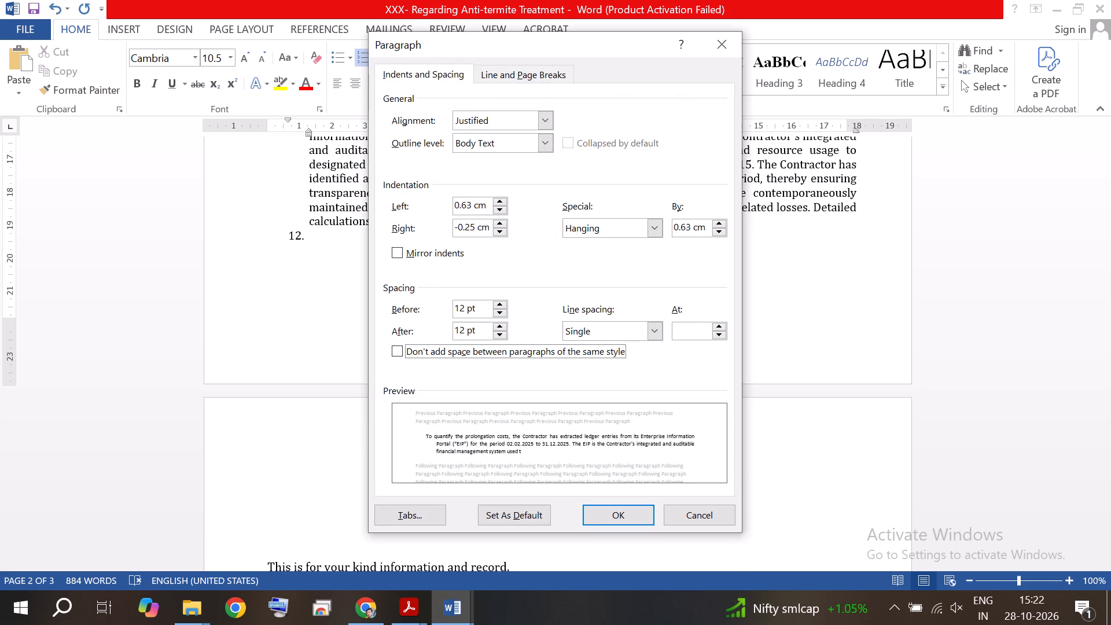
{"action": "left_click", "coordinate": [603, 508]}
Copy the heading "Reimbursement of Cost towards extension of Bank Guarantee" from the 1-9_converted document.
{"action": "left_click", "coordinate": [342, 252]}
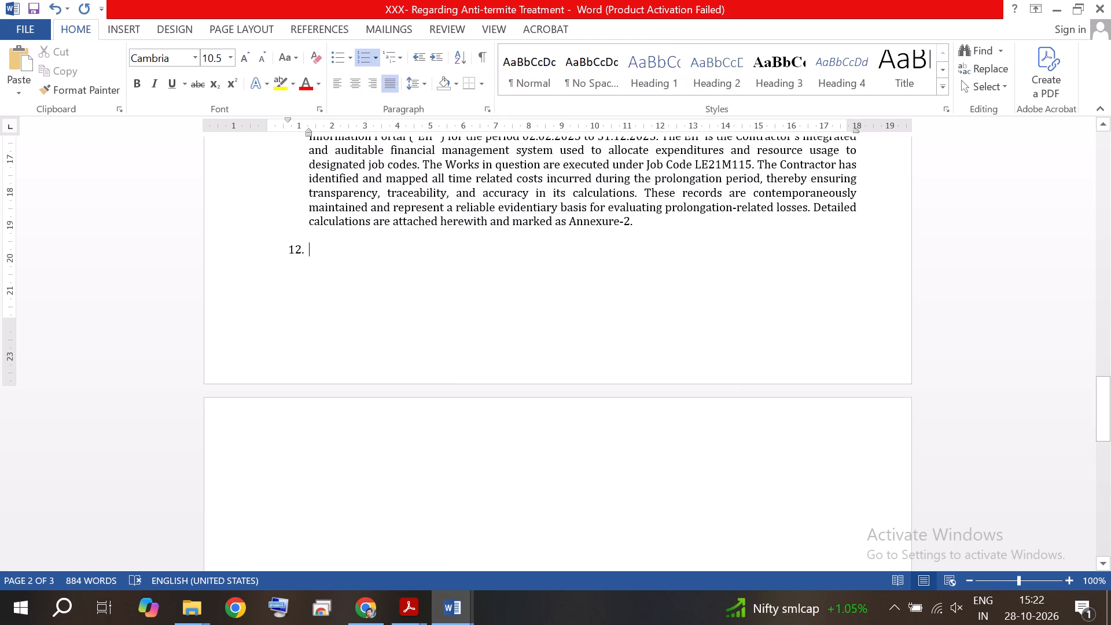
{"action": "left_click", "coordinate": [447, 603]}
{"action": "left_click", "coordinate": [427, 570]}
{"action": "scroll", "coordinate": [371, 343], "scroll_direction": "down", "scroll_amount": 1}
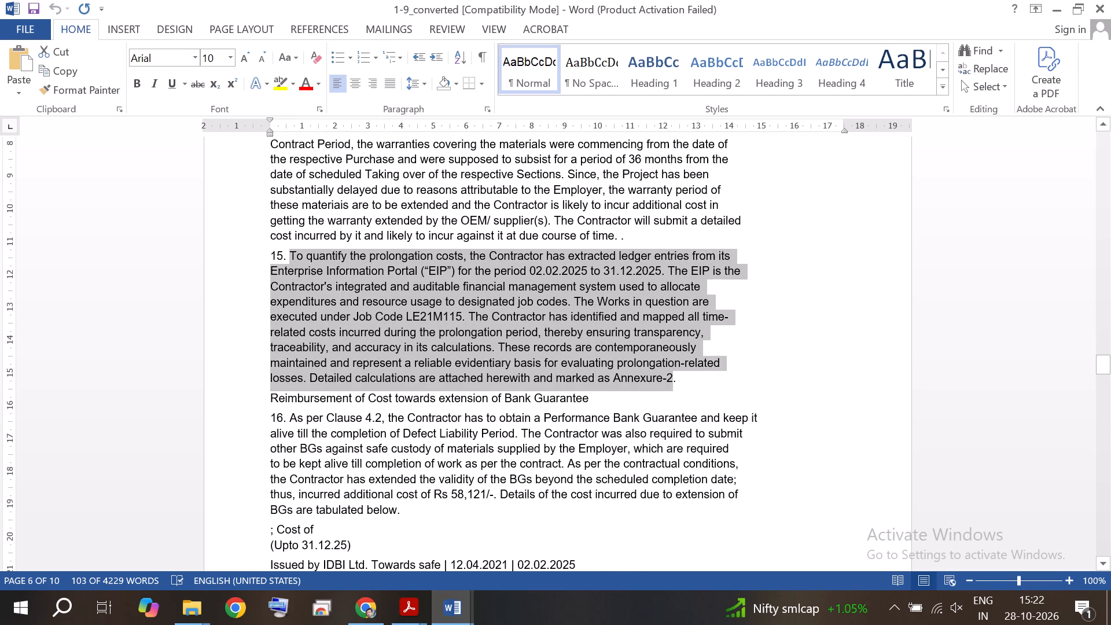
{"action": "scroll", "coordinate": [371, 336], "scroll_direction": "down", "scroll_amount": 1}
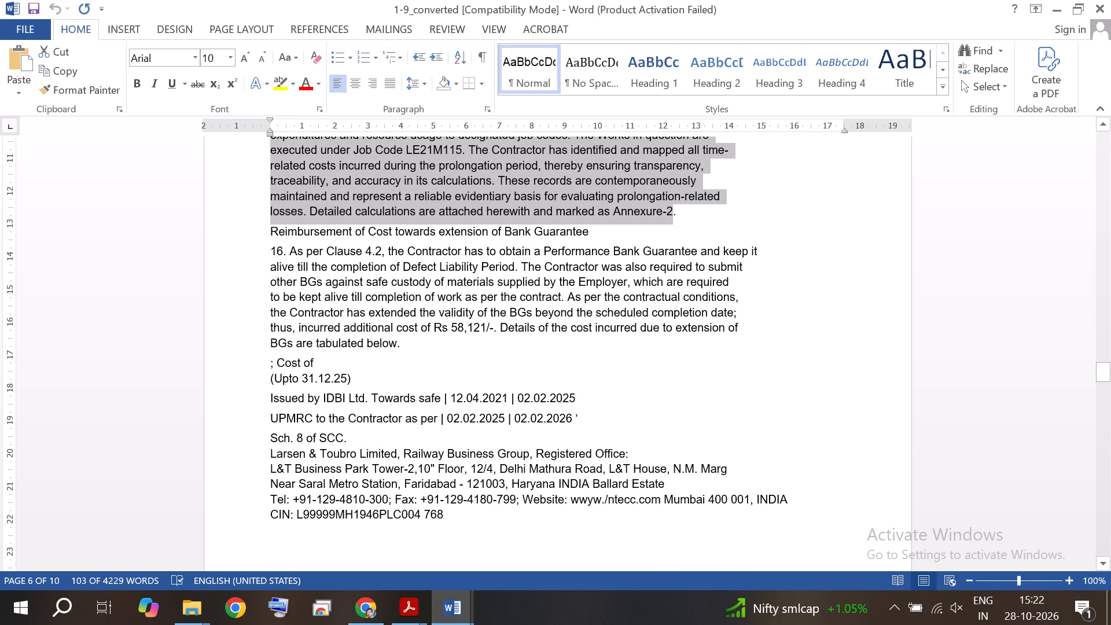
{"action": "left_click_drag", "start_coordinate": [271, 236], "coordinate": [491, 230]}
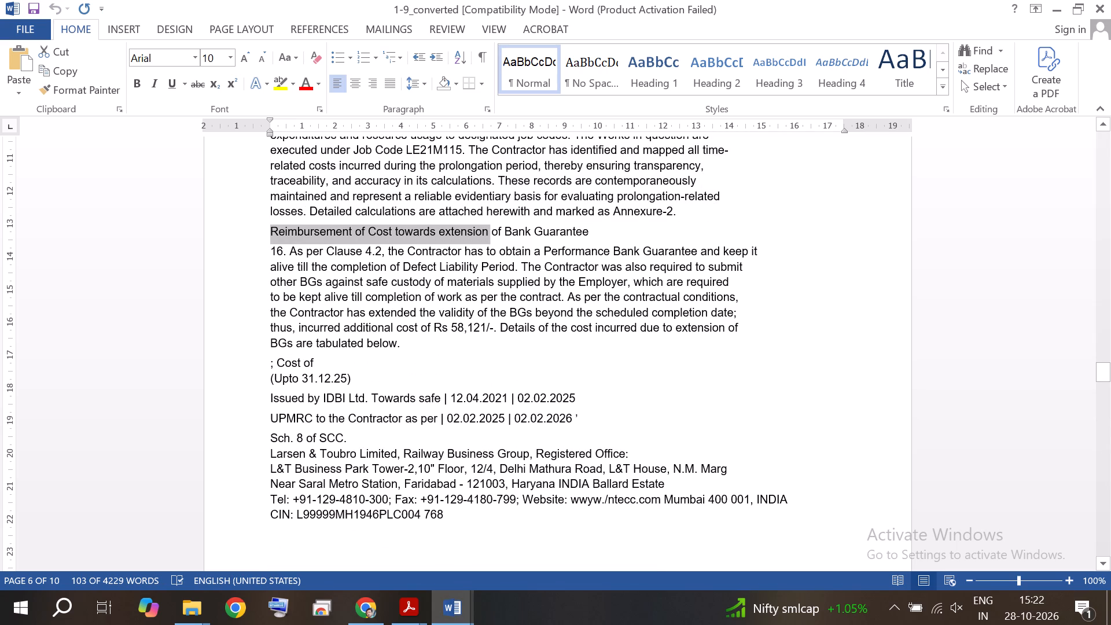
{"action": "left_click_drag", "start_coordinate": [491, 230], "coordinate": [558, 232]}
{"action": "right_click", "coordinate": [558, 232]}
{"action": "left_click", "coordinate": [597, 262]}
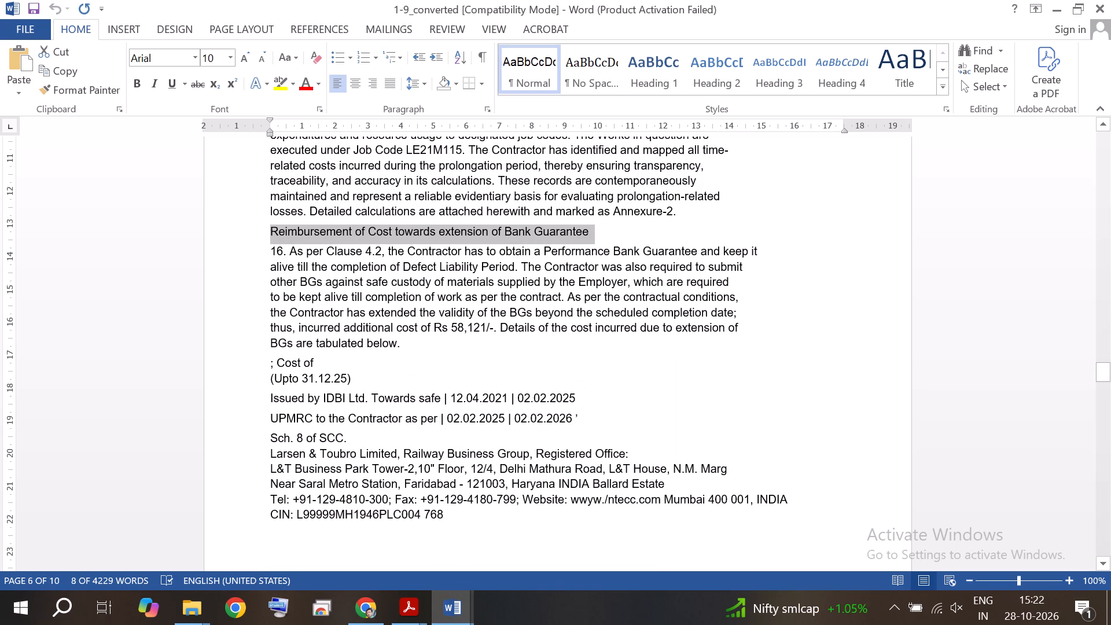
Paste the copied heading as text only into empty item 12 of the Anti-termite letter and add a hyphen and space after it.
{"action": "left_click", "coordinate": [448, 619]}
{"action": "left_click", "coordinate": [404, 534]}
{"action": "left_click", "coordinate": [450, 611]}
{"action": "left_click", "coordinate": [514, 539]}
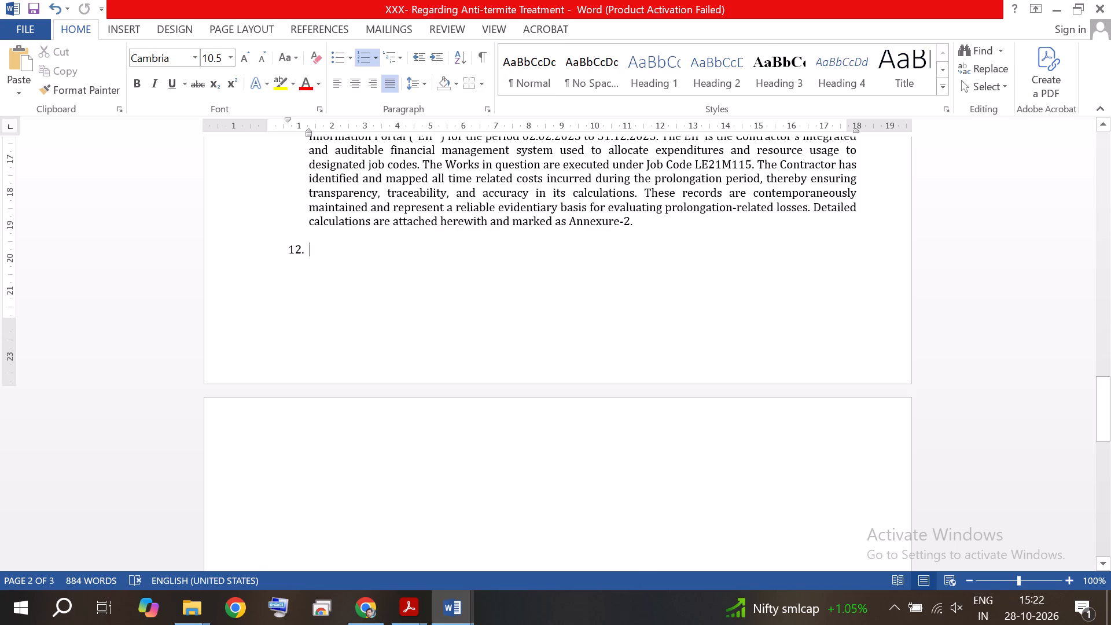
{"action": "right_click", "coordinate": [323, 245]}
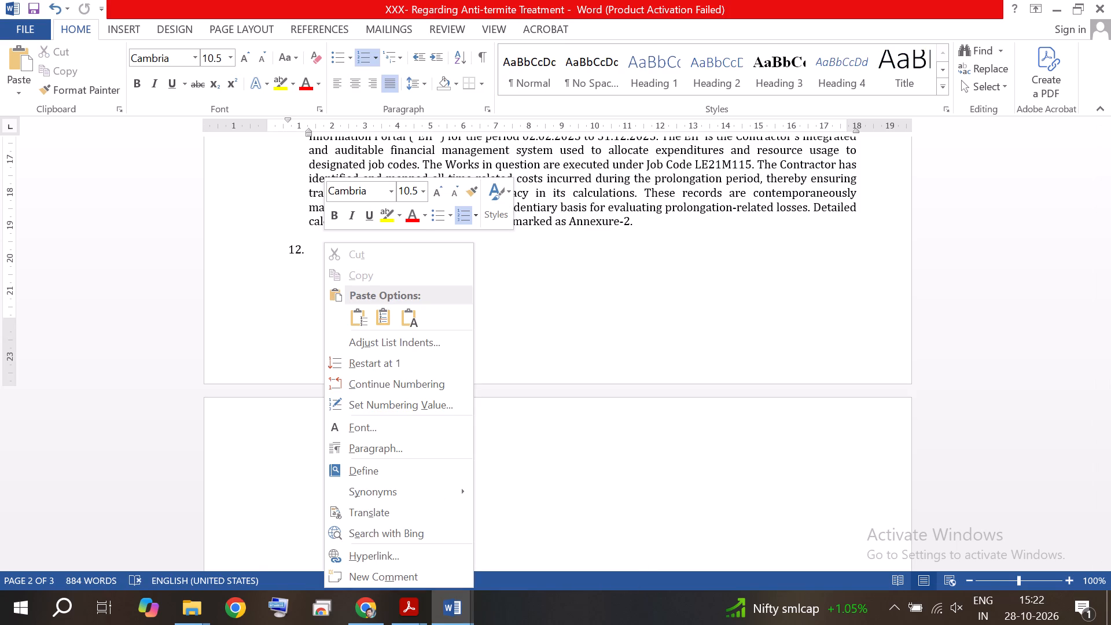
{"action": "left_click", "coordinate": [409, 315]}
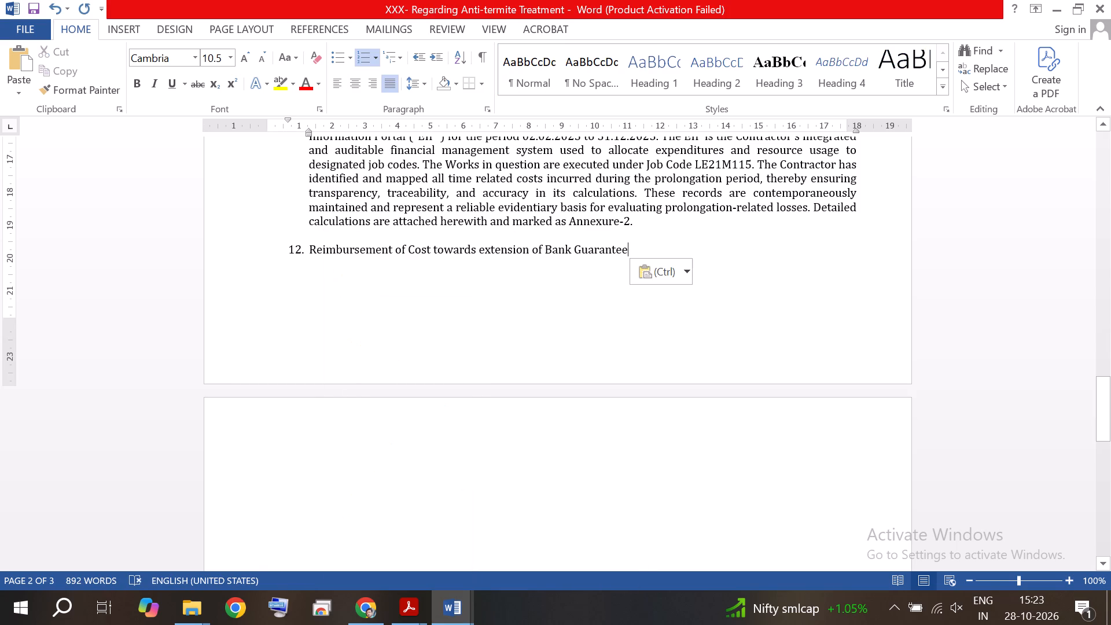
{"action": "type", "text": "-"}
{"action": "key", "text": "space"}
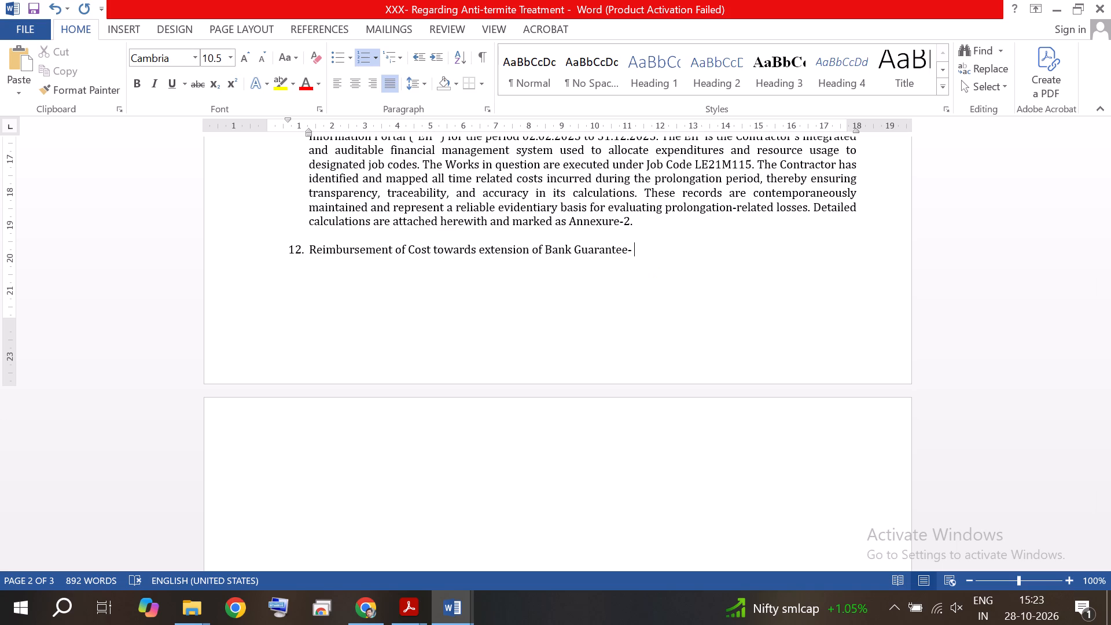
Copy the clause 16 text in 1-9_converted from "As per Clause 4.2" through "BGs are tabulated below", without its number and final full stop.
{"action": "left_click", "coordinate": [449, 606]}
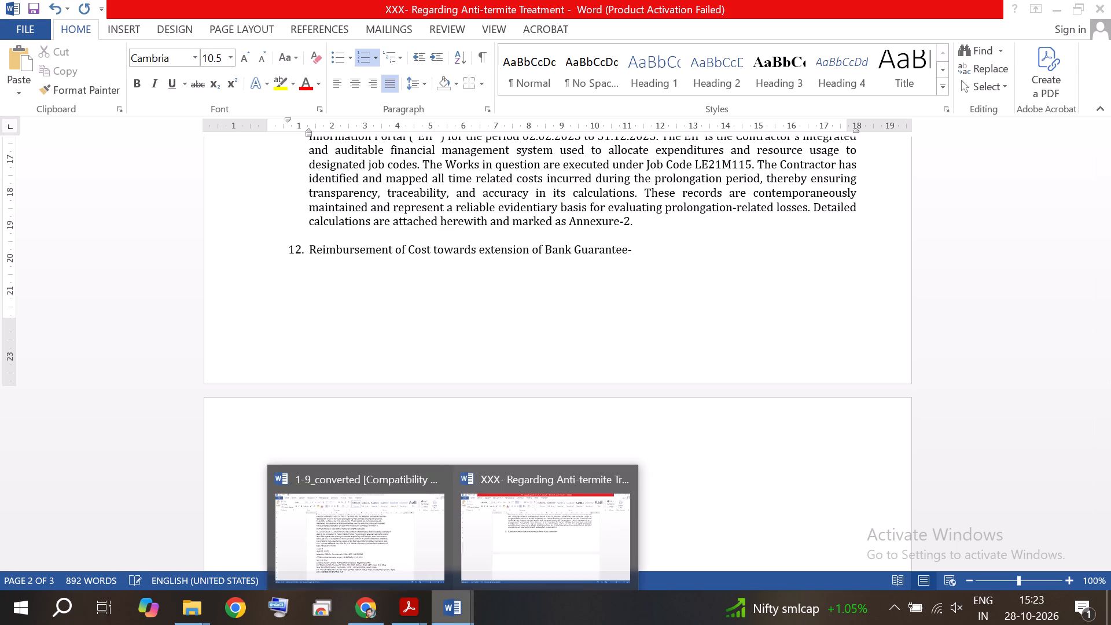
{"action": "left_click", "coordinate": [415, 539]}
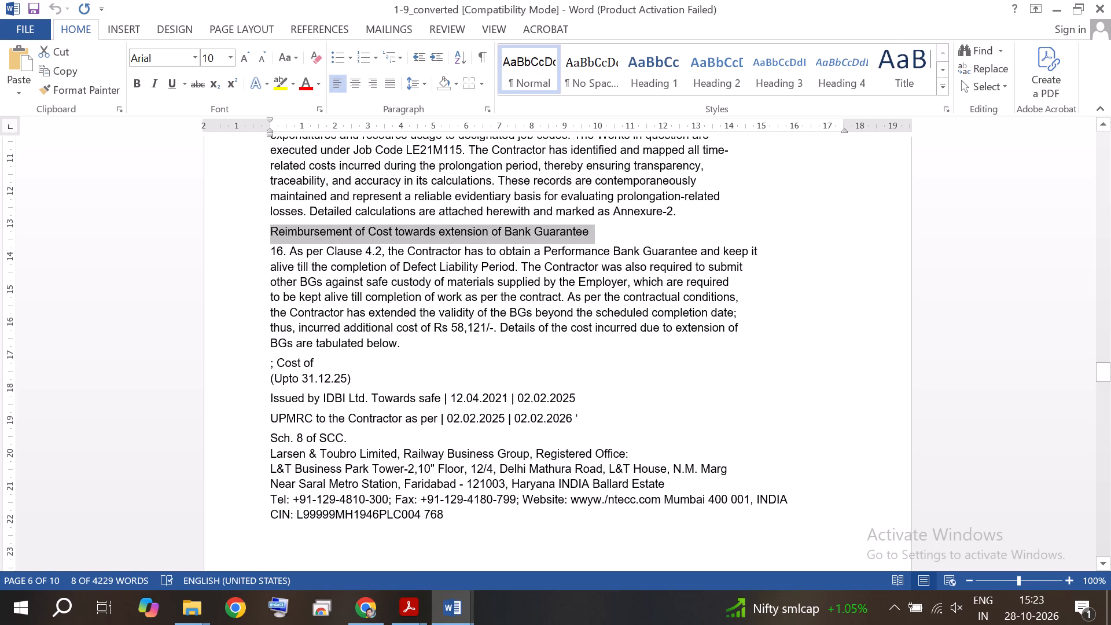
{"action": "left_click_drag", "start_coordinate": [288, 256], "coordinate": [308, 274]}
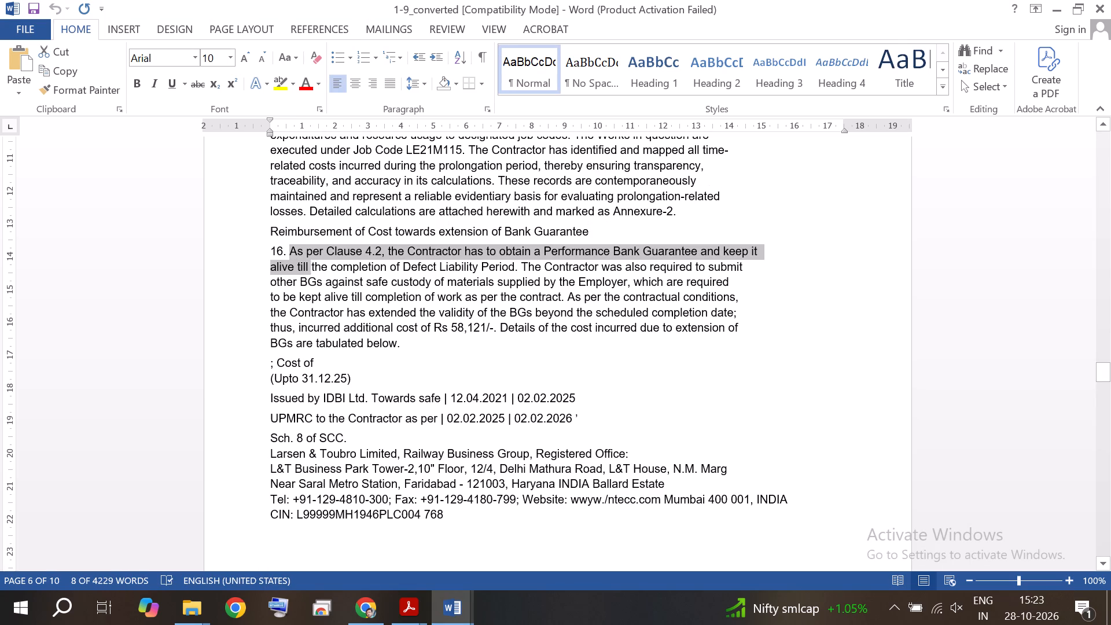
{"action": "left_click_drag", "start_coordinate": [308, 274], "coordinate": [362, 332]}
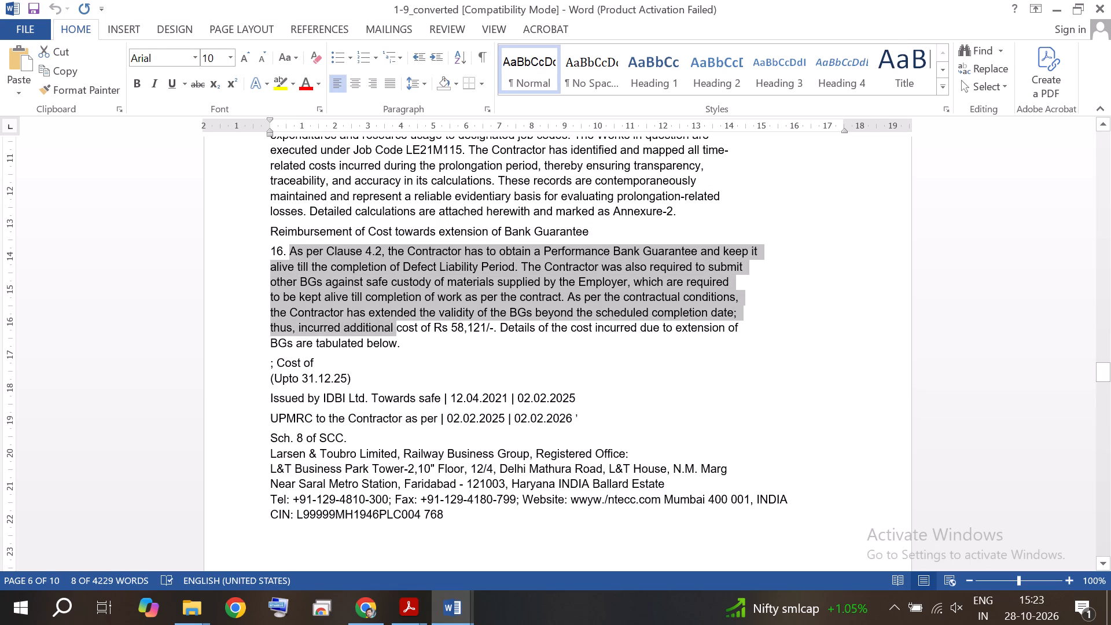
{"action": "left_click_drag", "start_coordinate": [362, 332], "coordinate": [381, 340]}
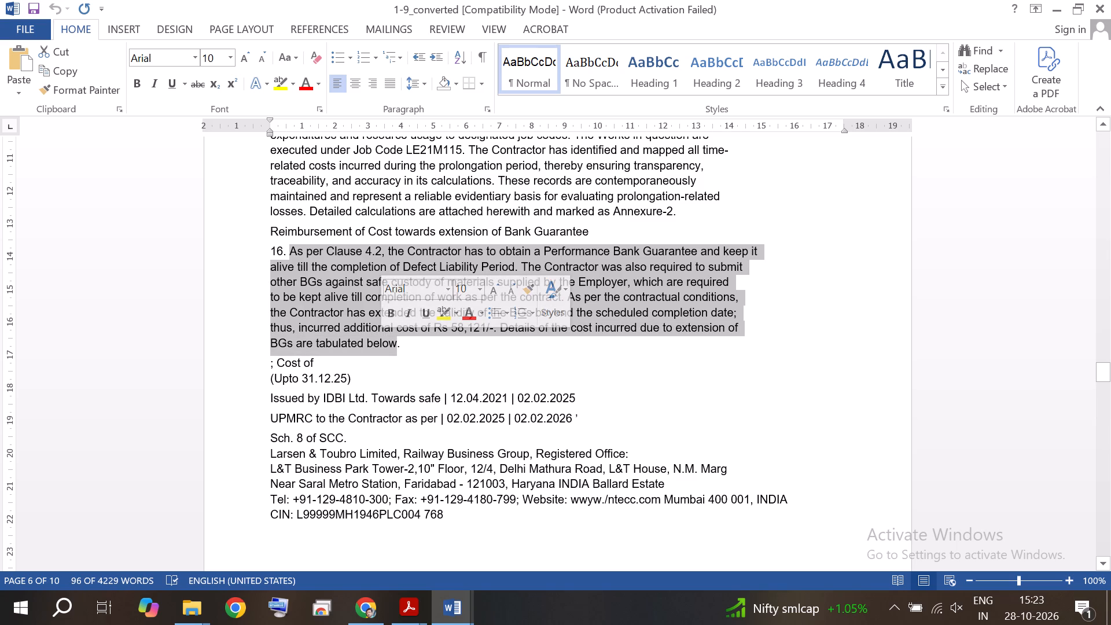
{"action": "right_click", "coordinate": [344, 313]}
{"action": "left_click", "coordinate": [374, 337]}
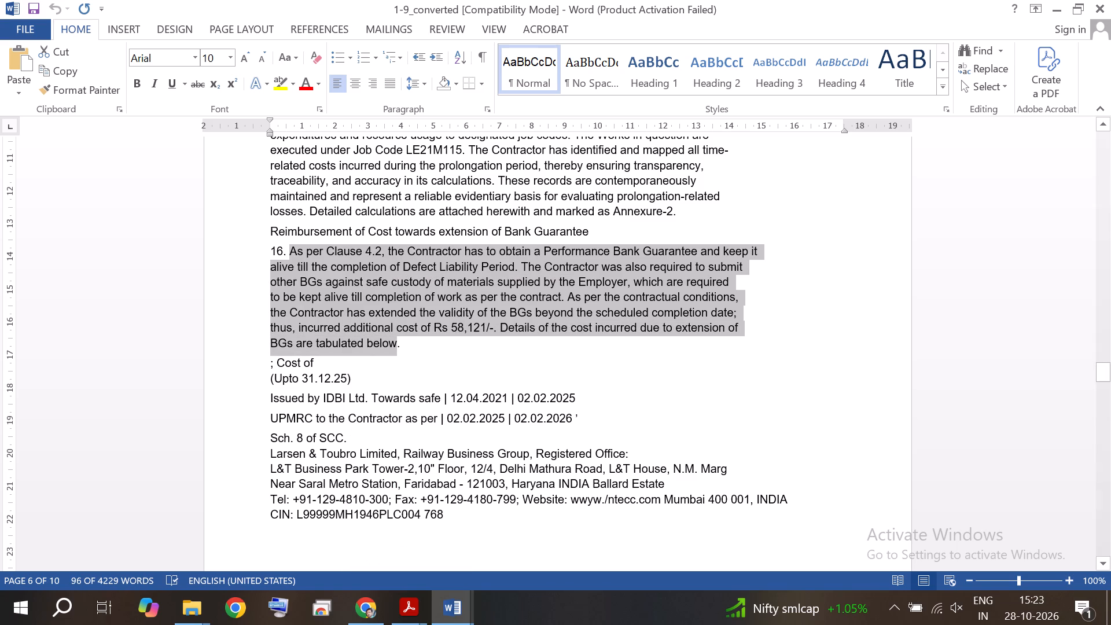
Paste the copied clause 16 text as text only after "Bank Guarantee-" in item 12 of the Anti-termite letter.
{"action": "left_click", "coordinate": [448, 599]}
{"action": "left_click", "coordinate": [399, 532]}
{"action": "left_click", "coordinate": [453, 618]}
{"action": "left_click", "coordinate": [499, 546]}
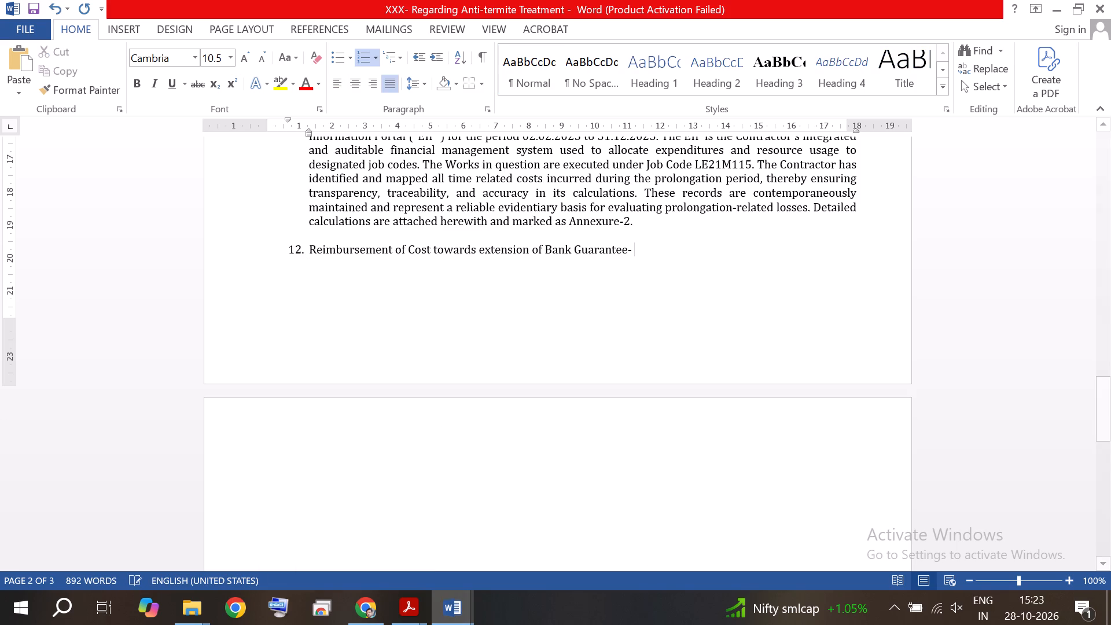
{"action": "right_click", "coordinate": [638, 246]}
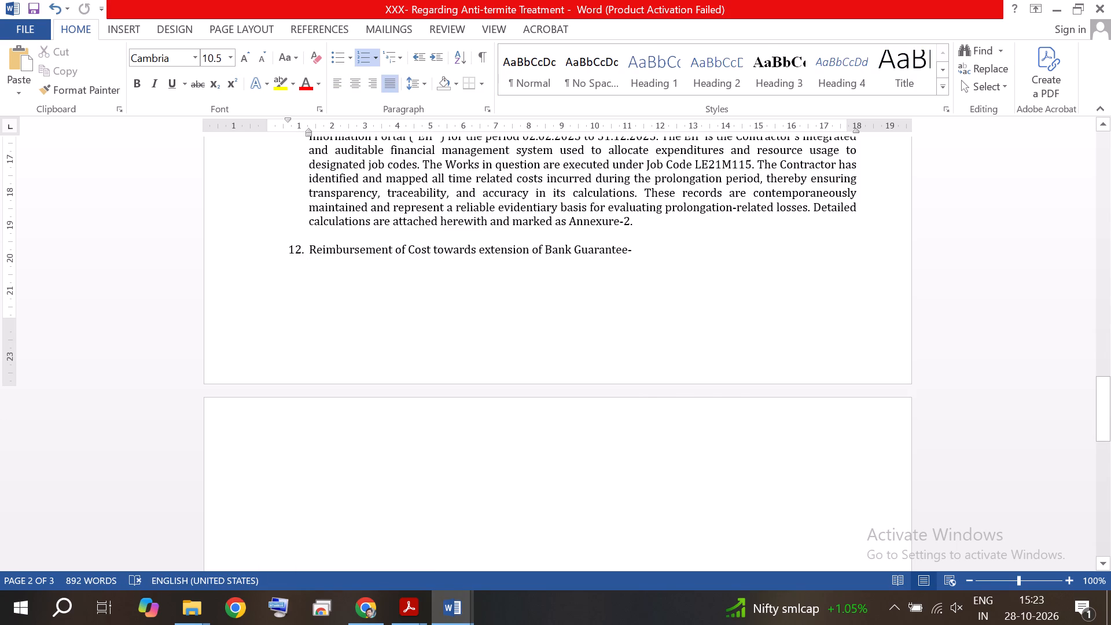
{"action": "left_click", "coordinate": [750, 319]}
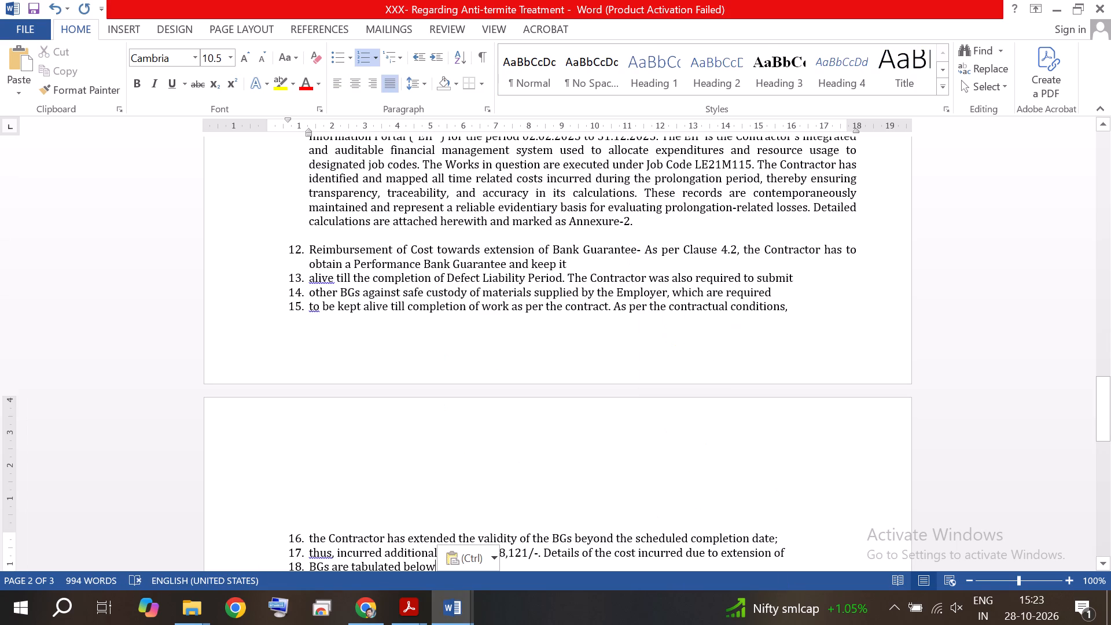
Join the lines starting "alive till the completion" and "other BGs against" into item 12, each separated by a space.
{"action": "left_click", "coordinate": [309, 277]}
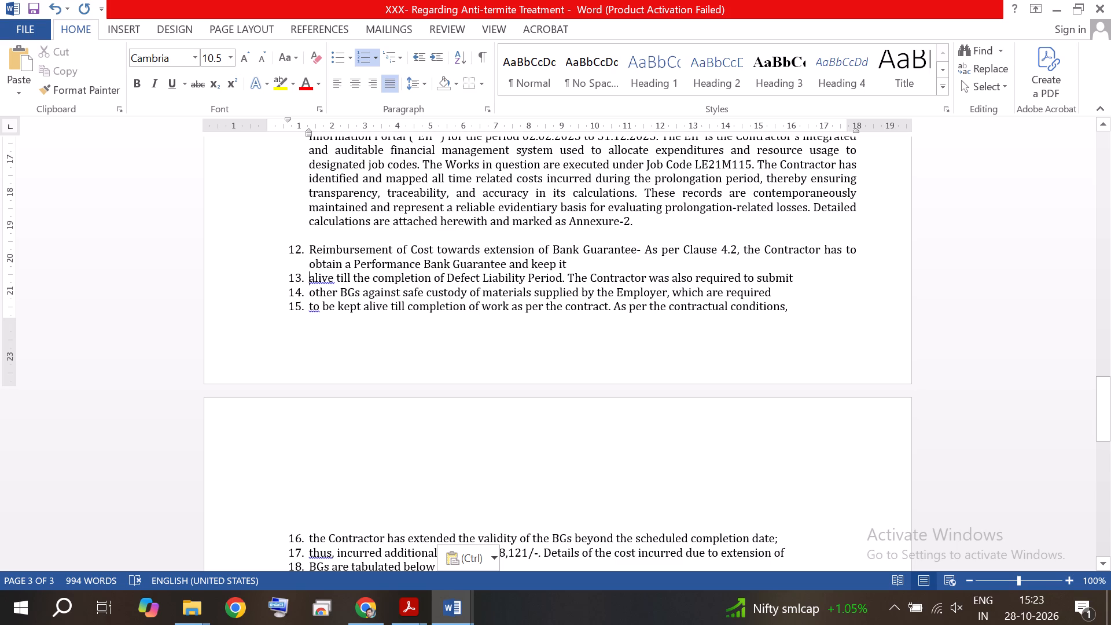
{"action": "key", "text": "BackSpace"}
{"action": "key", "text": "BackSpace"}
{"action": "key", "text": "BackSpace"}
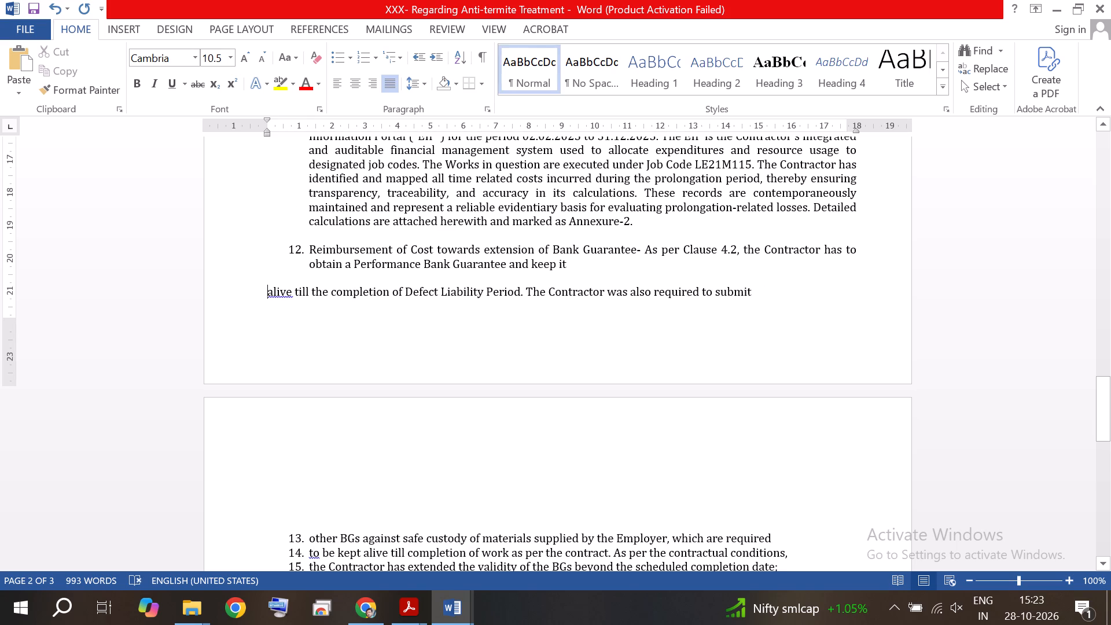
{"action": "key", "text": "BackSpace"}
{"action": "key", "text": "space"}
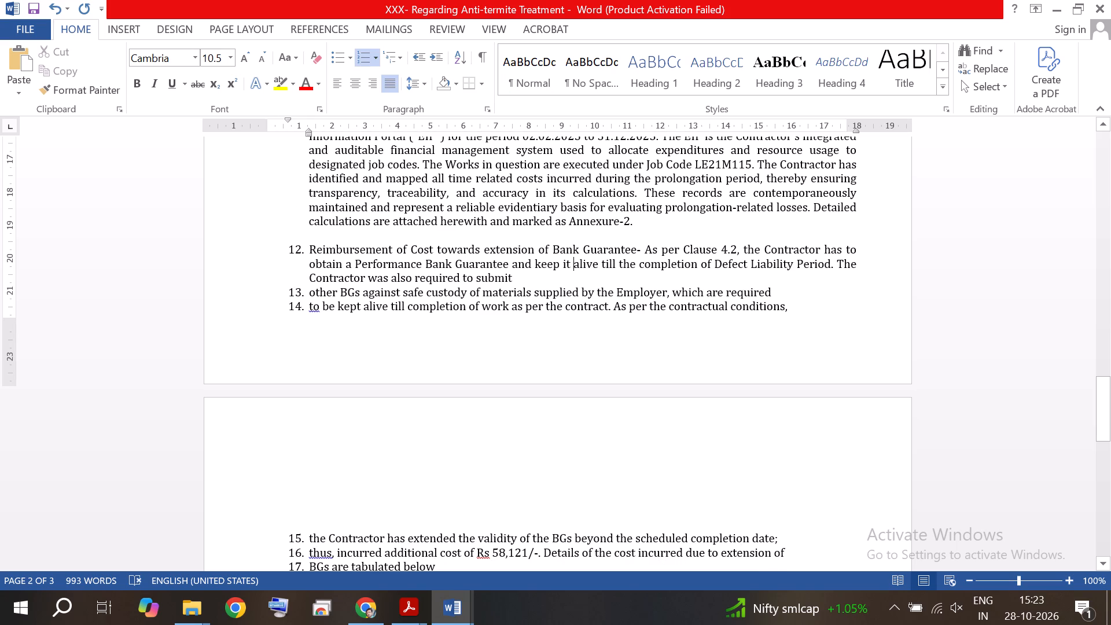
{"action": "left_click", "coordinate": [309, 295]}
{"action": "key", "text": "BackSpace"}
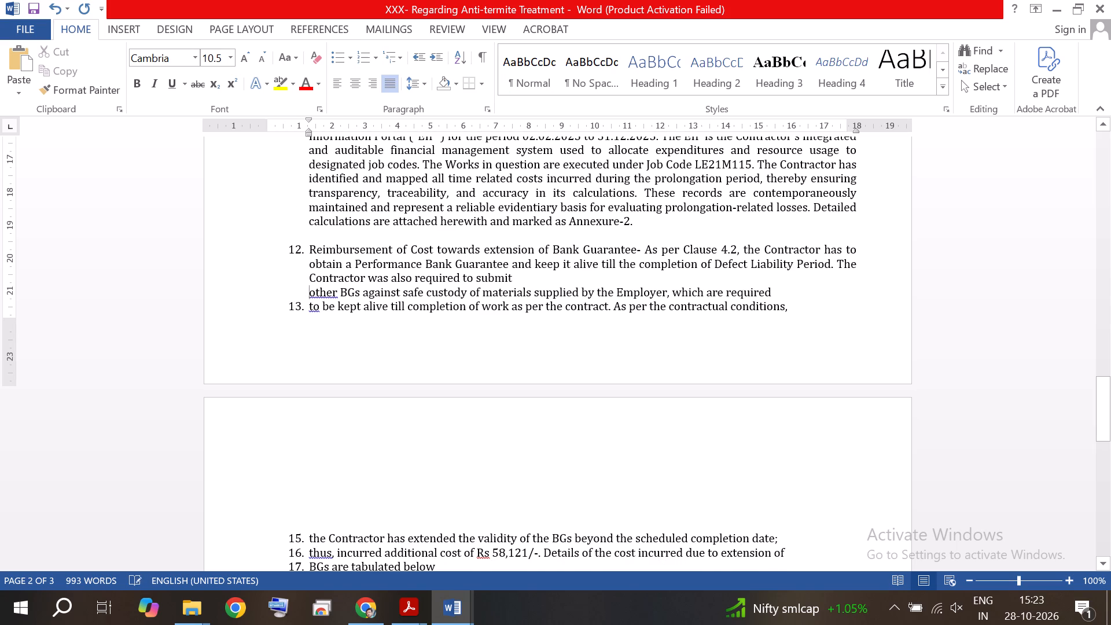
{"action": "key", "text": "BackSpace"}
{"action": "key", "text": "BackSpace"}
{"action": "key", "text": "BackSpace"}
{"action": "key", "text": "space"}
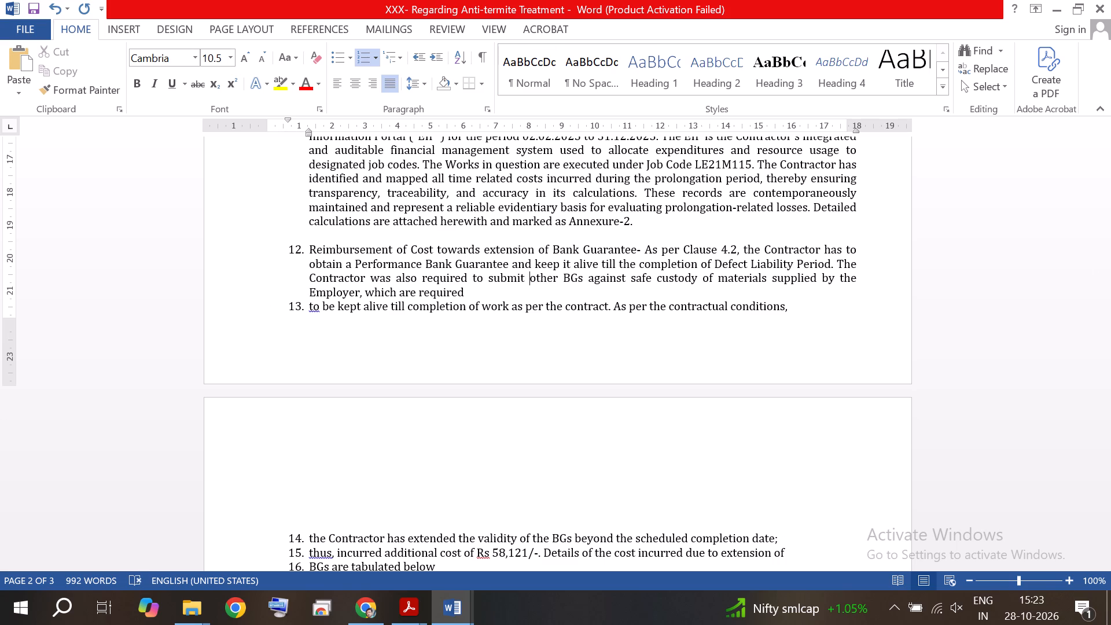
Join the lines starting "to be kept alive" and "the Contractor has extended" into item 12, each separated by a space.
{"action": "left_click", "coordinate": [307, 305]}
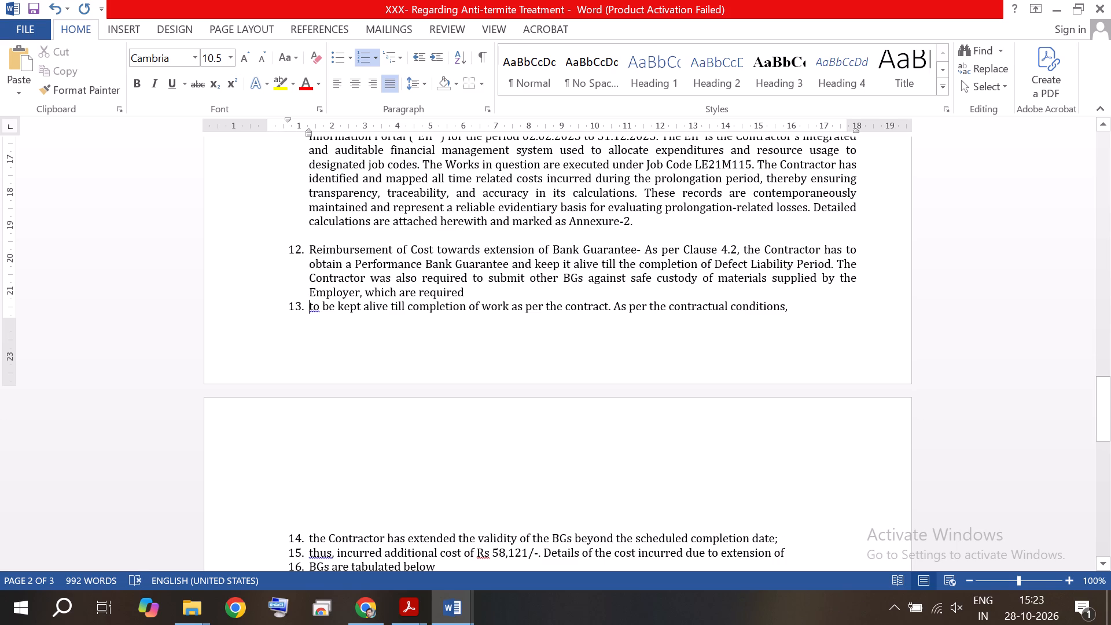
{"action": "key", "text": "BackSpace"}
{"action": "key", "text": "BackSpace"}
{"action": "key", "text": "BackSpace"}
{"action": "key", "text": "BackSpace"}
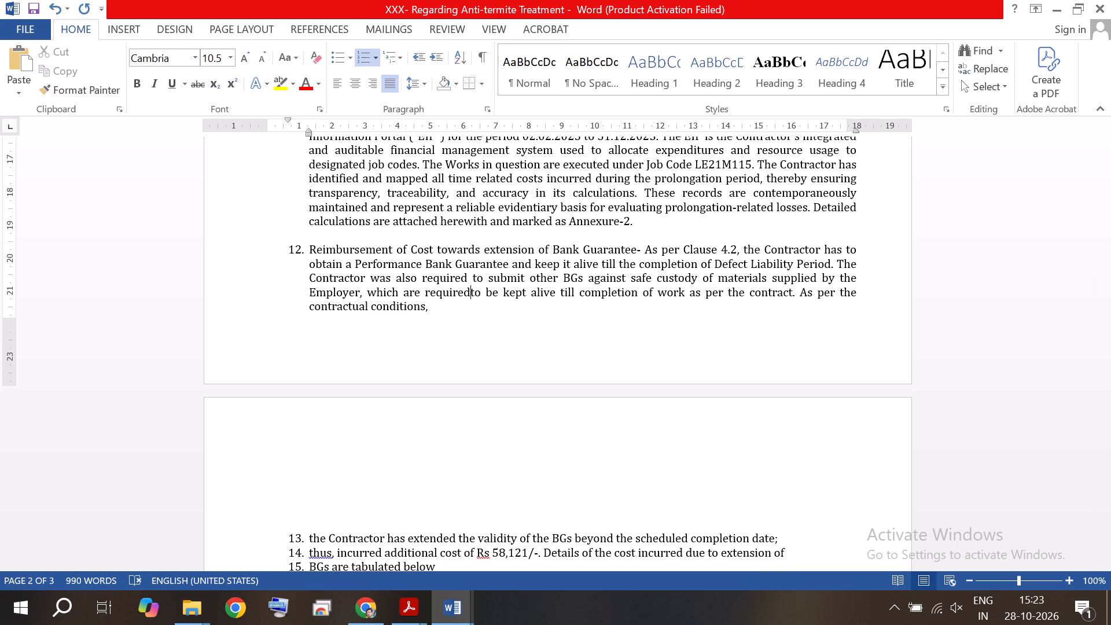
{"action": "key", "text": "space"}
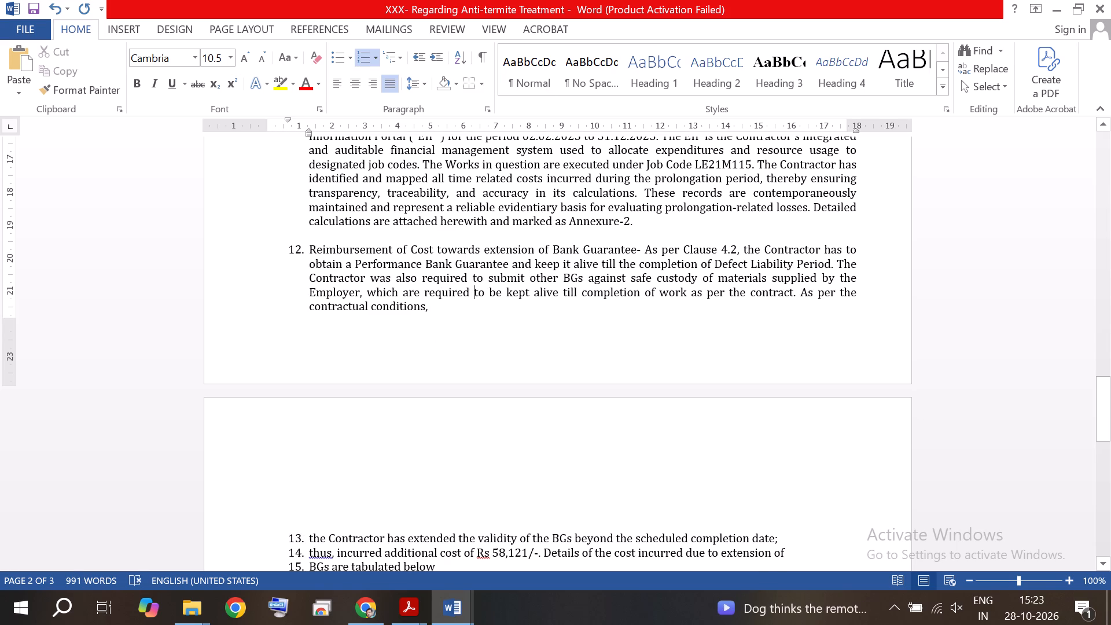
{"action": "scroll", "coordinate": [386, 395], "scroll_direction": "down", "scroll_amount": 1}
{"action": "left_click", "coordinate": [309, 455]}
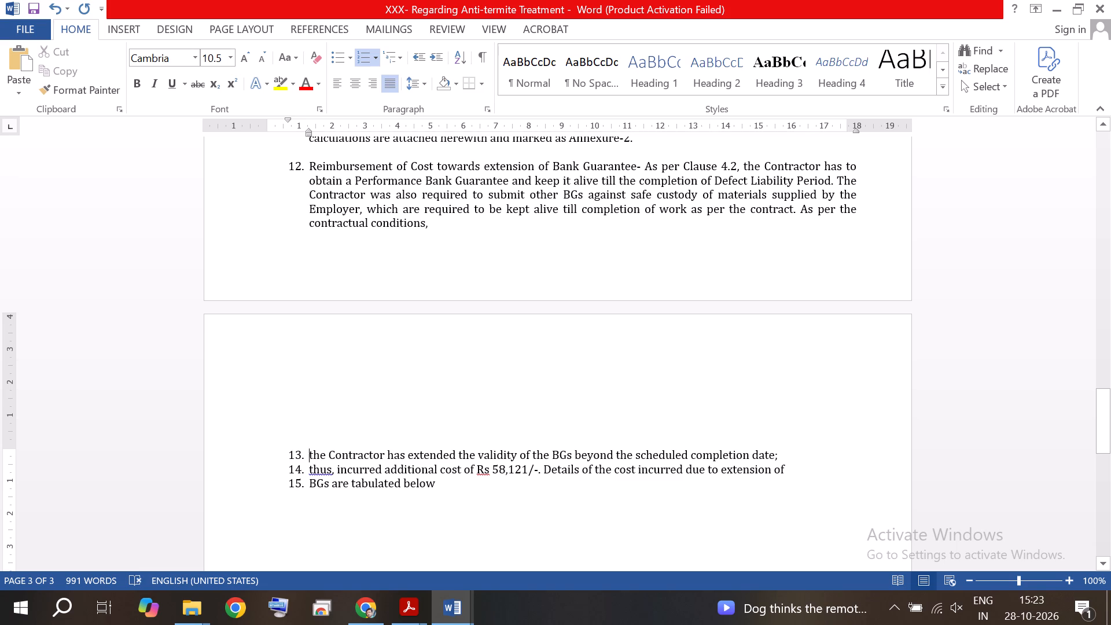
{"action": "key", "text": "BackSpace"}
{"action": "key", "text": "BackSpace"}
{"action": "key", "text": "BackSpace"}
{"action": "key", "text": "BackSpace"}
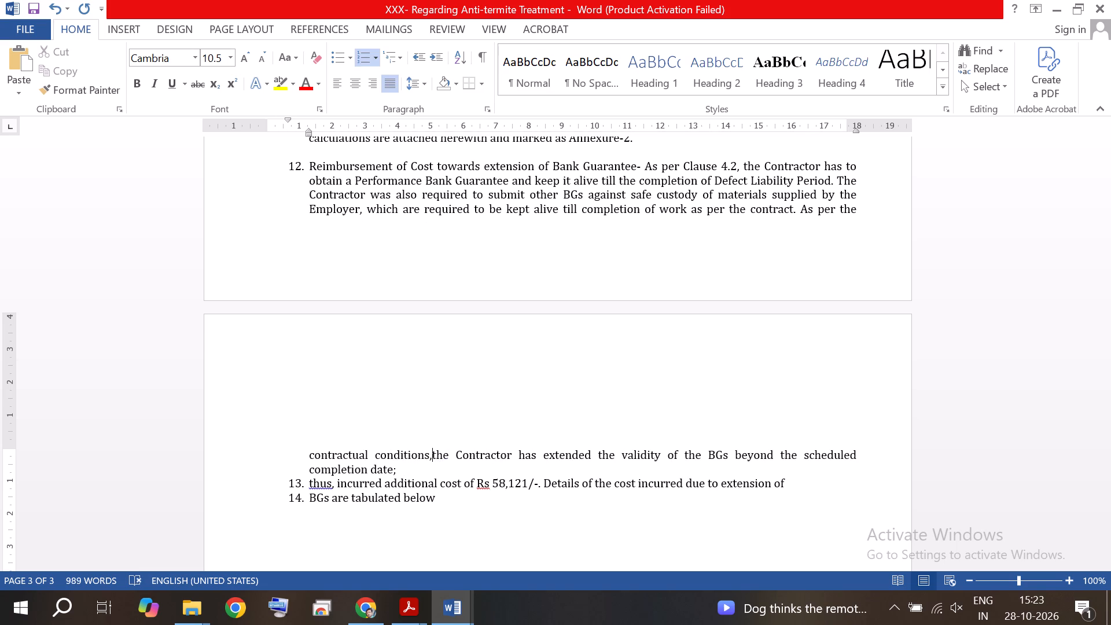
{"action": "key", "text": "space"}
Join the line starting "thus, incurred additional cost" into item 12 after "completion date;", separated by a space.
{"action": "scroll", "coordinate": [350, 454], "scroll_direction": "down", "scroll_amount": 2}
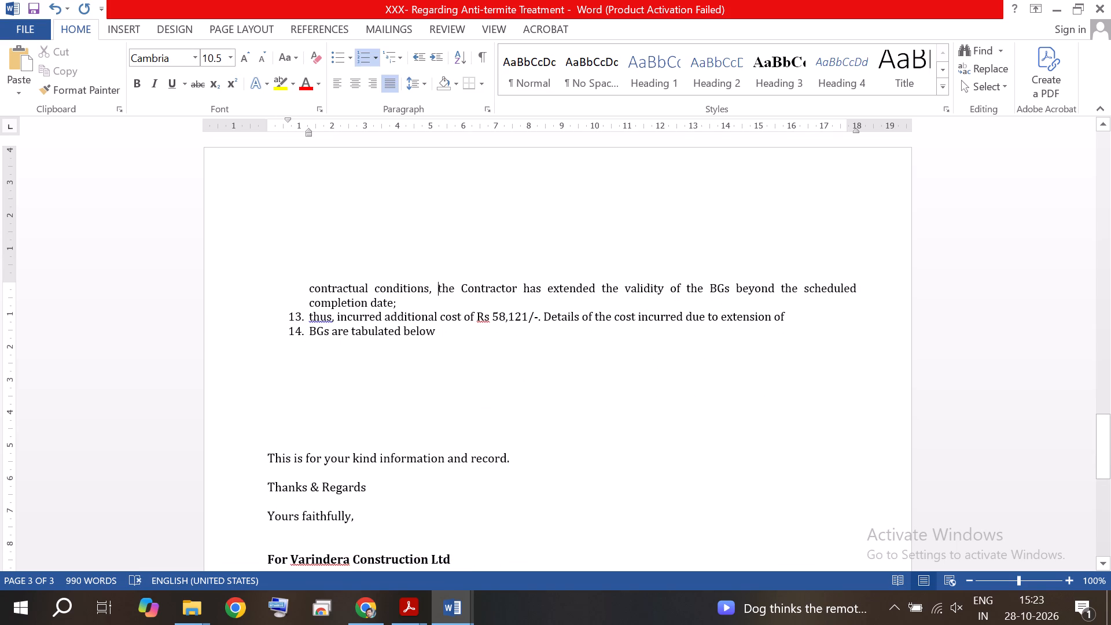
{"action": "left_click", "coordinate": [309, 318]}
{"action": "key", "text": "BackSpace"}
{"action": "key", "text": "BackSpace"}
{"action": "key", "text": "BackSpace"}
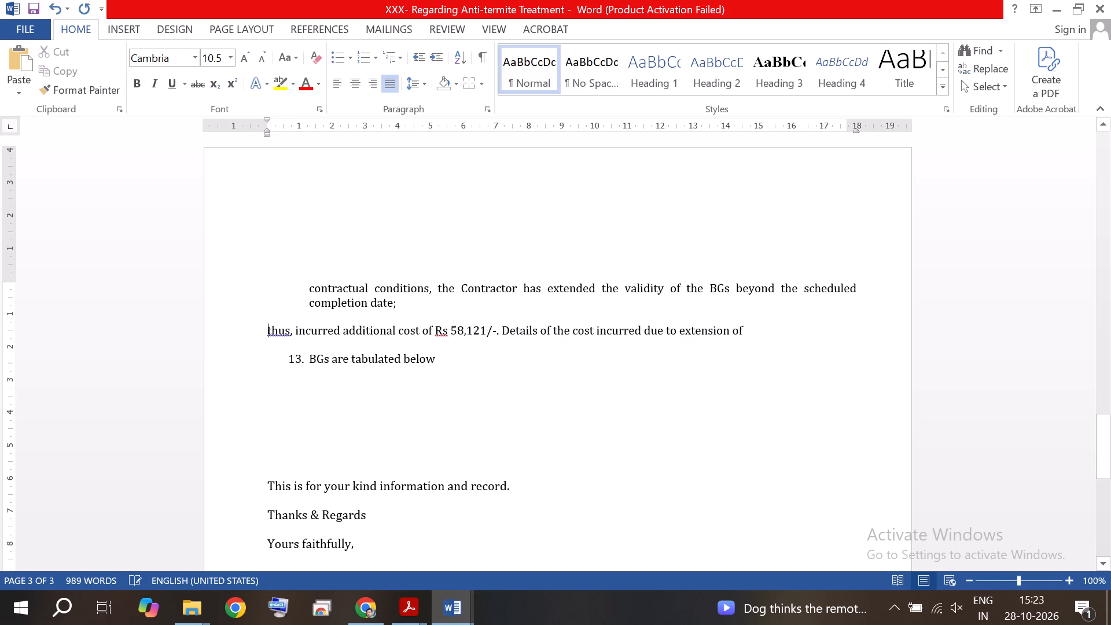
{"action": "key", "text": "BackSpace"}
{"action": "key", "text": "space"}
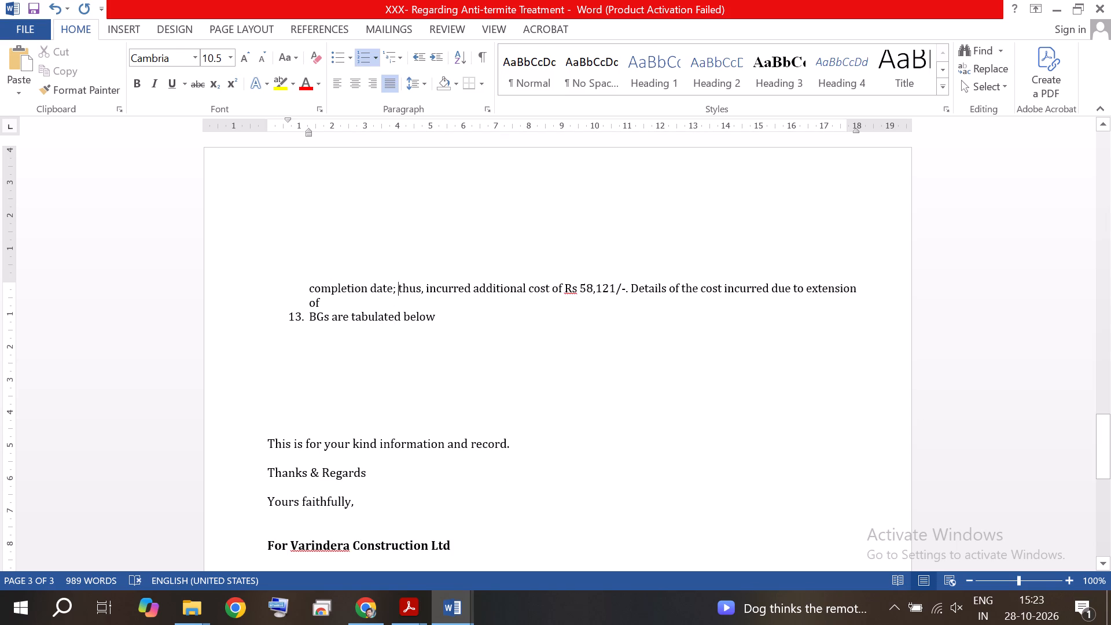
Join the line starting "BGs are tabulated below" into item 12 after "extension of", separated by a space.
{"action": "left_click", "coordinate": [308, 319]}
{"action": "key", "text": "BackSpace"}
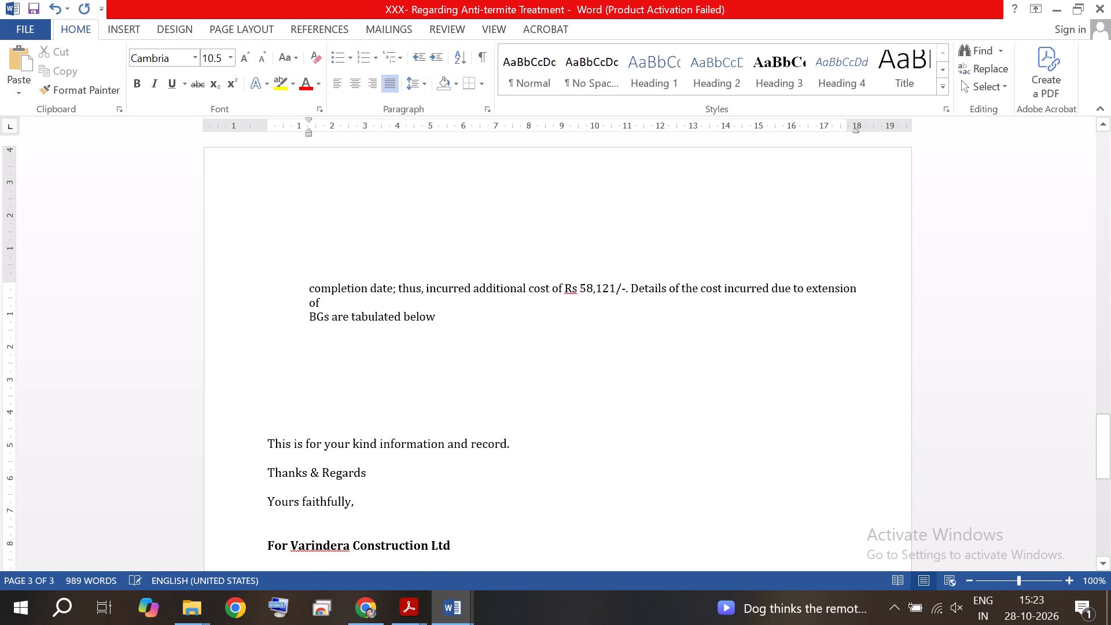
{"action": "key", "text": "BackSpace"}
{"action": "key", "text": "BackSpace"}
{"action": "key", "text": "BackSpace"}
{"action": "key", "text": "space"}
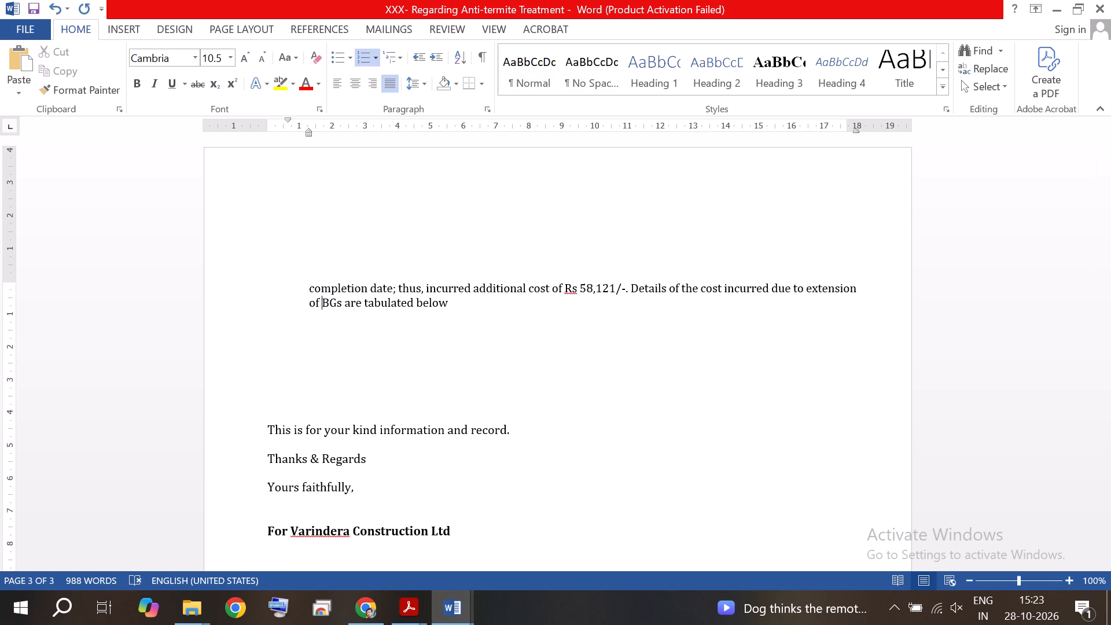
Start a new empty numbered item 13 after "BGs are tabulated below".
{"action": "left_click", "coordinate": [469, 308]}
{"action": "key", "text": "Return"}
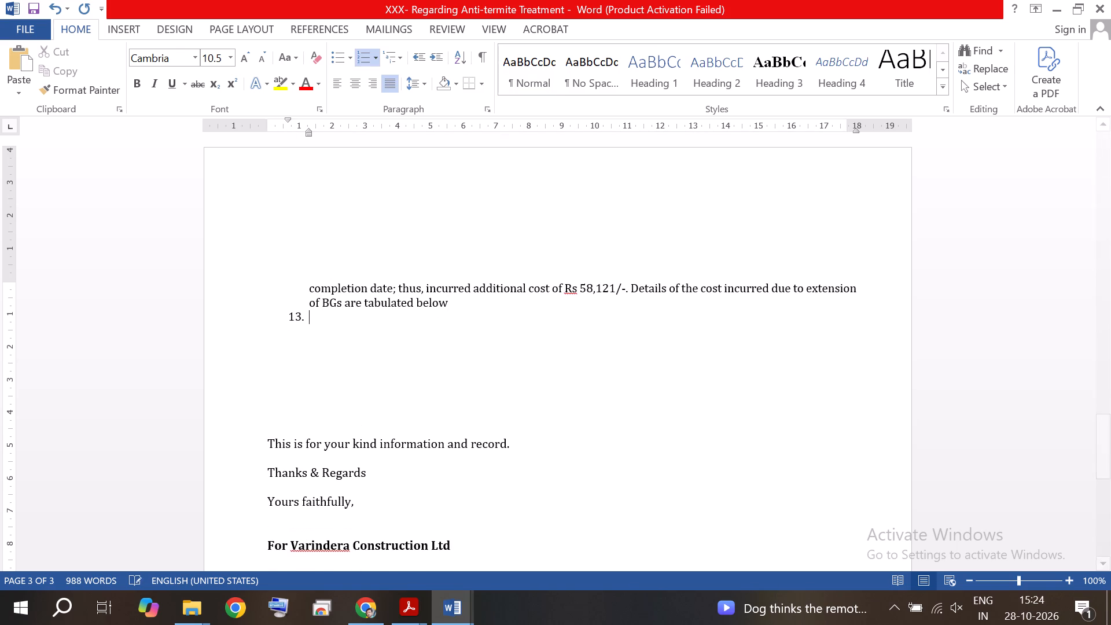
Allow paragraph spacing between same-style paragraphs for item 12 by turning off "Don't add space between paragraphs of the same style".
{"action": "left_click", "coordinate": [459, 306]}
{"action": "left_click", "coordinate": [422, 79]}
{"action": "left_click", "coordinate": [446, 211]}
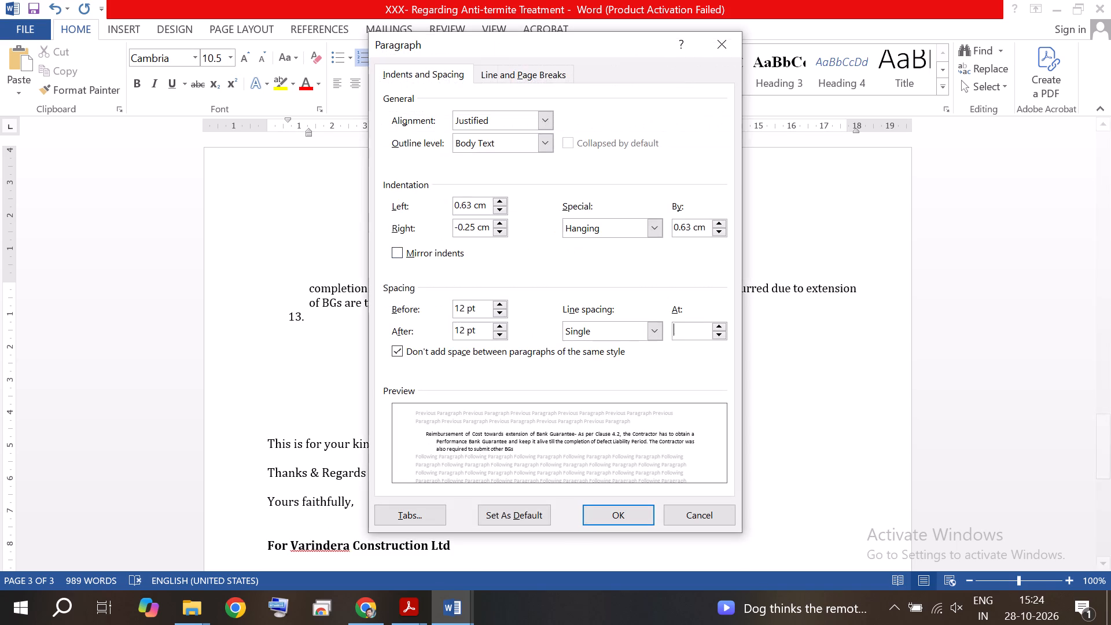
{"action": "left_click", "coordinate": [481, 347]}
{"action": "left_click", "coordinate": [602, 516]}
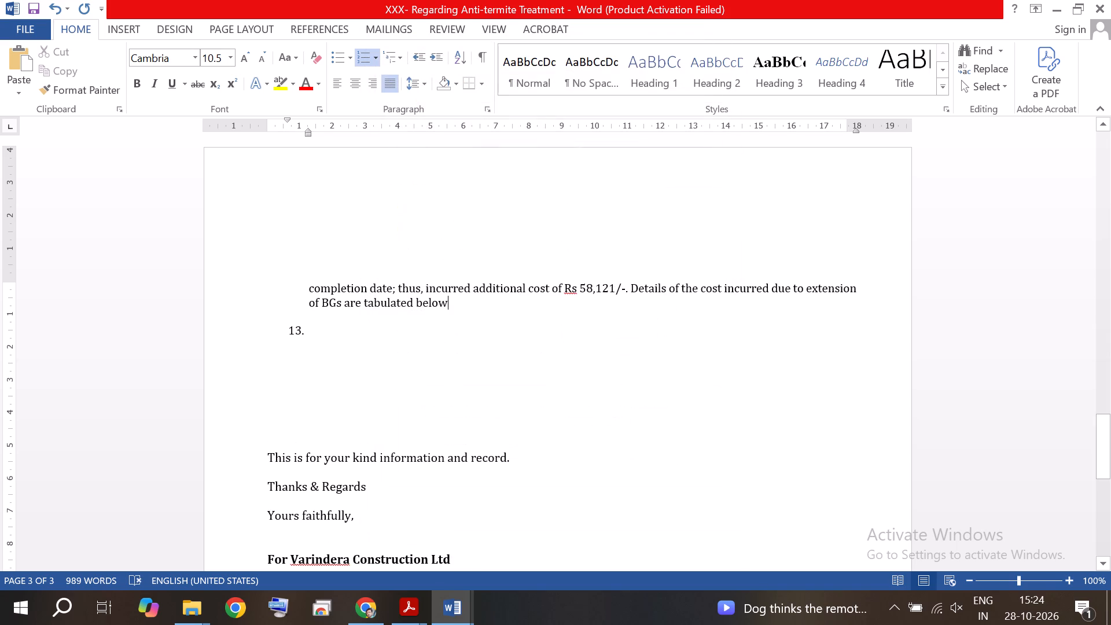
Add an unnumbered placeholder line of x's beneath "BGs are tabulated below", within item 12.
{"action": "key", "text": "space"}
{"action": "key", "text": "Return"}
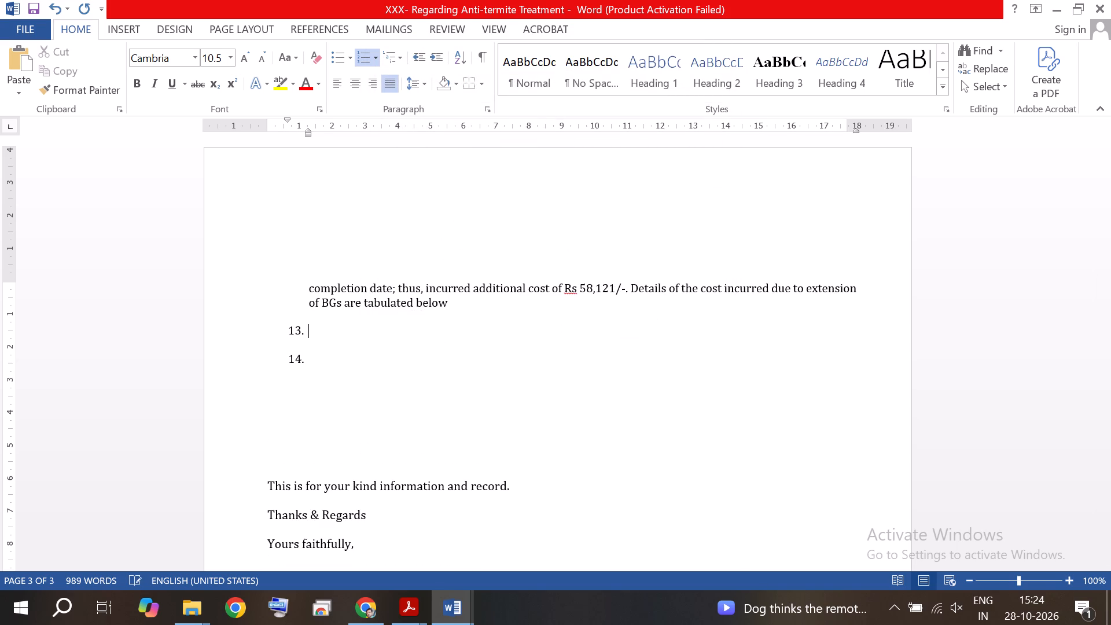
{"action": "key", "text": "BackSpace"}
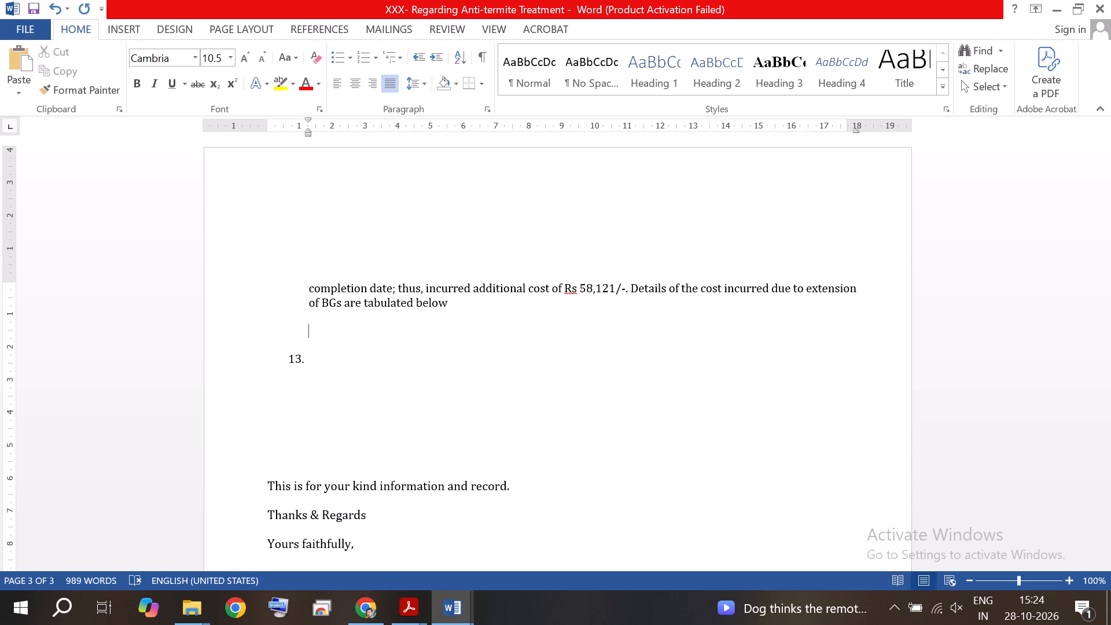
{"action": "key", "text": "x"}
{"action": "key", "text": "x"}
{"action": "key", "text": "x"}
{"action": "key", "text": "x"}
{"action": "key", "text": "x"}
{"action": "key", "text": "x"}
{"action": "key", "text": "x"}
{"action": "key", "text": "x"}
{"action": "key", "text": "x"}
{"action": "key", "text": "x"}
{"action": "key", "text": "x"}
{"action": "key", "text": "x"}
{"action": "key", "text": "x"}
{"action": "key", "text": "x"}
{"action": "key", "text": "x"}
{"action": "key", "text": "x"}
Add a second unnumbered placeholder line of x's under the first, above empty item 13.
{"action": "key", "text": "Return"}
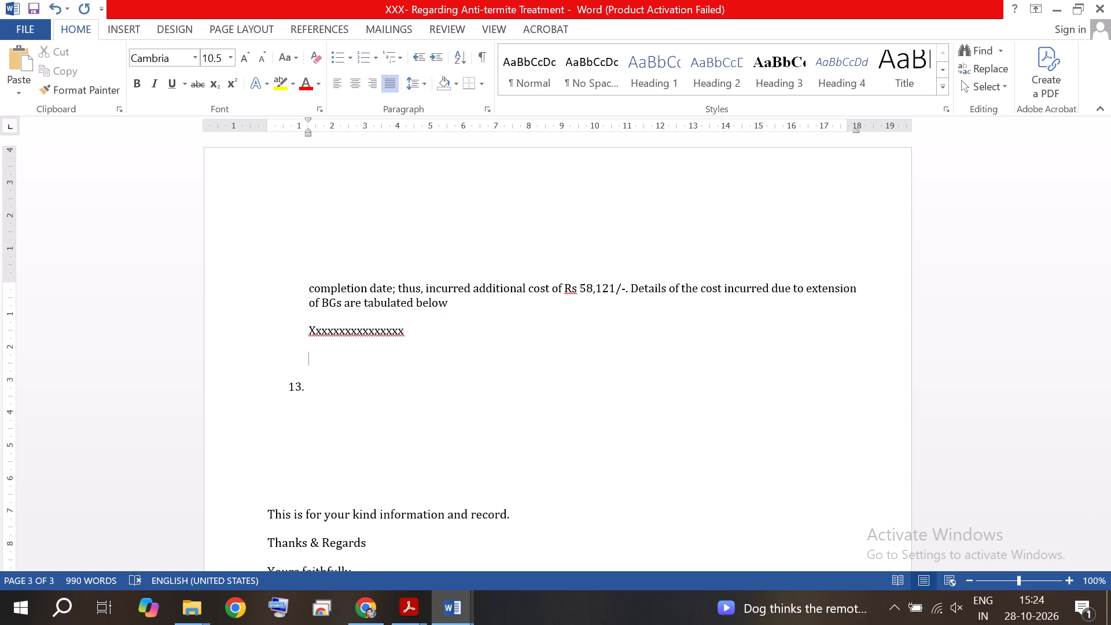
{"action": "key", "text": "x"}
{"action": "key", "text": "x"}
{"action": "key", "text": "x"}
{"action": "key", "text": "x"}
{"action": "key", "text": "x"}
{"action": "key", "text": "x"}
{"action": "key", "text": "x"}
{"action": "key", "text": "x"}
{"action": "key", "text": "x"}
{"action": "key", "text": "x"}
{"action": "key", "text": "x"}
{"action": "key", "text": "x"}
{"action": "key", "text": "x"}
{"action": "key", "text": "x"}
{"action": "type", "text": "xxx"}
Switch to 1-9_converted and copy the clause 17 text from "Clause 15.3 inter alia" through "is given below:", without its number.
{"action": "scroll", "coordinate": [364, 317], "scroll_direction": "down", "scroll_amount": 1}
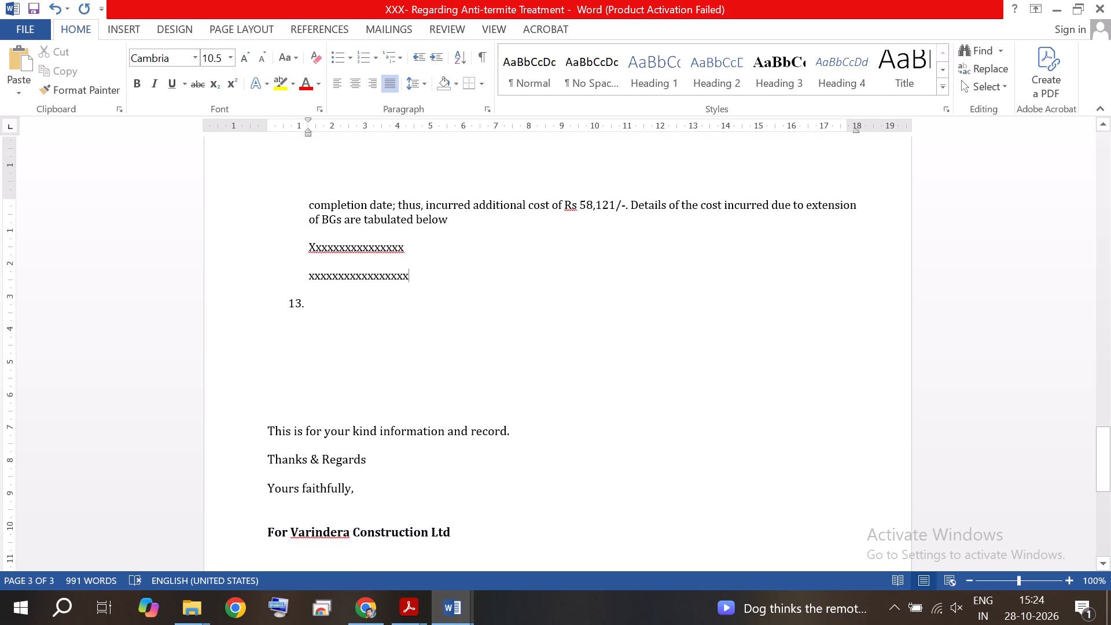
{"action": "left_click", "coordinate": [358, 307]}
{"action": "scroll", "coordinate": [358, 307], "scroll_direction": "up", "scroll_amount": 3}
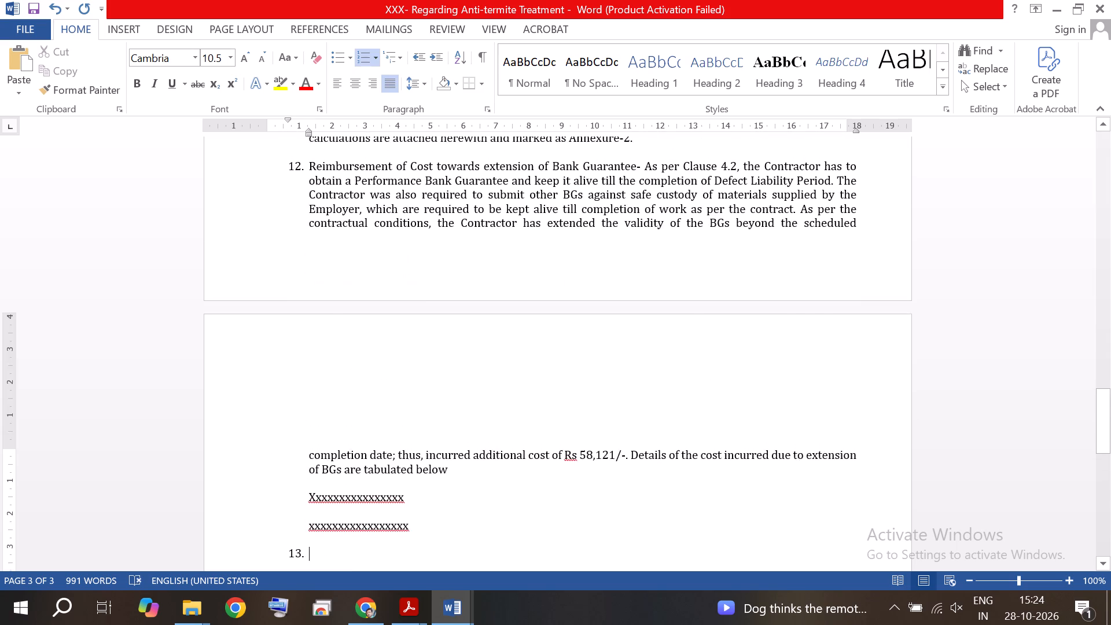
{"action": "scroll", "coordinate": [358, 307], "scroll_direction": "down", "scroll_amount": 5}
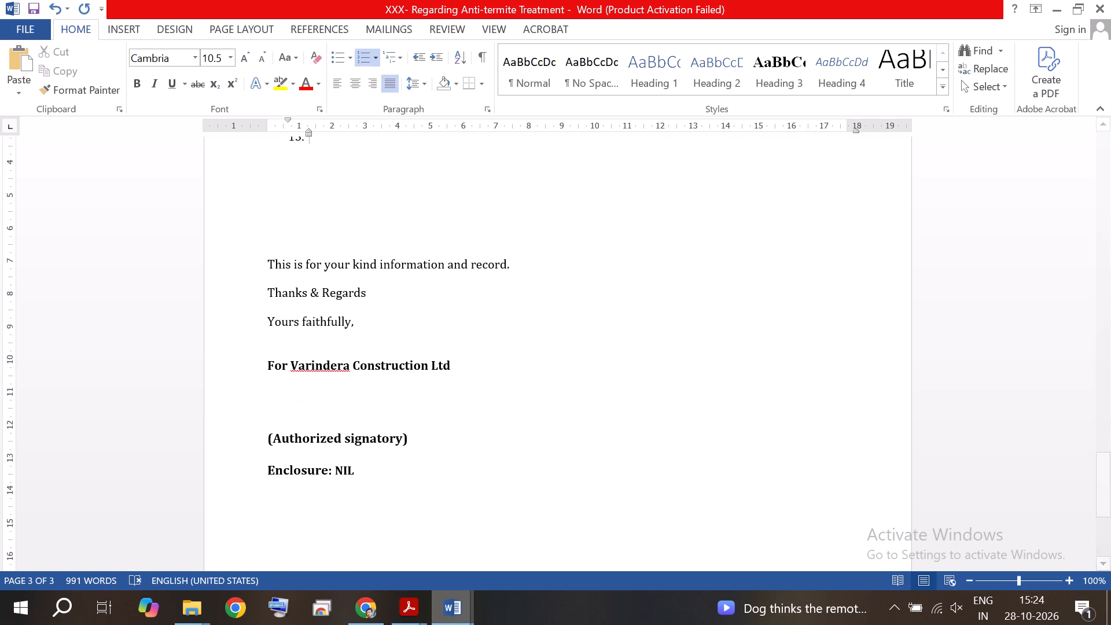
{"action": "left_click", "coordinate": [454, 602]}
{"action": "left_click", "coordinate": [406, 532]}
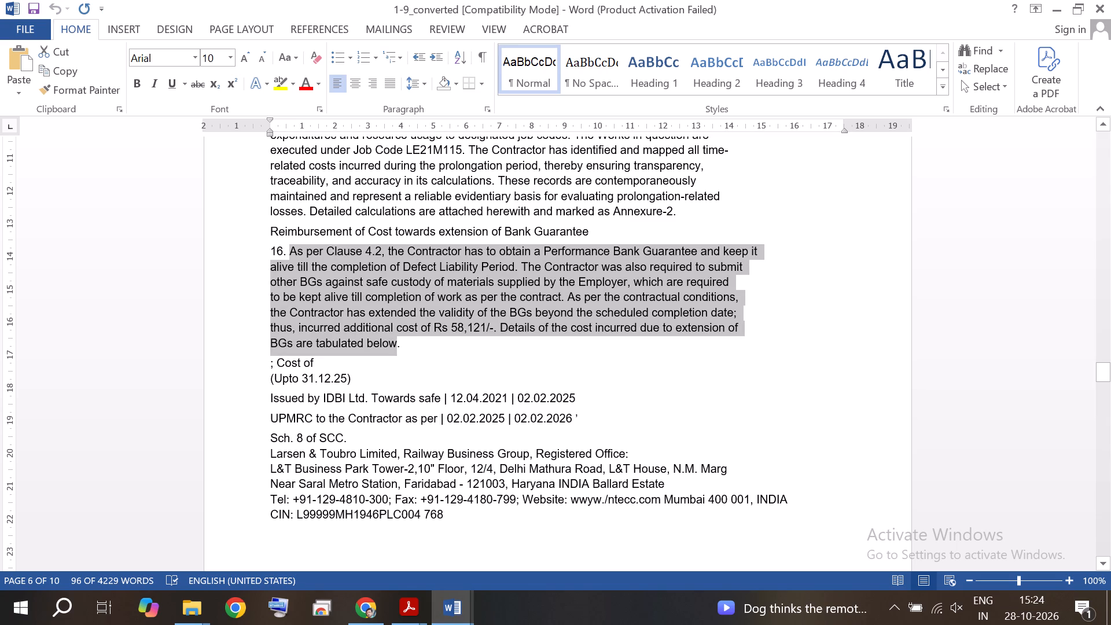
{"action": "scroll", "coordinate": [403, 402], "scroll_direction": "down", "scroll_amount": 5}
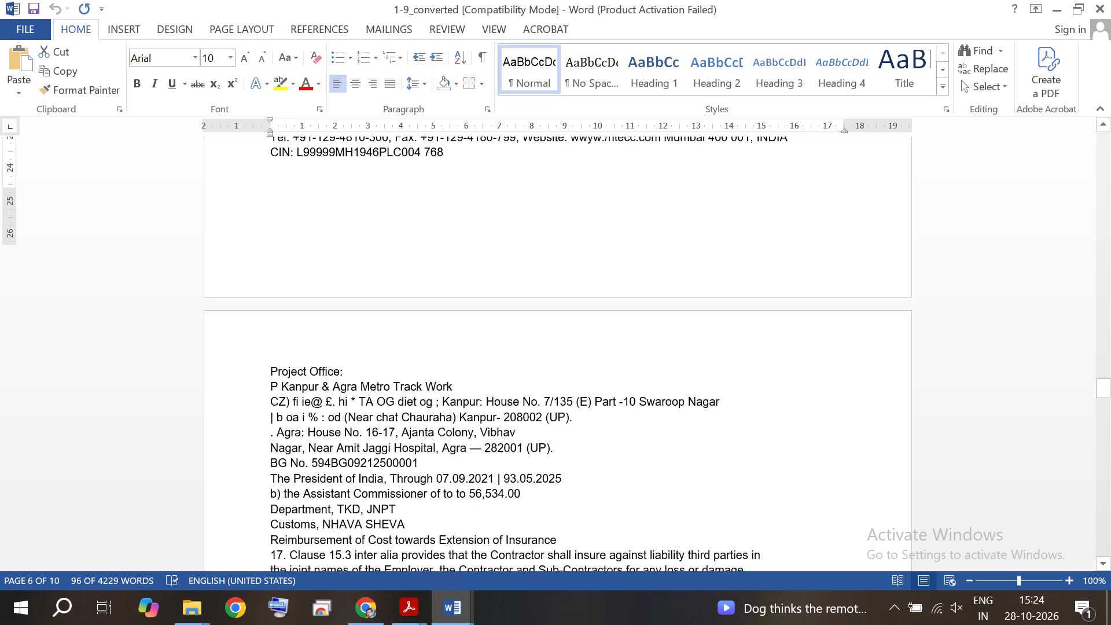
{"action": "scroll", "coordinate": [382, 363], "scroll_direction": "down", "scroll_amount": 3}
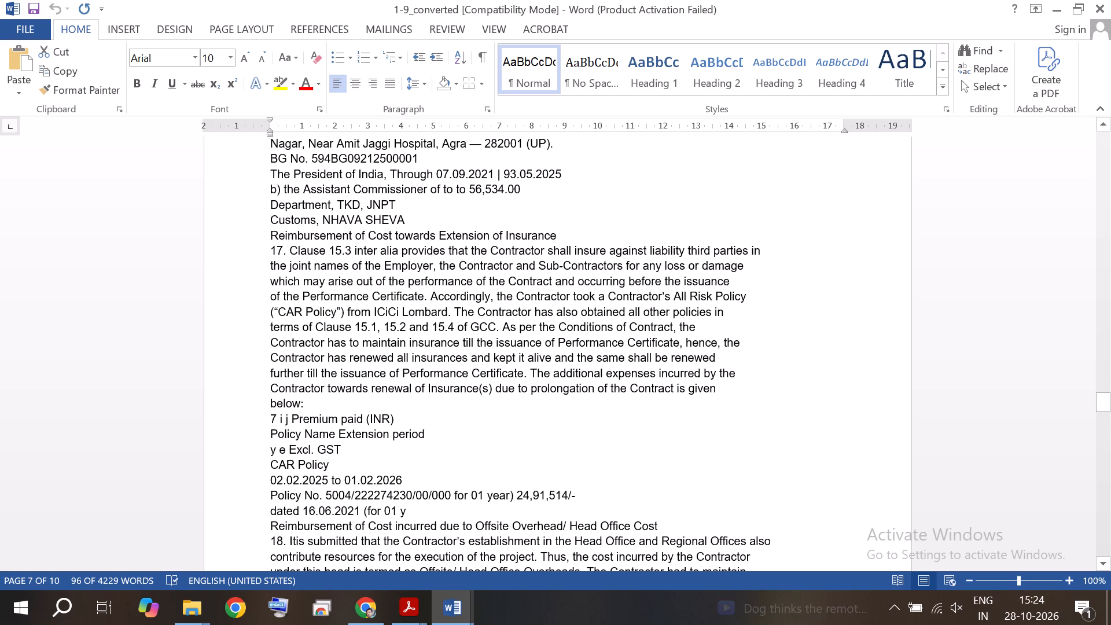
{"action": "left_click_drag", "start_coordinate": [303, 406], "coordinate": [293, 252]}
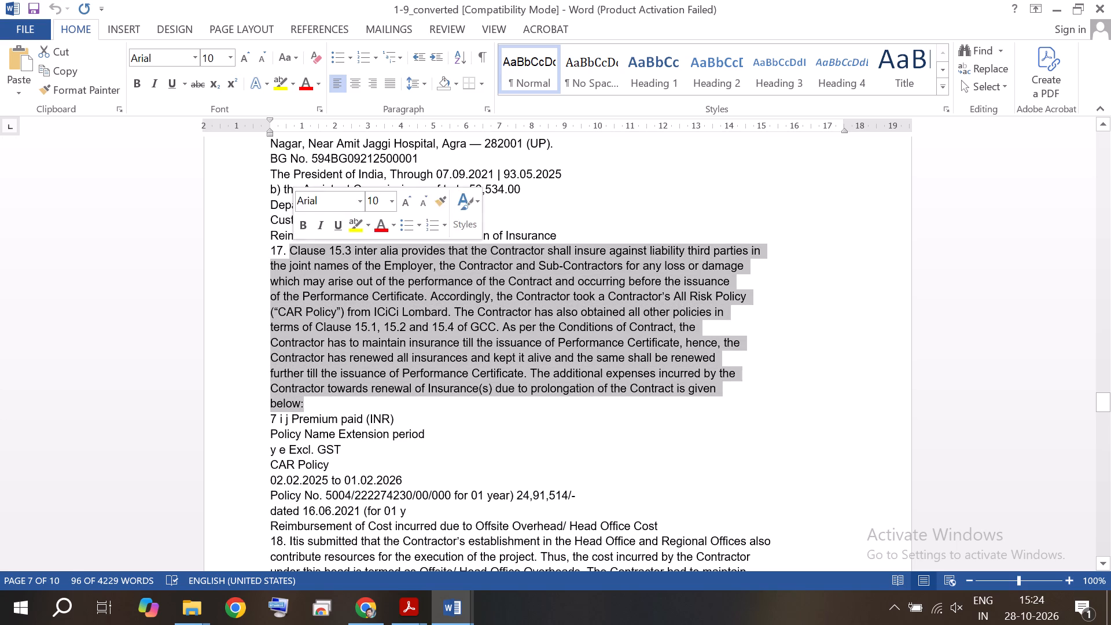
{"action": "right_click", "coordinate": [314, 299]}
{"action": "left_click", "coordinate": [351, 324]}
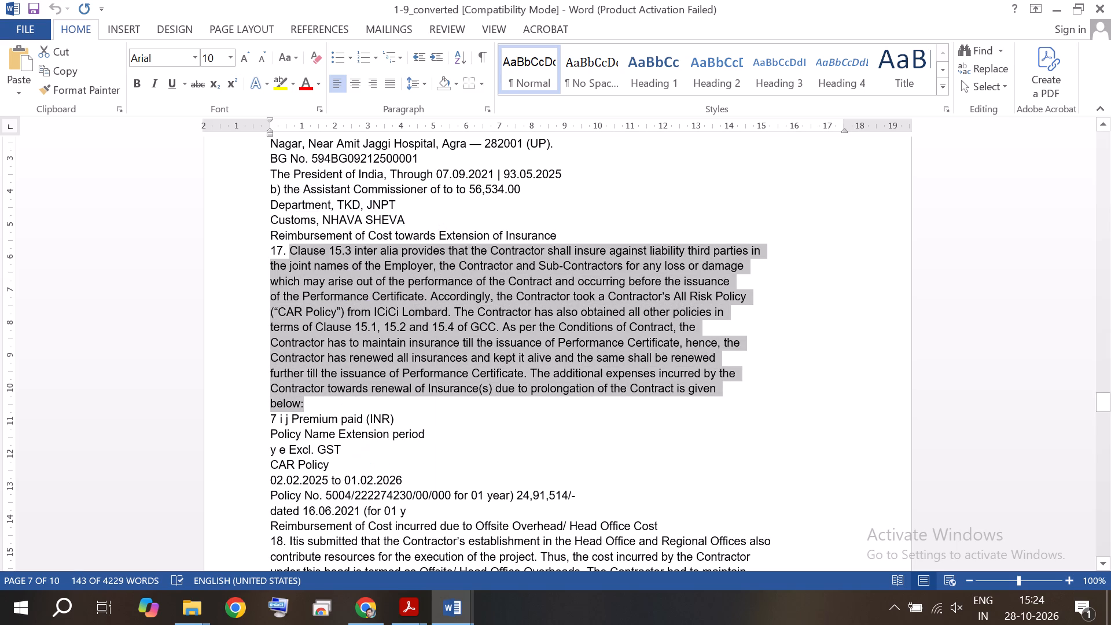
Switch back to the Anti-termite letter and paste the copied clause 17 text as text only into empty item 13.
{"action": "left_click", "coordinate": [439, 605]}
{"action": "left_click", "coordinate": [394, 525]}
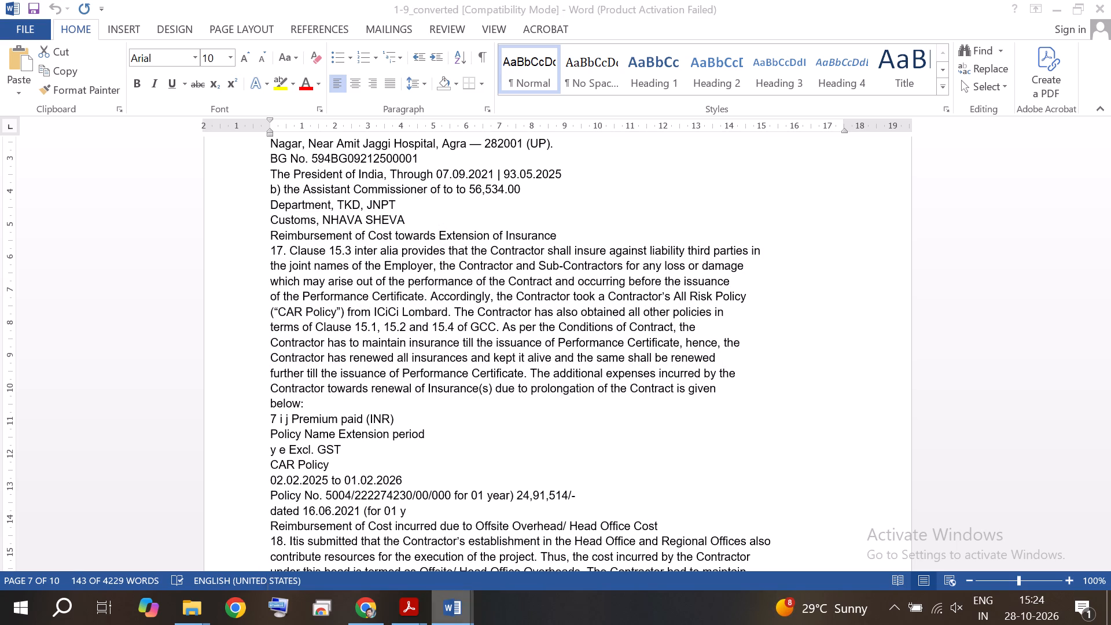
{"action": "left_click", "coordinate": [494, 531]}
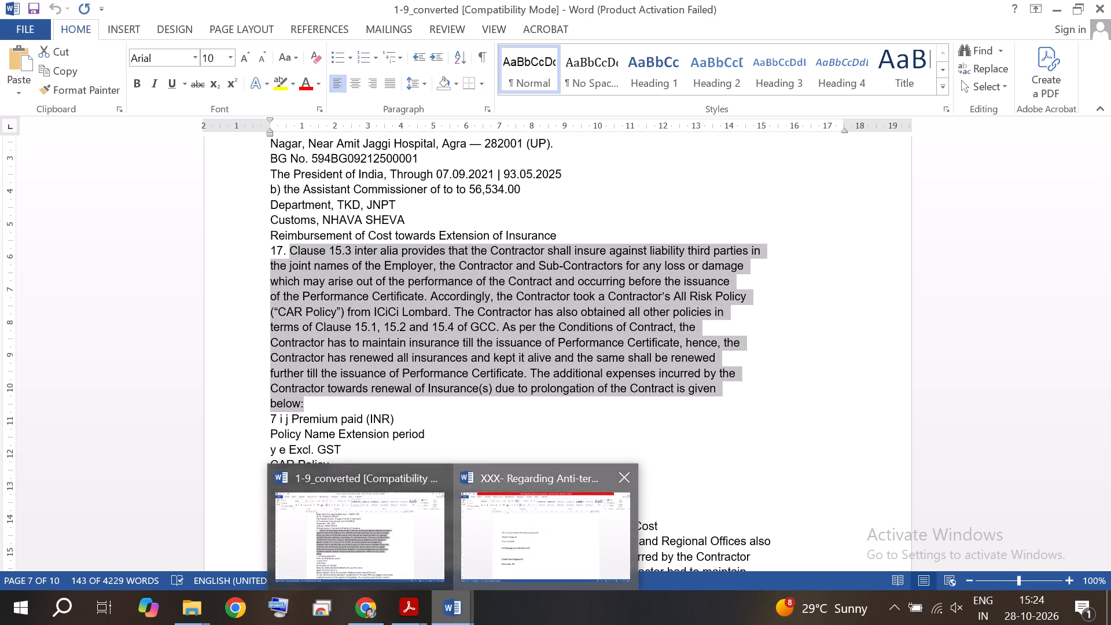
{"action": "scroll", "coordinate": [377, 239], "scroll_direction": "up", "scroll_amount": 1}
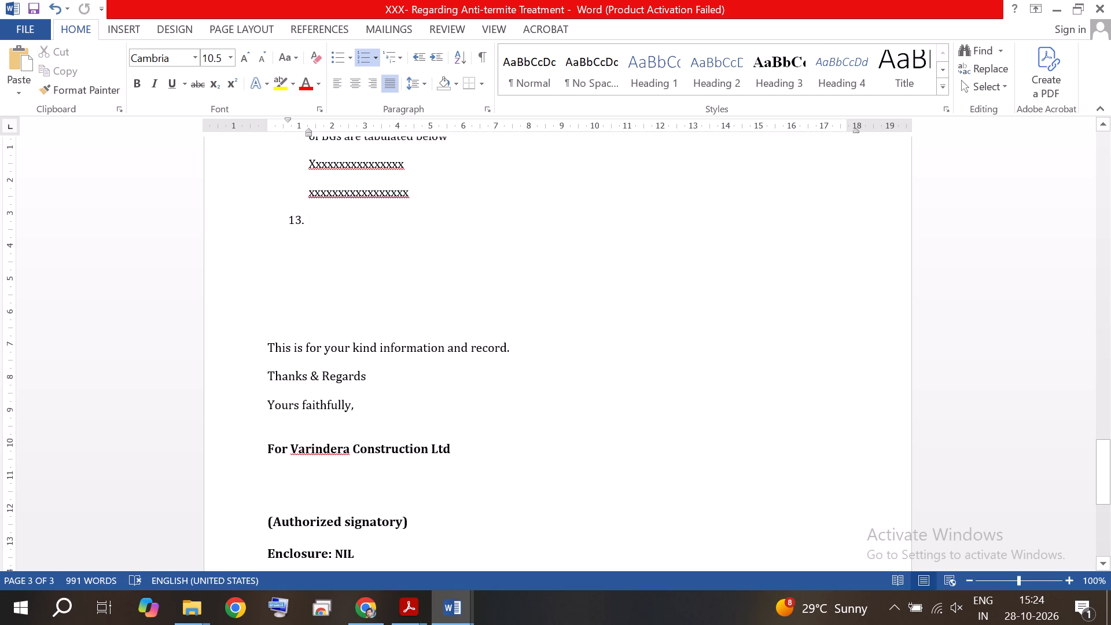
{"action": "right_click", "coordinate": [319, 216]}
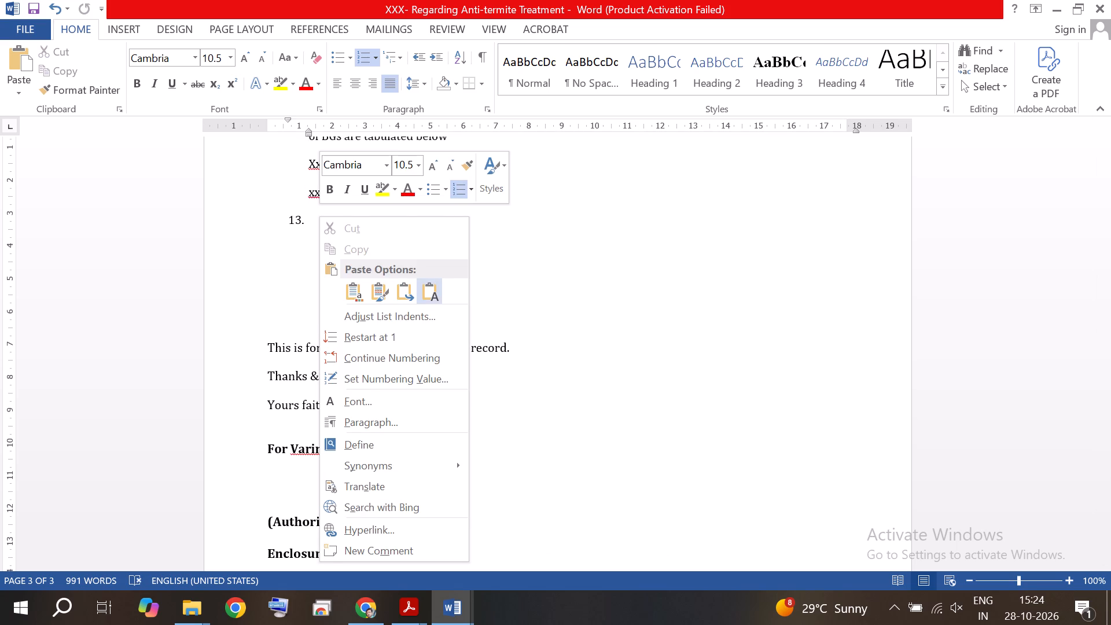
{"action": "left_click", "coordinate": [422, 293]}
Join the lines starting "the joint names" and "which may arise out" into item 13, each separated by a space.
{"action": "left_click", "coordinate": [308, 233]}
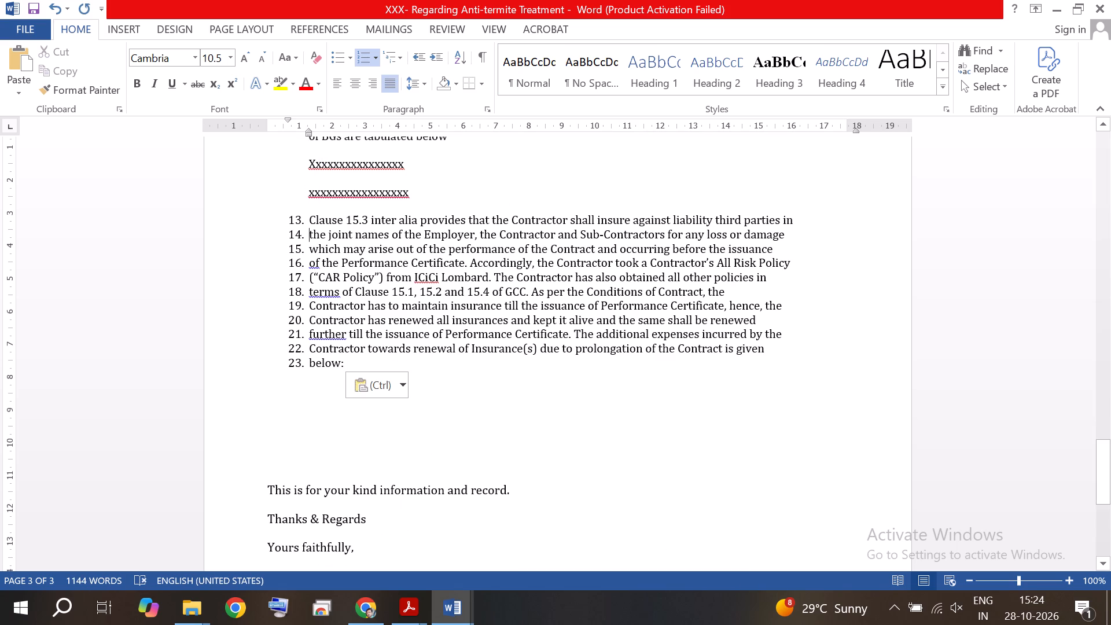
{"action": "key", "text": "BackSpace"}
{"action": "key", "text": "BackSpace"}
{"action": "key", "text": "BackSpace"}
{"action": "key", "text": "BackSpace"}
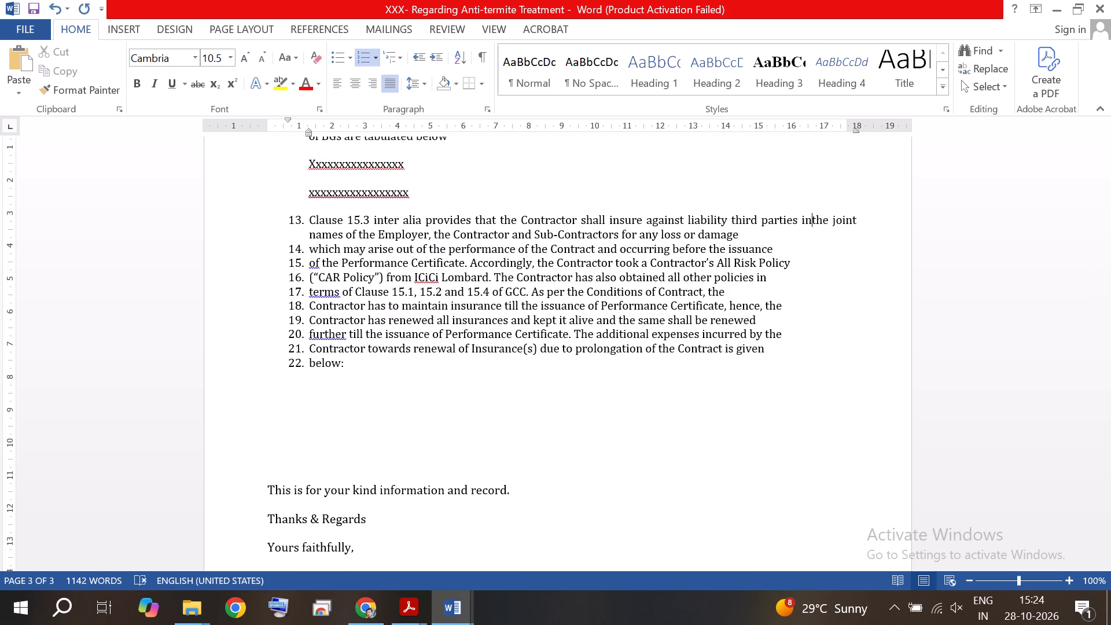
{"action": "key", "text": "space"}
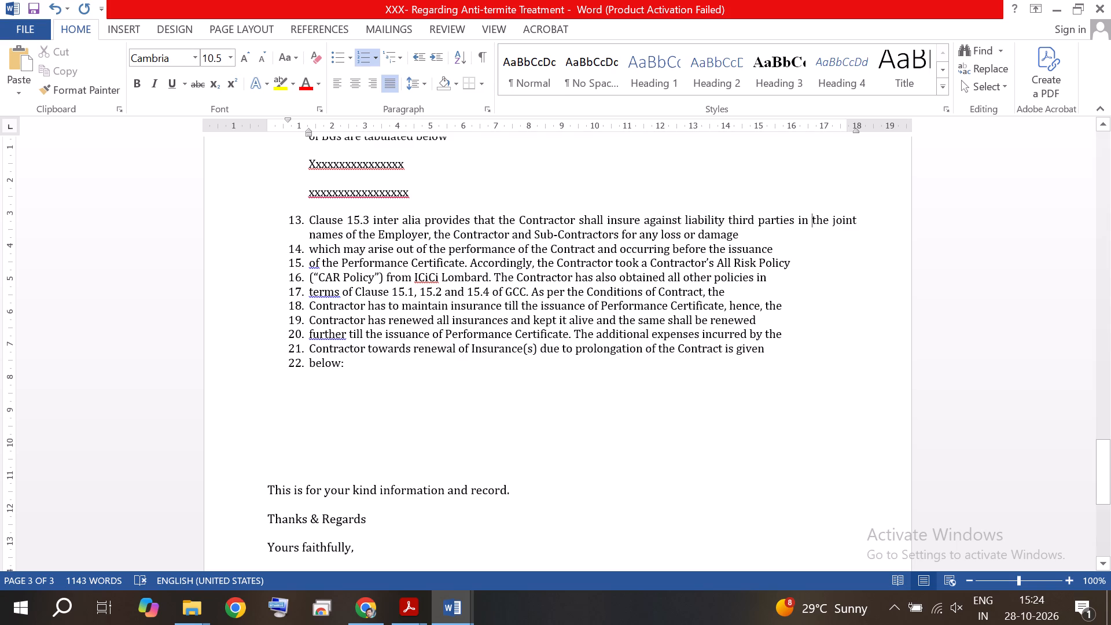
{"action": "left_click", "coordinate": [313, 251]}
{"action": "key", "text": "BackSpace"}
{"action": "key", "text": "BackSpace"}
{"action": "key", "text": "BackSpace"}
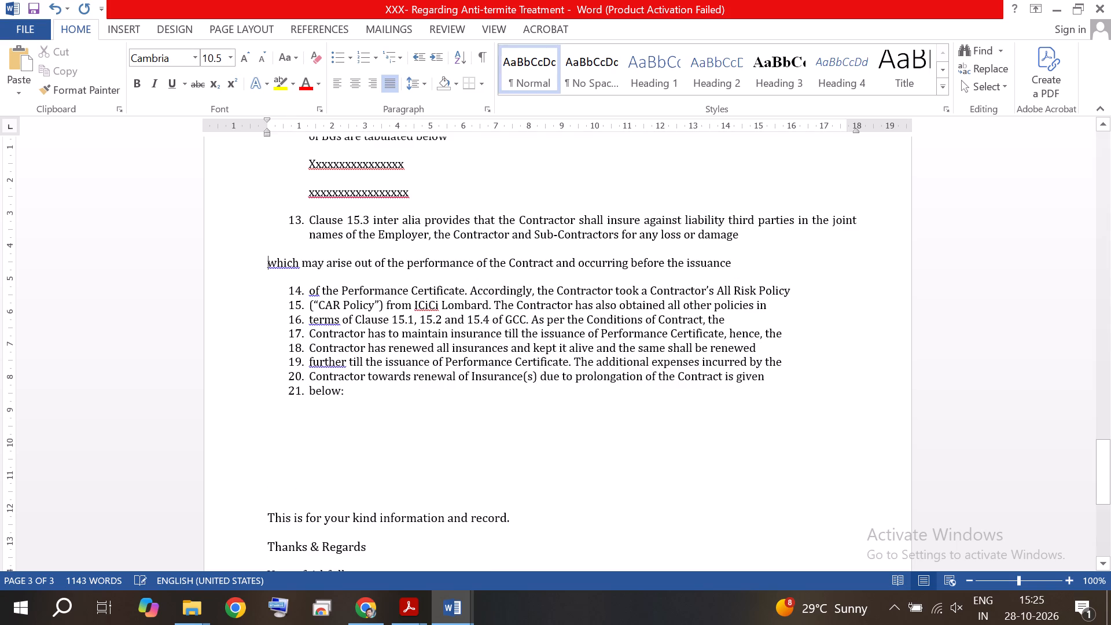
{"action": "key", "text": "BackSpace"}
{"action": "key", "text": "space"}
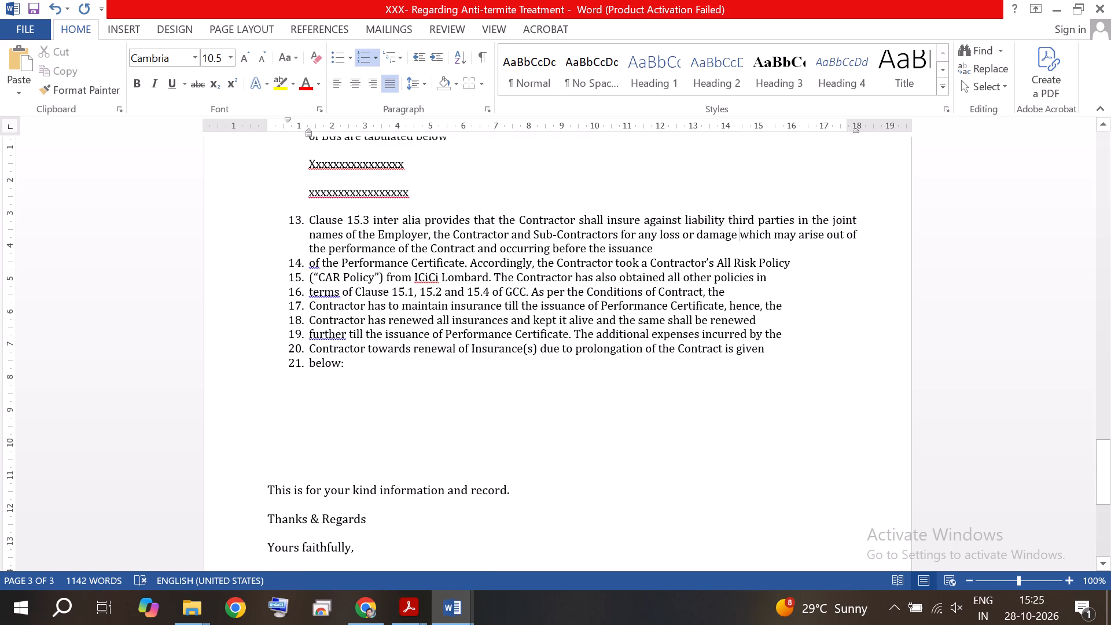
Join the lines starting "of the Performance Certificate" and "(“CAR Policy”)" into item 13, each separated by a space.
{"action": "left_click", "coordinate": [307, 268]}
{"action": "key", "text": "BackSpace"}
{"action": "key", "text": "BackSpace"}
{"action": "key", "text": "BackSpace"}
{"action": "key", "text": "BackSpace"}
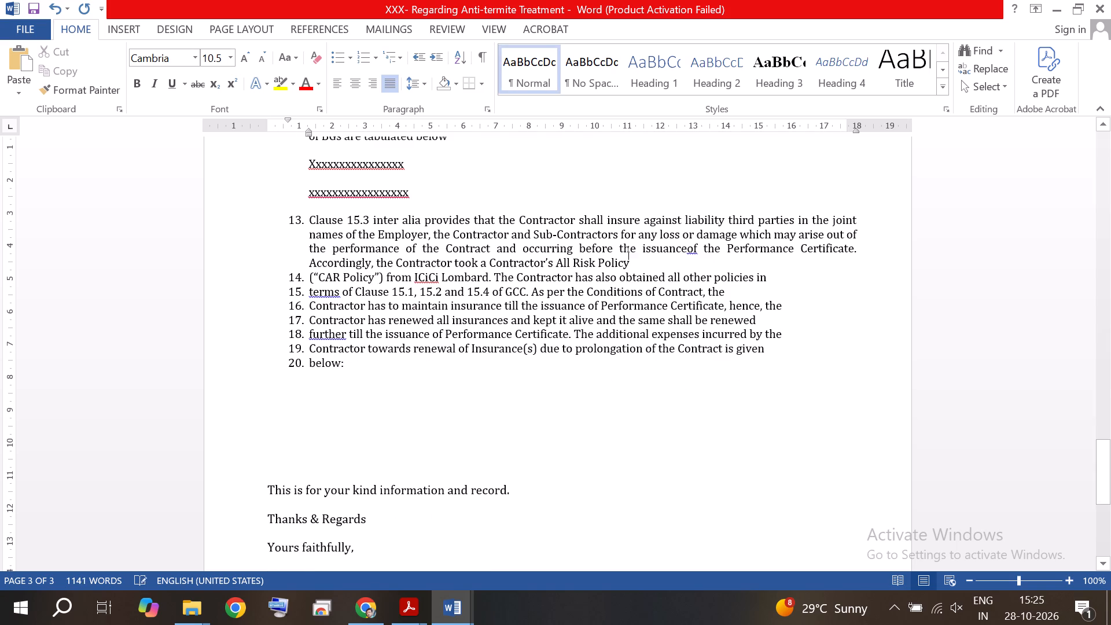
{"action": "key", "text": "space"}
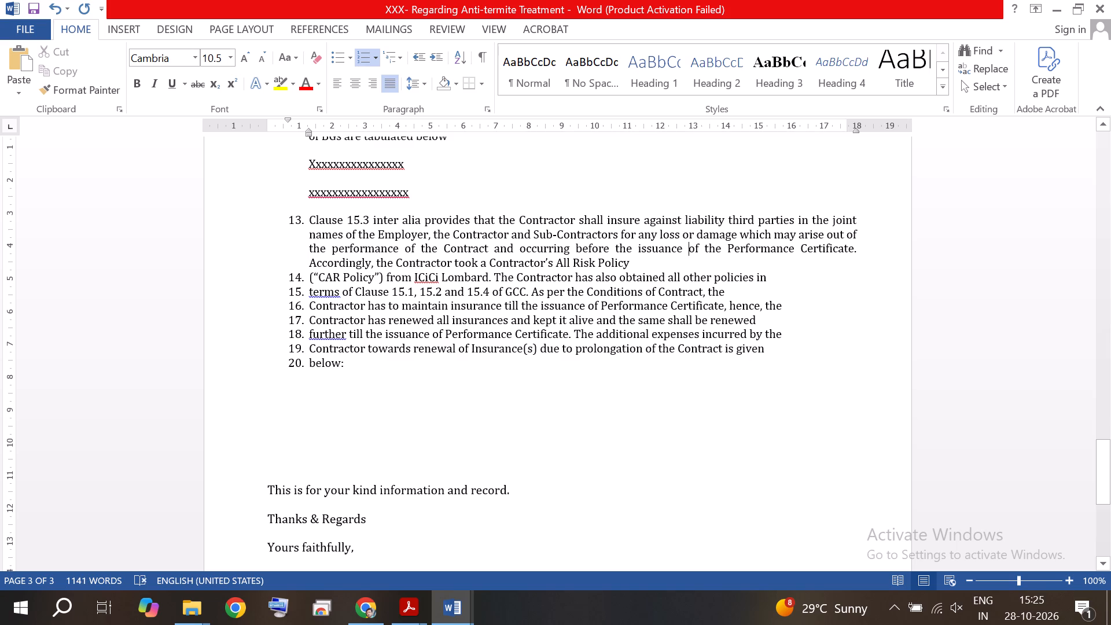
{"action": "left_click", "coordinate": [310, 280]}
{"action": "key", "text": "BackSpace"}
{"action": "key", "text": "BackSpace"}
{"action": "key", "text": "BackSpace"}
{"action": "key", "text": "BackSpace"}
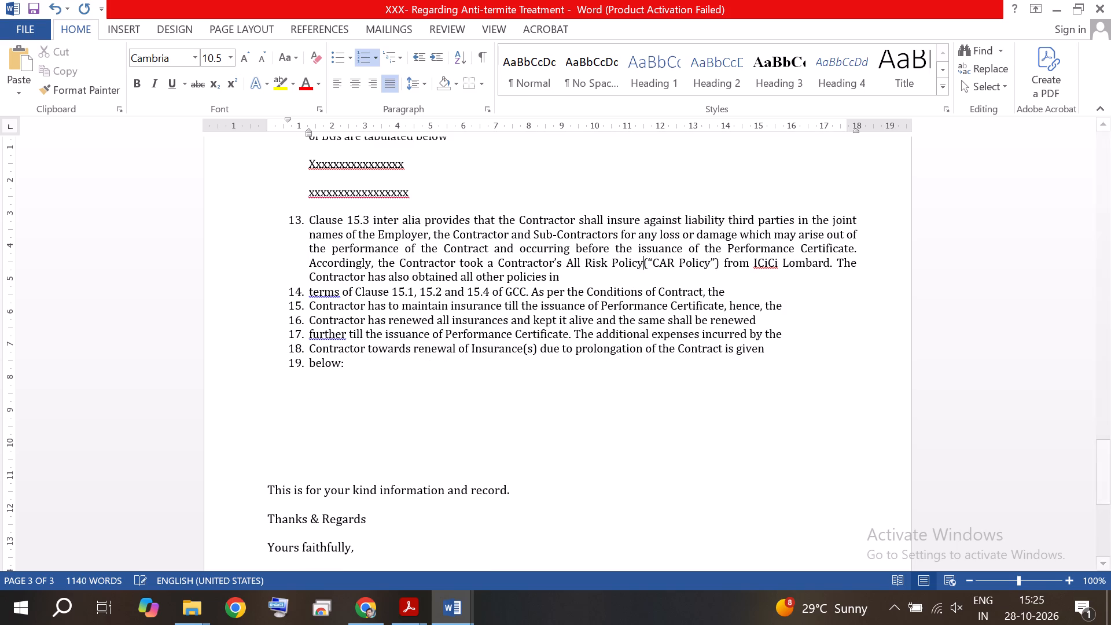
{"action": "key", "text": "space"}
Join the lines starting "terms of Clause 15.1" and "Contractor has to maintain insurance" into item 13, each separated by a space.
{"action": "left_click", "coordinate": [312, 291]}
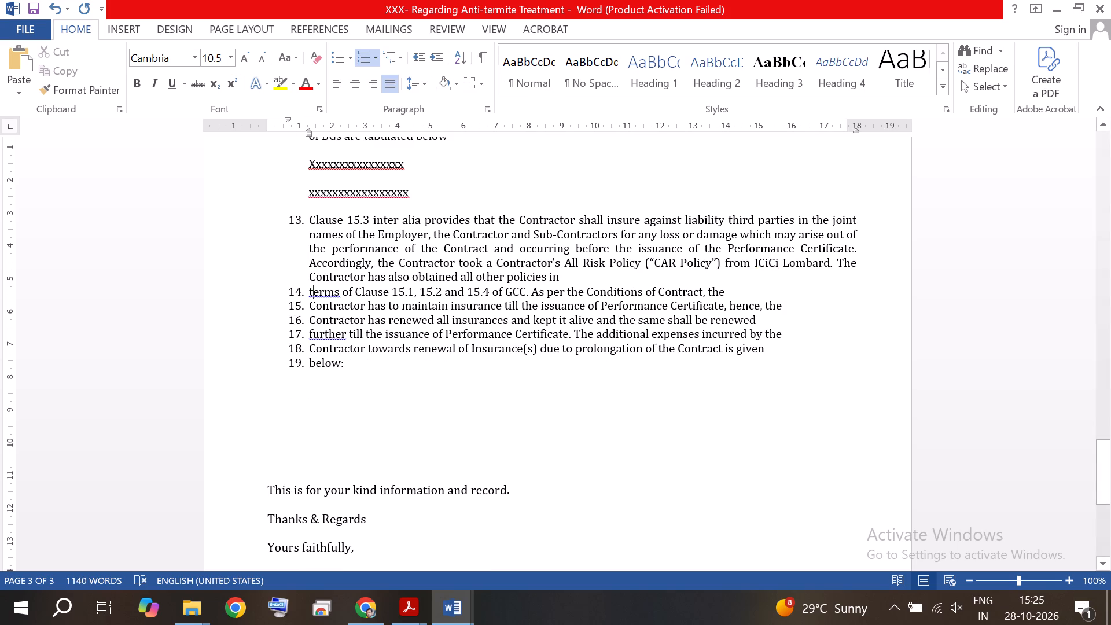
{"action": "key", "text": "Left"}
{"action": "key", "text": "BackSpace"}
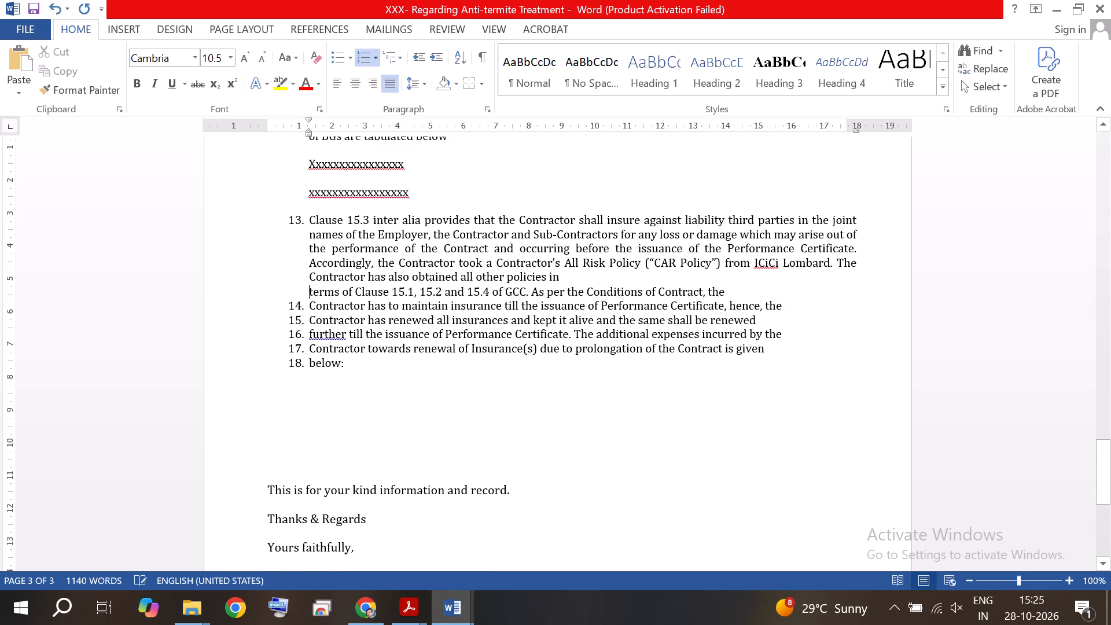
{"action": "key", "text": "BackSpace"}
{"action": "key", "text": "BackSpace"}
{"action": "key", "text": "BackSpace"}
{"action": "key", "text": "space"}
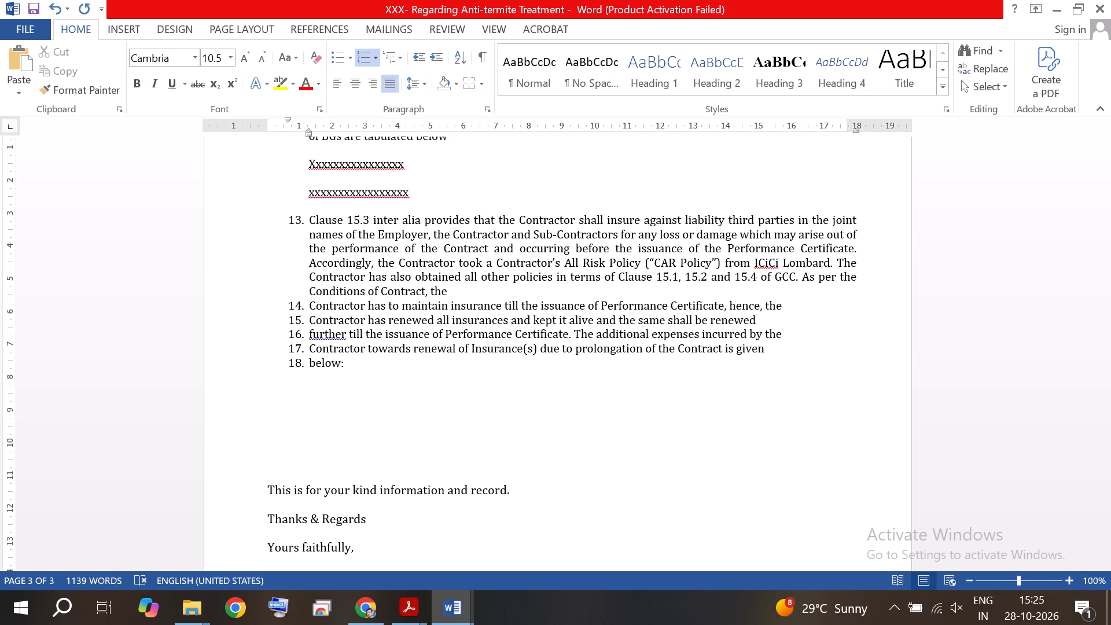
{"action": "left_click", "coordinate": [311, 308]}
{"action": "key", "text": "BackSpace"}
{"action": "key", "text": "BackSpace"}
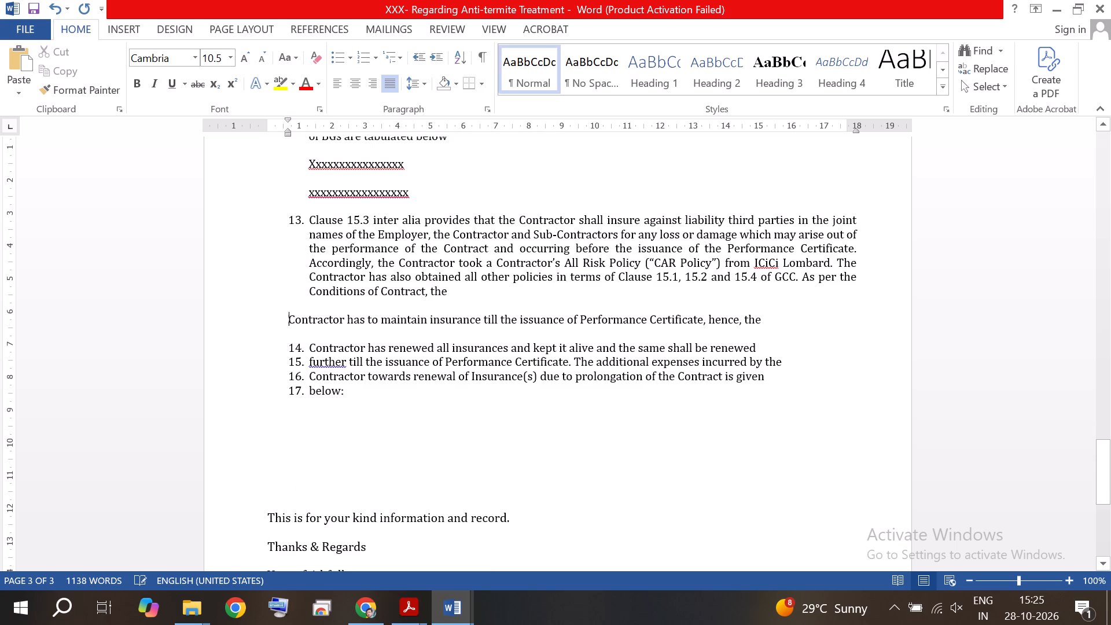
{"action": "key", "text": "BackSpace"}
{"action": "key", "text": "BackSpace"}
{"action": "key", "text": "space"}
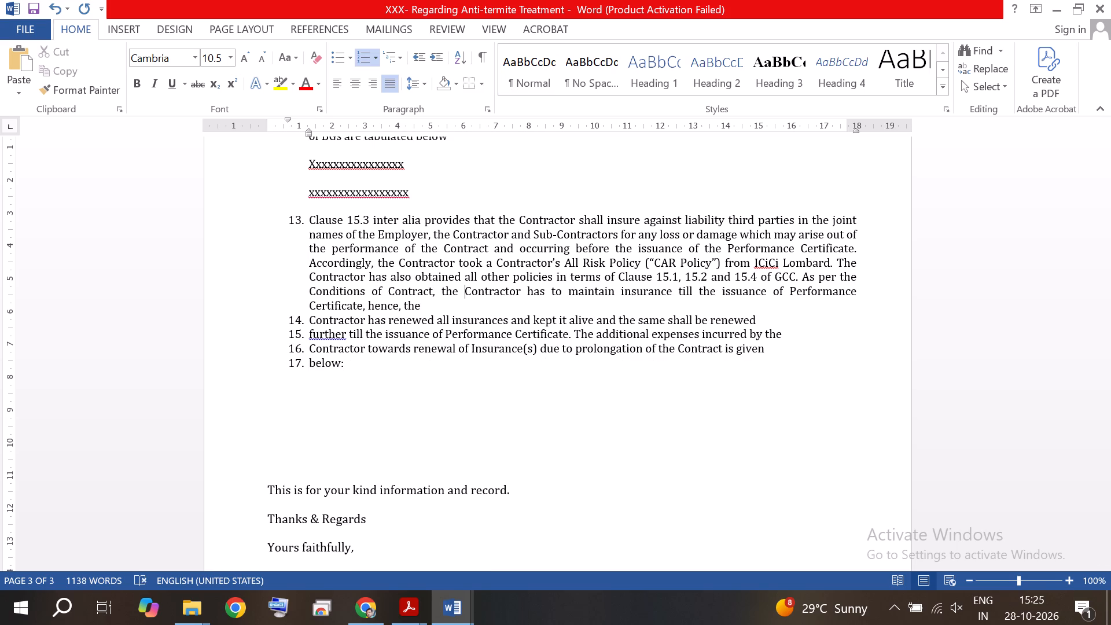
Join the lines starting "Contractor has renewed" and "further till the issuance" into item 13, each separated by a space.
{"action": "left_click", "coordinate": [310, 319]}
{"action": "key", "text": "BackSpace"}
{"action": "key", "text": "BackSpace"}
{"action": "key", "text": "BackSpace"}
{"action": "key", "text": "BackSpace"}
{"action": "key", "text": "space"}
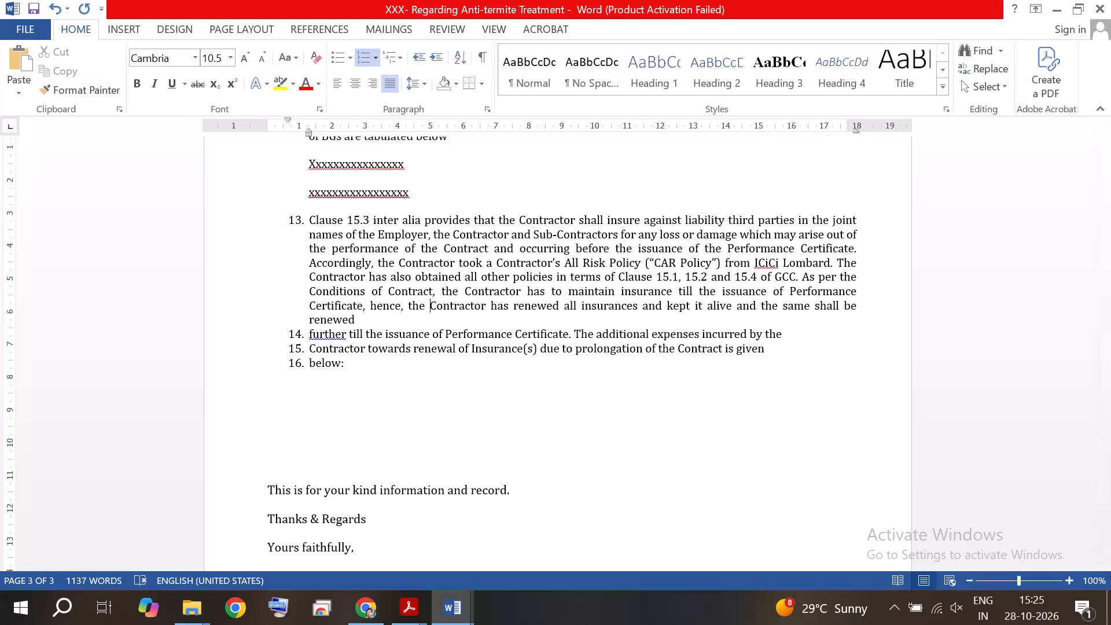
{"action": "left_click", "coordinate": [307, 339]}
{"action": "key", "text": "BackSpace"}
{"action": "key", "text": "BackSpace"}
{"action": "key", "text": "BackSpace"}
{"action": "key", "text": "BackSpace"}
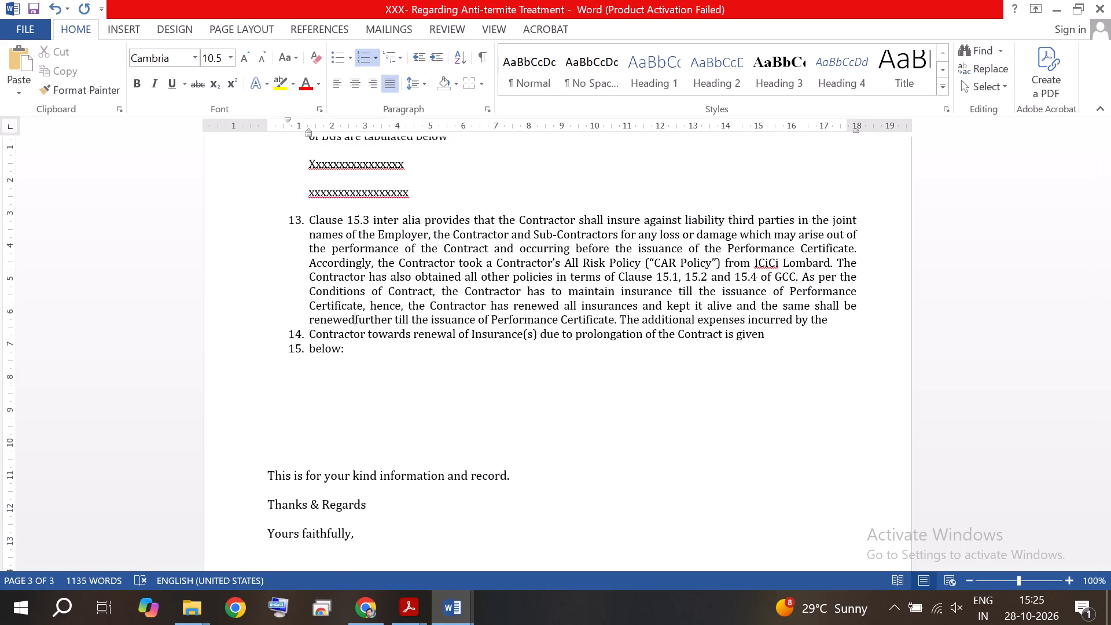
{"action": "key", "text": "space"}
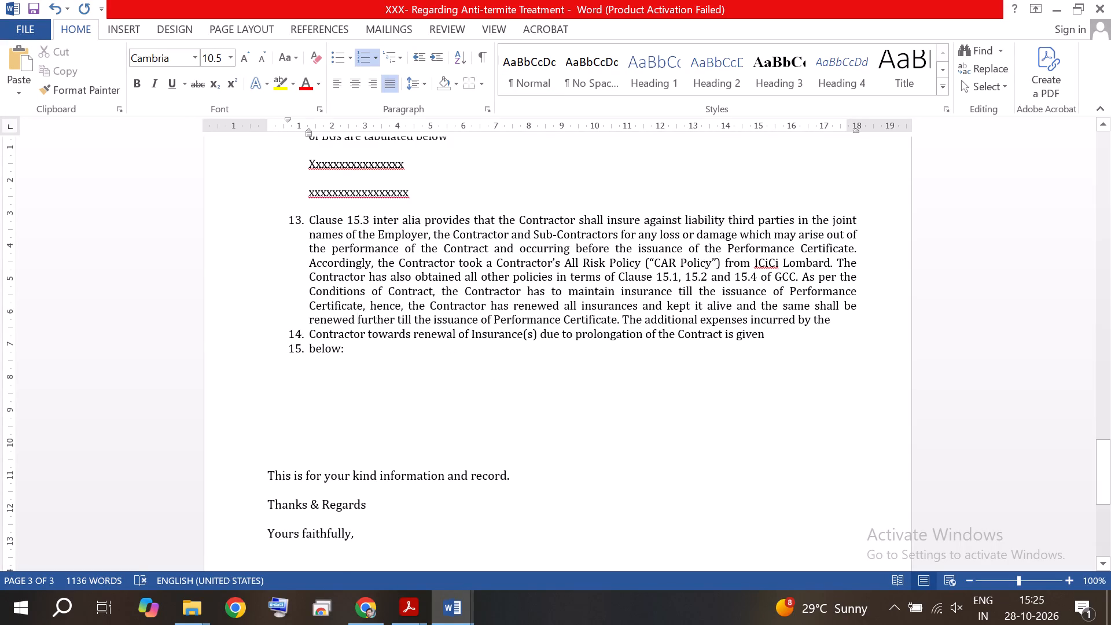
Join the lines starting "Contractor towards renewal" and "below:" into item 13, each separated by a space.
{"action": "left_click", "coordinate": [311, 336]}
{"action": "key", "text": "BackSpace"}
{"action": "key", "text": "BackSpace"}
{"action": "key", "text": "BackSpace"}
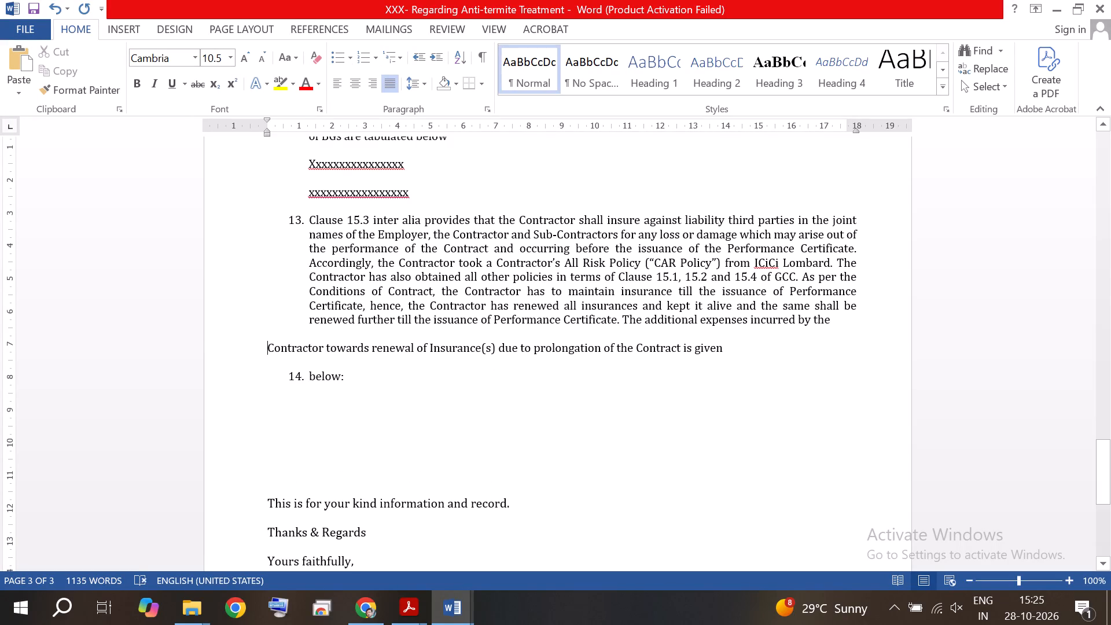
{"action": "key", "text": "BackSpace"}
{"action": "key", "text": "space"}
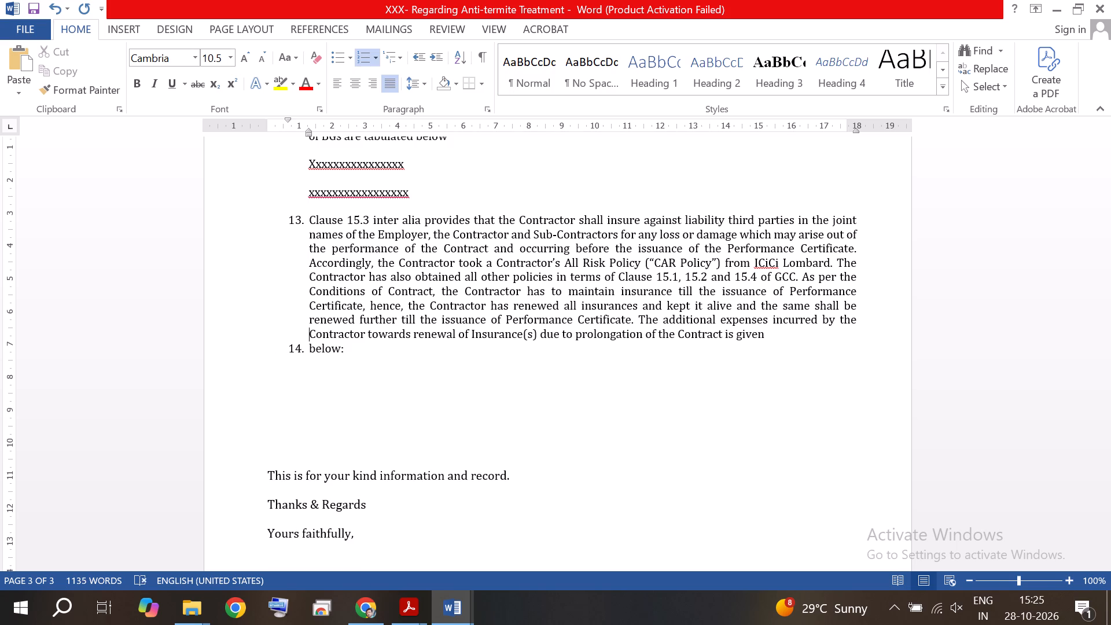
{"action": "left_click", "coordinate": [312, 351]}
{"action": "key", "text": "BackSpace"}
{"action": "key", "text": "BackSpace"}
{"action": "key", "text": "BackSpace"}
{"action": "key", "text": "BackSpace"}
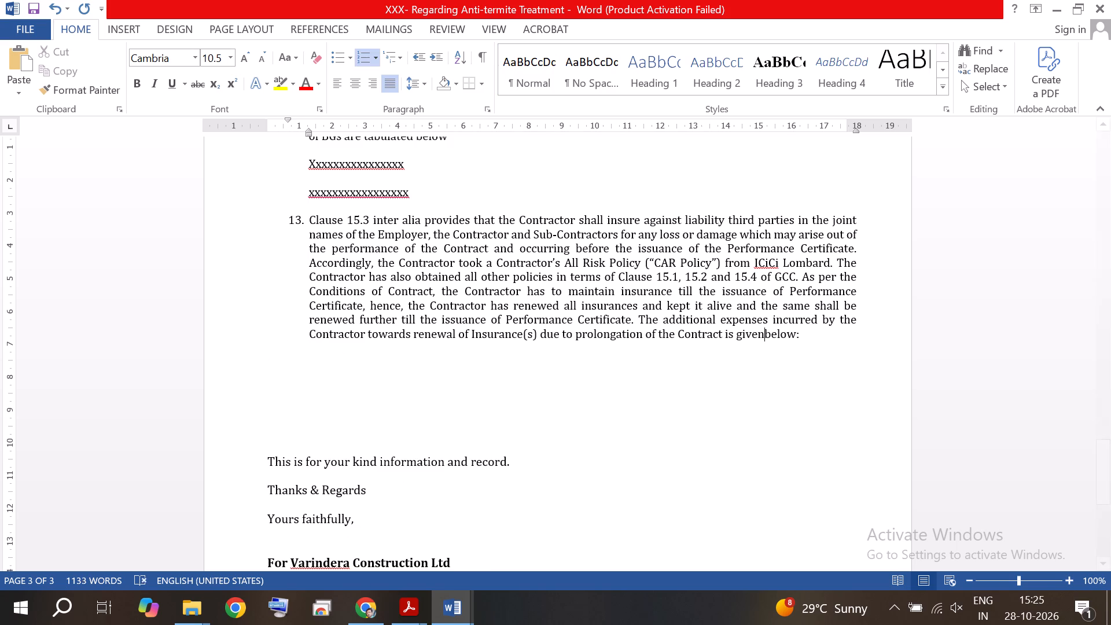
{"action": "key", "text": "space"}
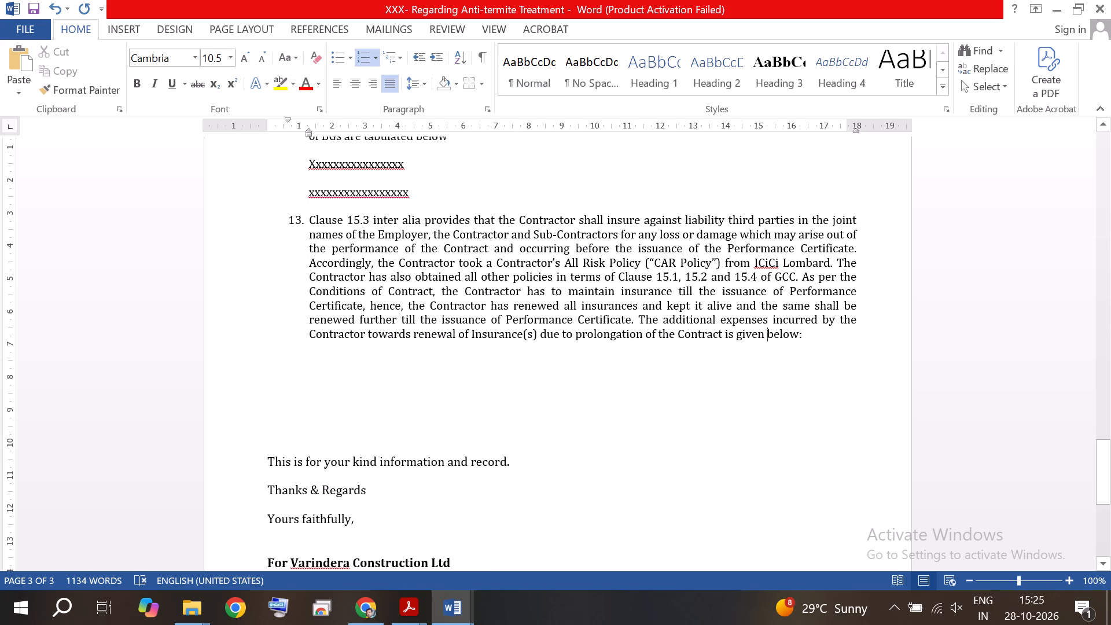
Add an empty item 14 after item 13 and insert an unnumbered placeholder line "xxxxxxxxx" between them.
{"action": "left_click", "coordinate": [810, 339]}
{"action": "key", "text": "Return"}
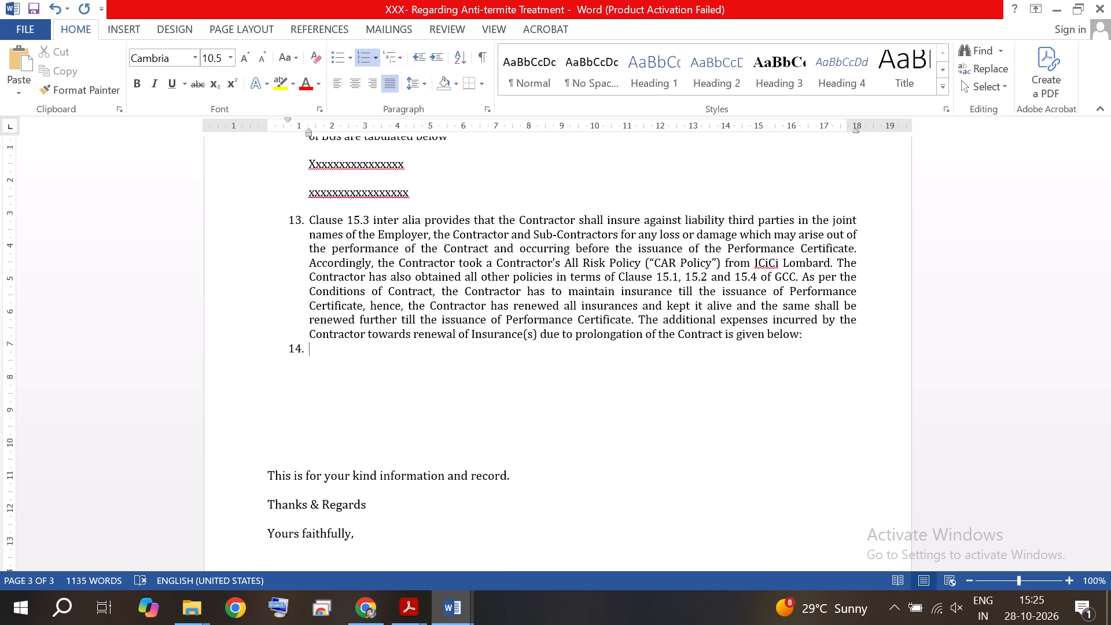
{"action": "left_click", "coordinate": [827, 342]}
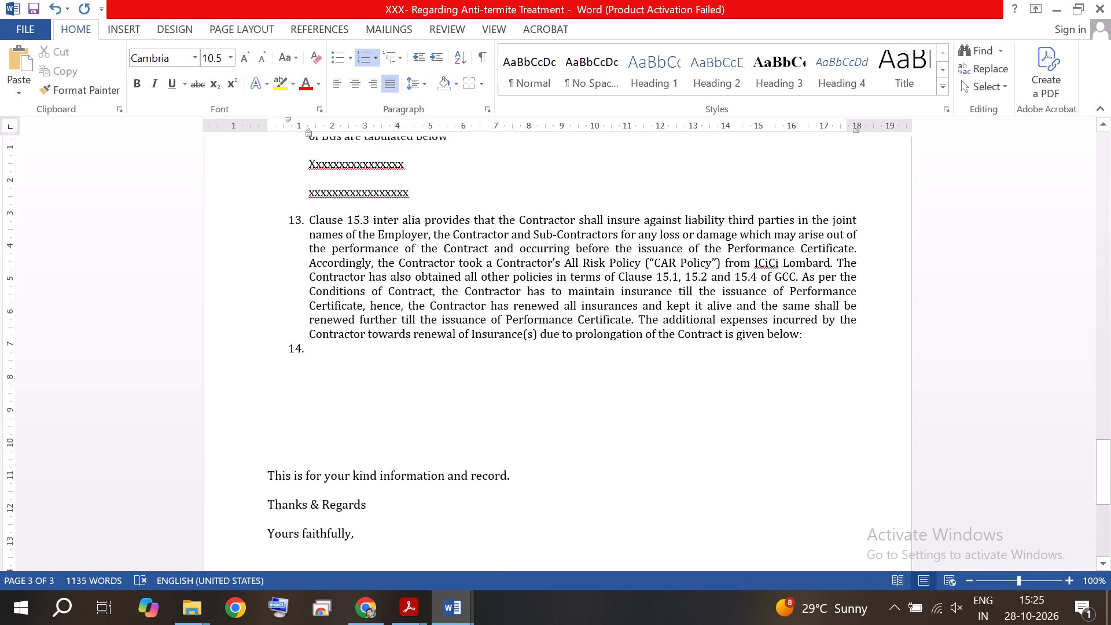
{"action": "left_click", "coordinate": [815, 337]}
{"action": "key", "text": "Return"}
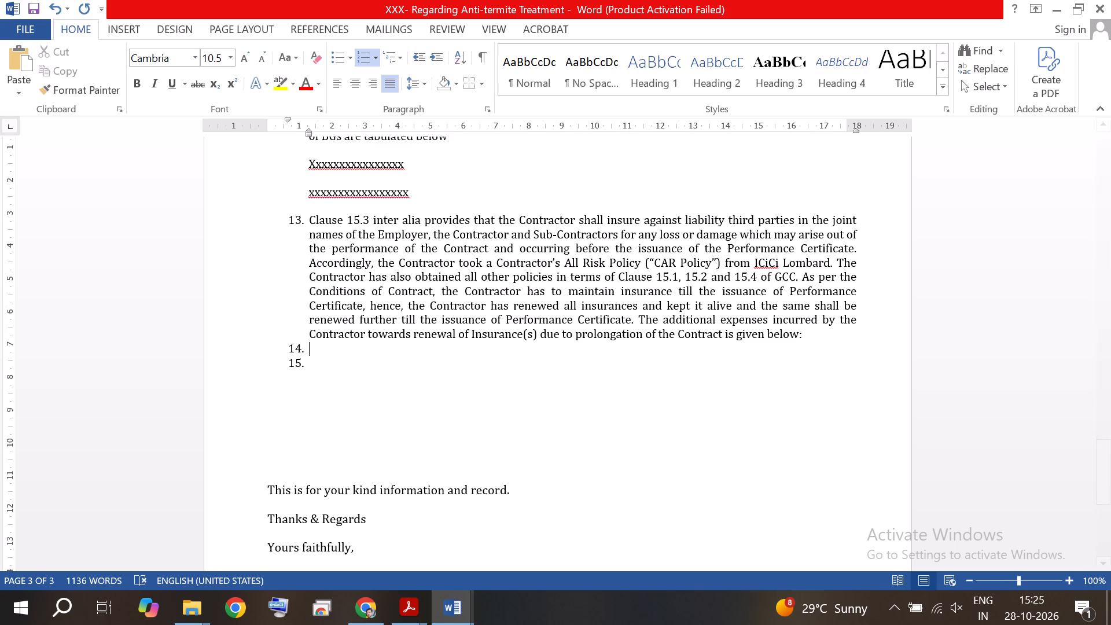
{"action": "key", "text": "BackSpace"}
{"action": "key", "text": "x"}
{"action": "key", "text": "x"}
{"action": "key", "text": "x"}
{"action": "key", "text": "x"}
{"action": "key", "text": "x"}
{"action": "key", "text": "x"}
{"action": "key", "text": "x"}
{"action": "key", "text": "x"}
{"action": "key", "text": "x"}
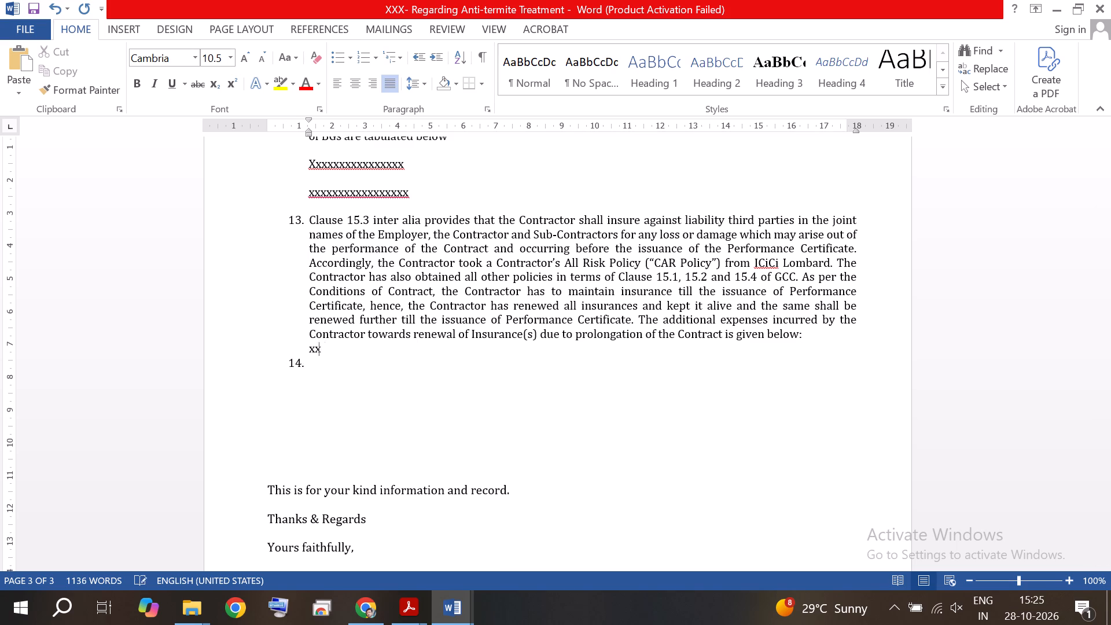
Add a second unnumbered placeholder line "xxxxxxxxxx" below the first one under item 13.
{"action": "key", "text": "Return"}
{"action": "key", "text": "x"}
{"action": "key", "text": "x"}
{"action": "key", "text": "x"}
{"action": "key", "text": "x"}
{"action": "key", "text": "x"}
{"action": "key", "text": "x"}
{"action": "key", "text": "x"}
{"action": "key", "text": "x"}
{"action": "key", "text": "x"}
{"action": "key", "text": "x"}
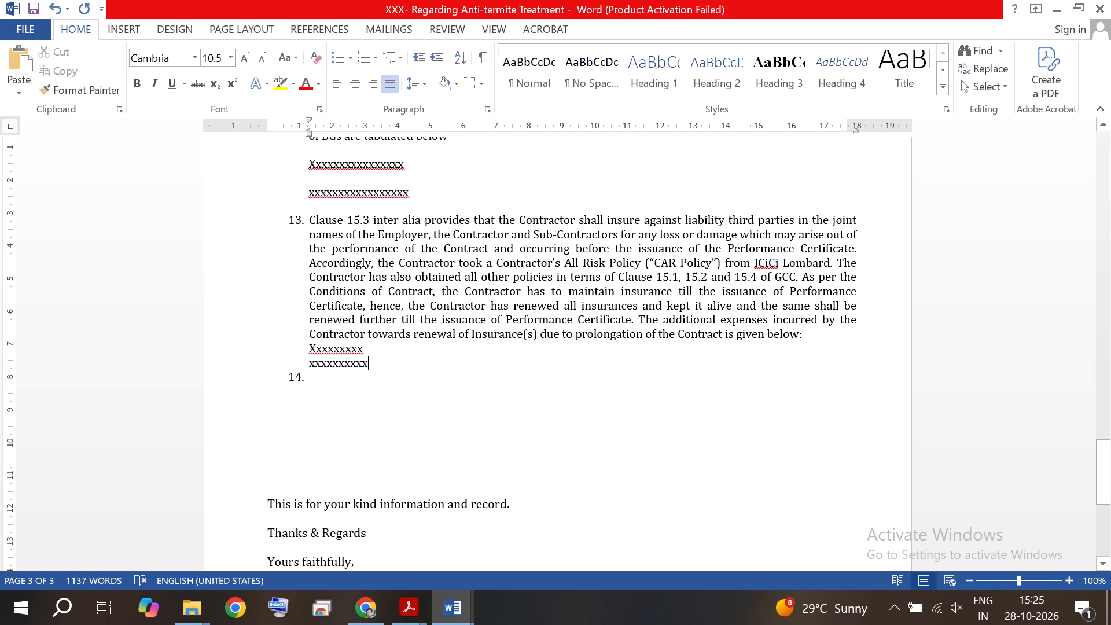
Turn off "Don't add space between paragraphs of the same style" for the second placeholder line under item 13.
{"action": "left_click", "coordinate": [410, 89]}
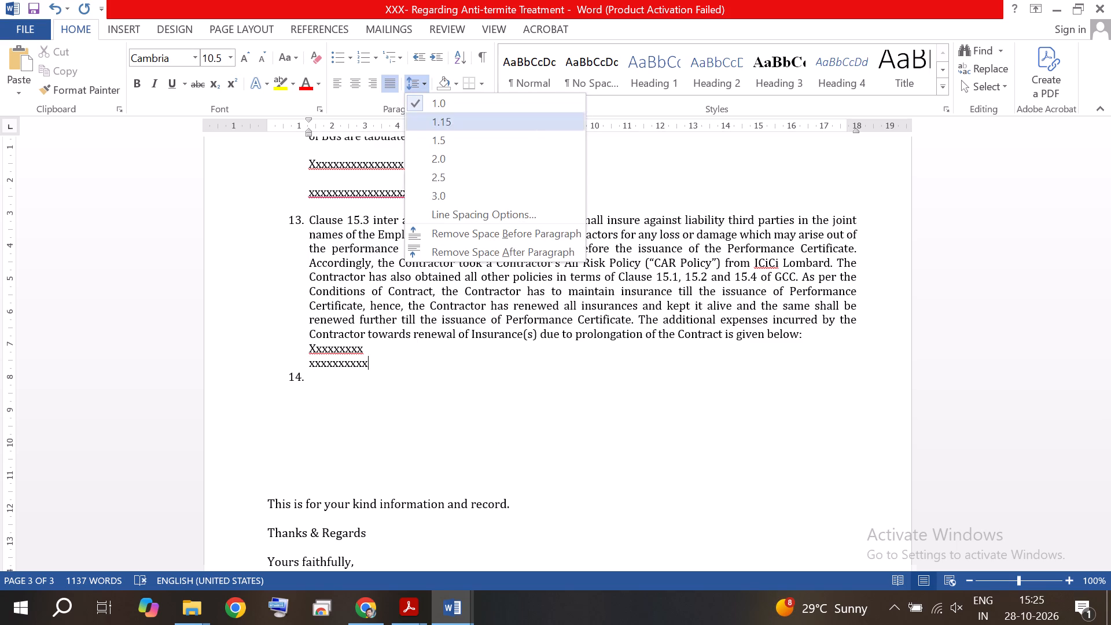
{"action": "left_click", "coordinate": [466, 211]}
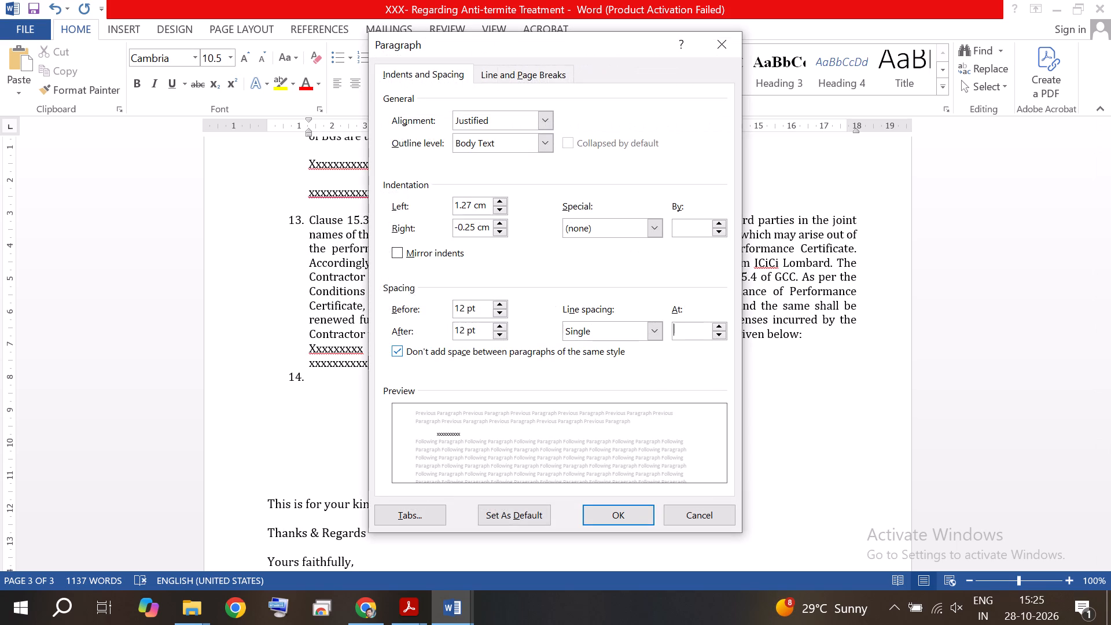
{"action": "left_click", "coordinate": [479, 345]}
{"action": "left_click", "coordinate": [606, 505]}
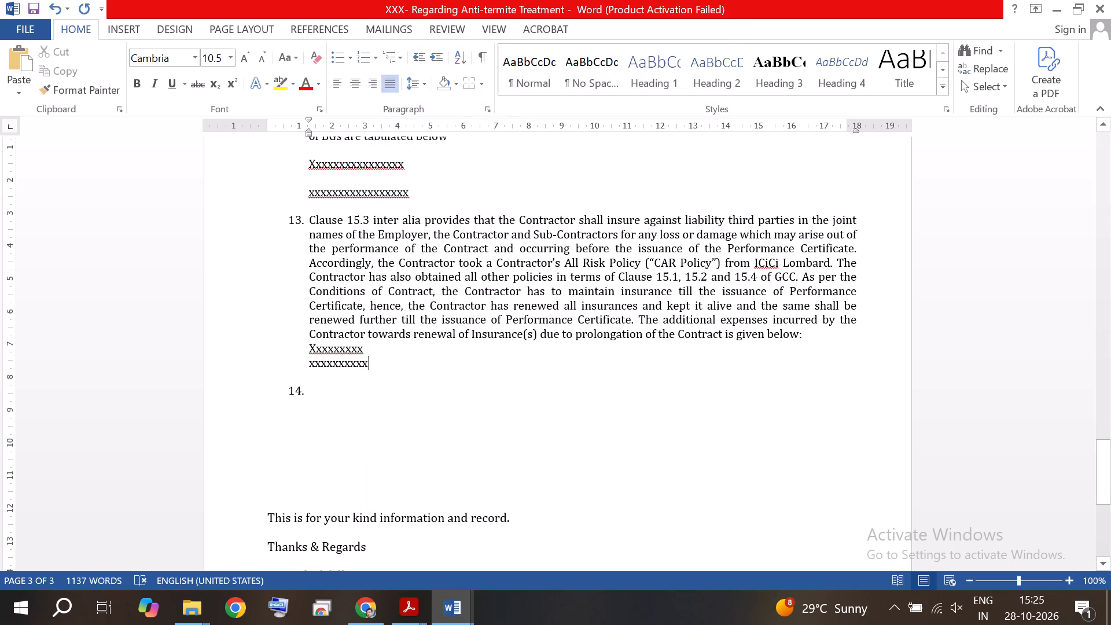
Place the cursor in empty item 14, switch to 1-9_converted and copy clause 18's text from "Itis submitted" to "follows".
{"action": "left_click", "coordinate": [366, 400]}
{"action": "left_click", "coordinate": [318, 381]}
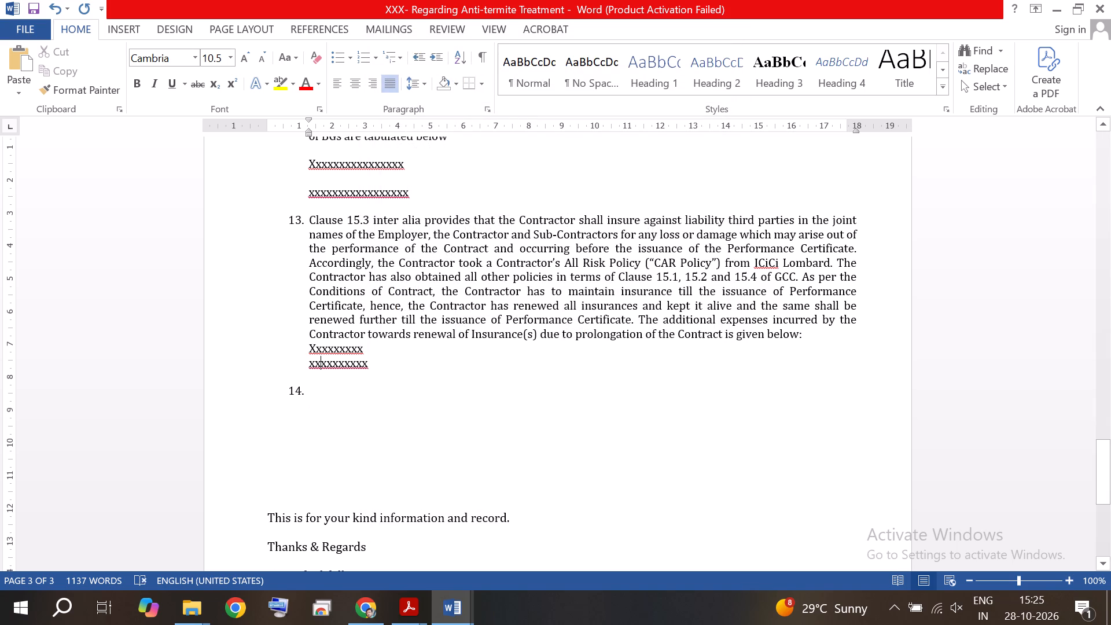
{"action": "left_click", "coordinate": [312, 388]}
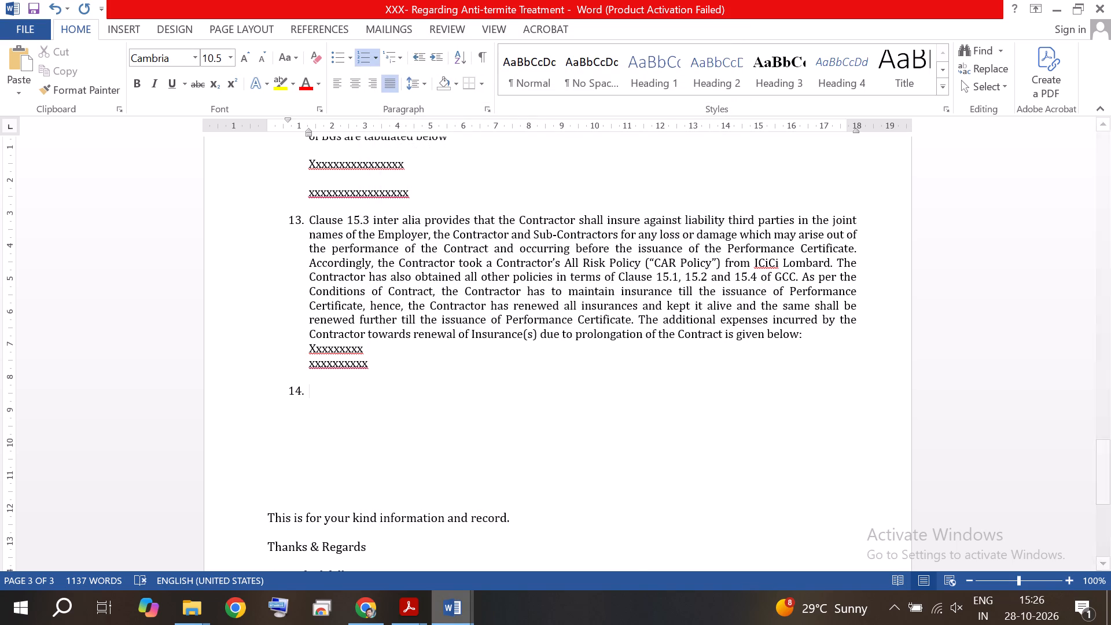
{"action": "left_click", "coordinate": [439, 608]}
{"action": "left_click", "coordinate": [402, 525]}
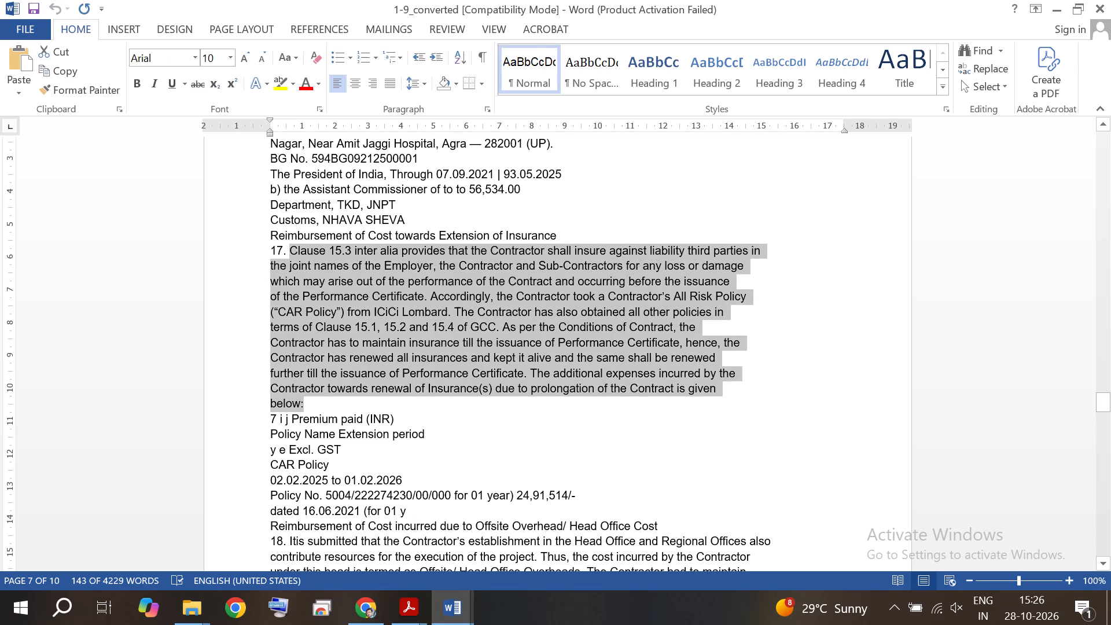
{"action": "scroll", "coordinate": [425, 424], "scroll_direction": "down", "scroll_amount": 2}
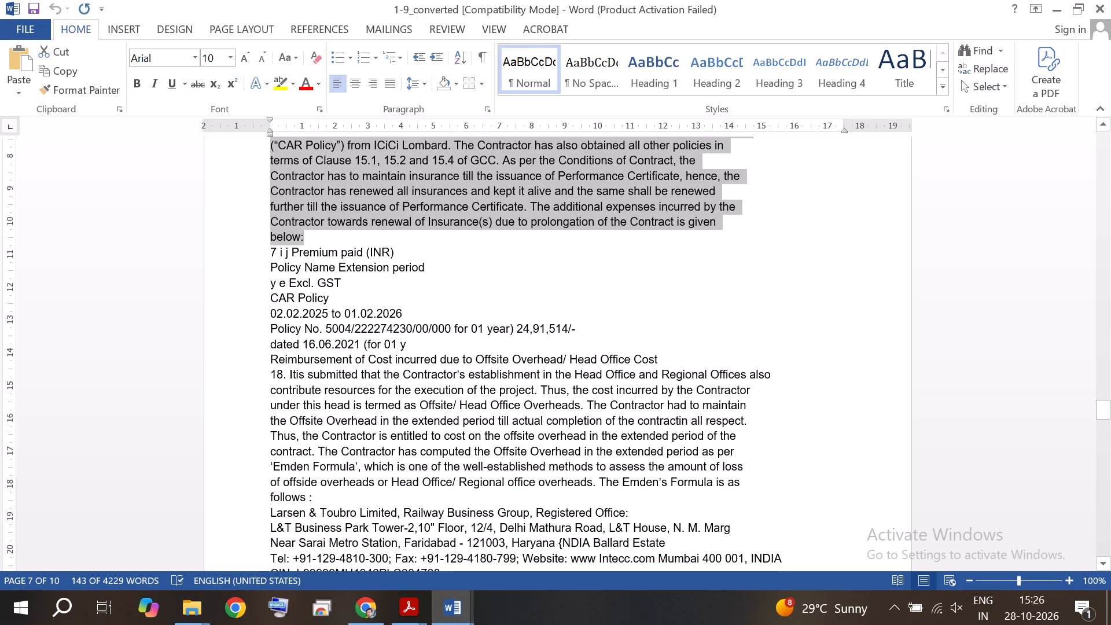
{"action": "scroll", "coordinate": [415, 396], "scroll_direction": "down", "scroll_amount": 1}
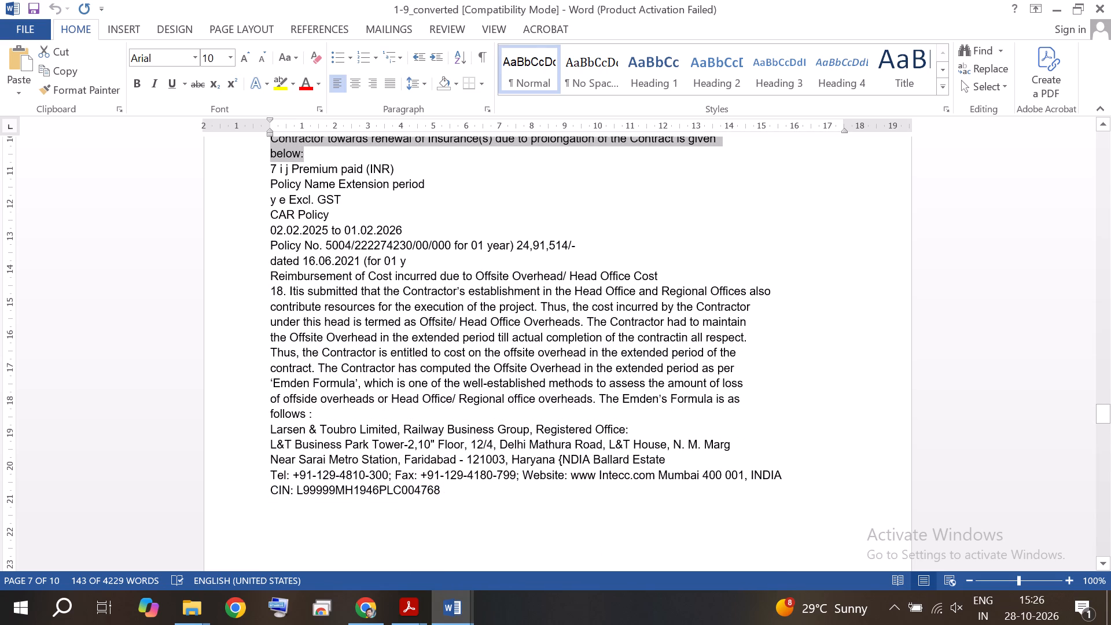
{"action": "left_click_drag", "start_coordinate": [288, 290], "coordinate": [293, 298]}
{"action": "left_click", "coordinate": [292, 297]}
{"action": "left_click_drag", "start_coordinate": [289, 286], "coordinate": [332, 344]}
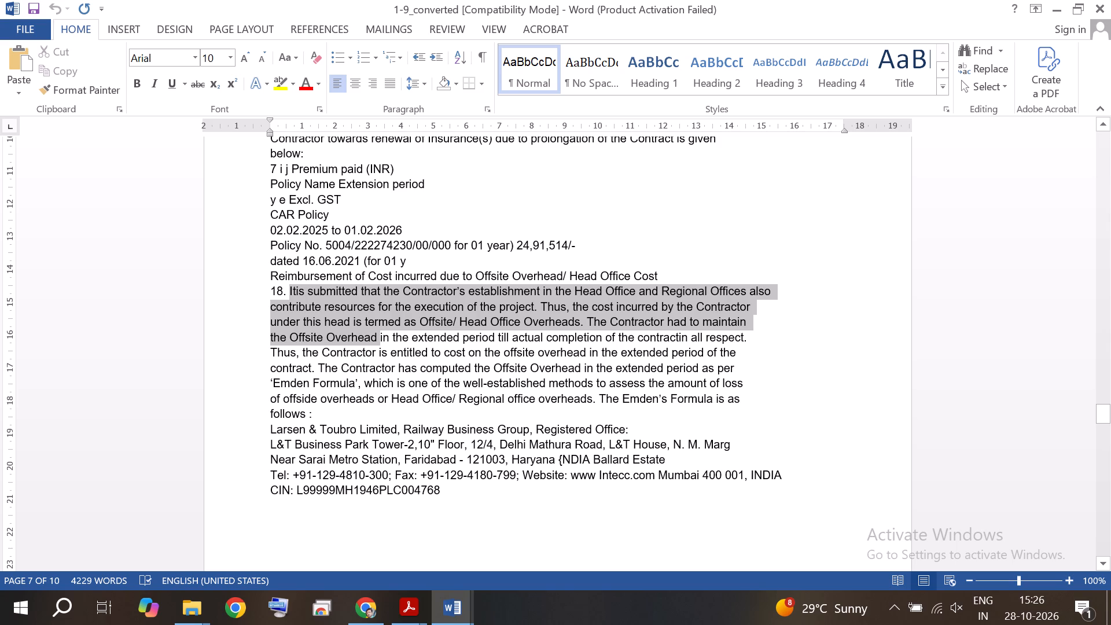
{"action": "left_click_drag", "start_coordinate": [332, 344], "coordinate": [369, 363]}
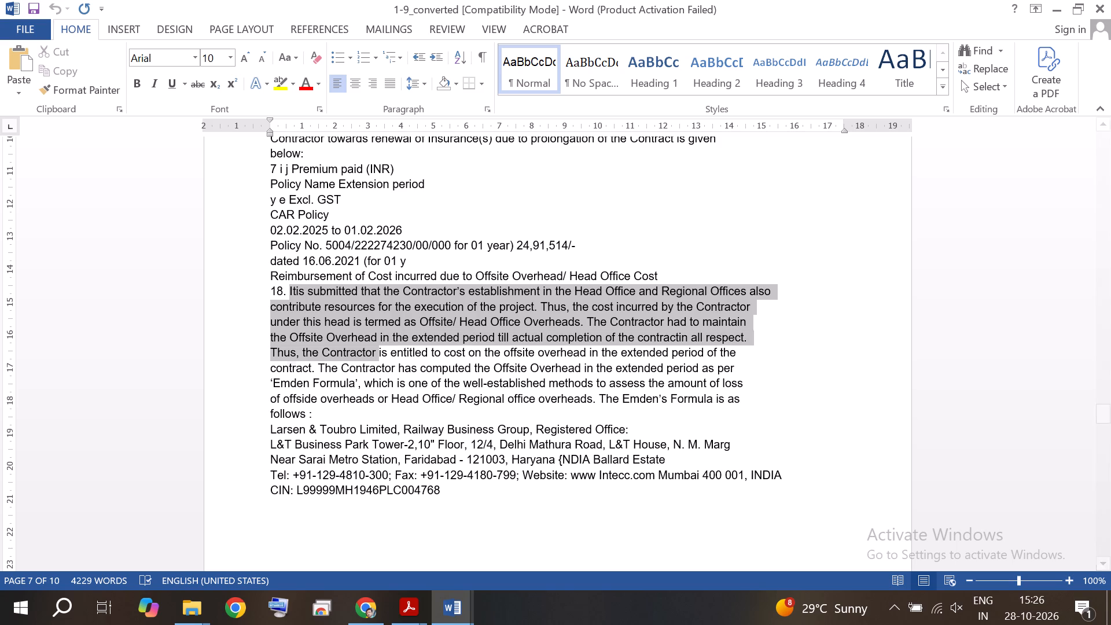
{"action": "left_click_drag", "start_coordinate": [369, 363], "coordinate": [412, 381]}
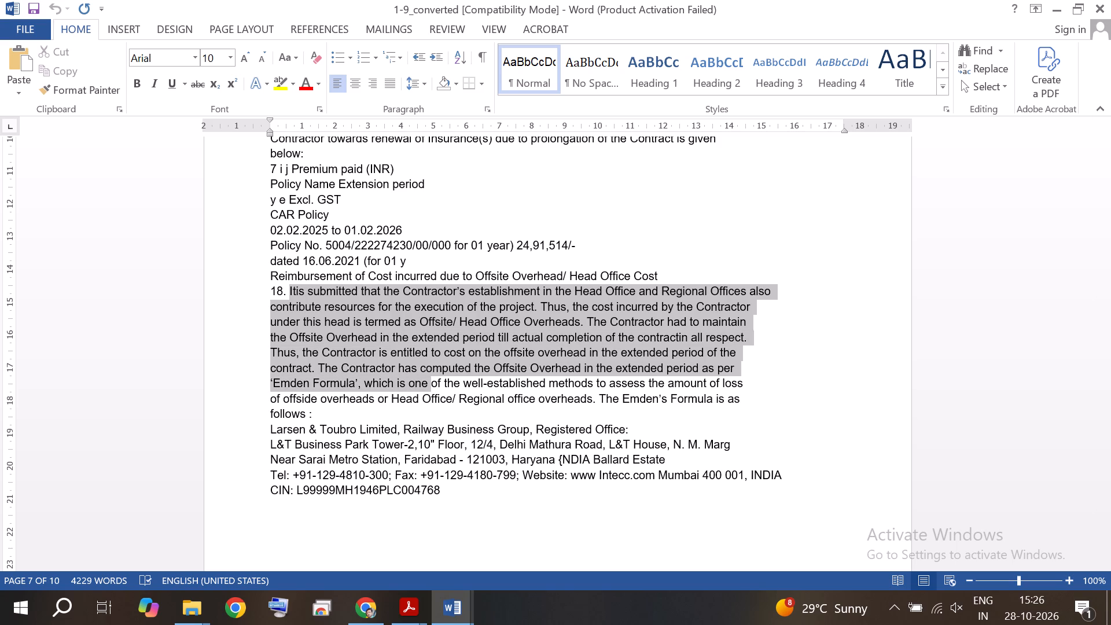
{"action": "left_click_drag", "start_coordinate": [412, 381], "coordinate": [556, 395]}
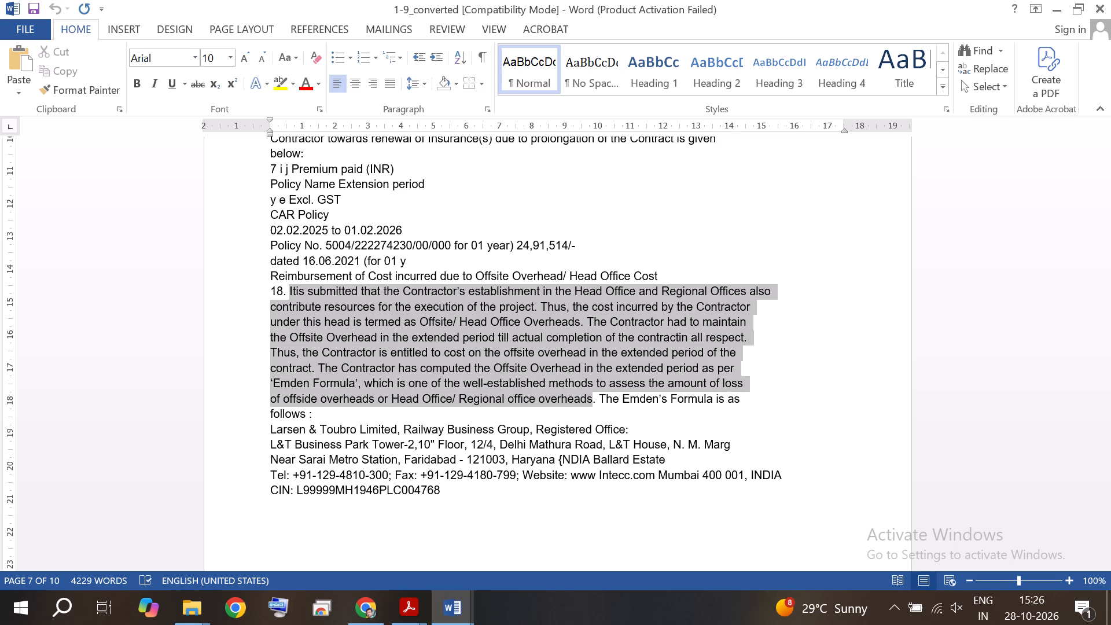
{"action": "left_click_drag", "start_coordinate": [556, 395], "coordinate": [306, 389]}
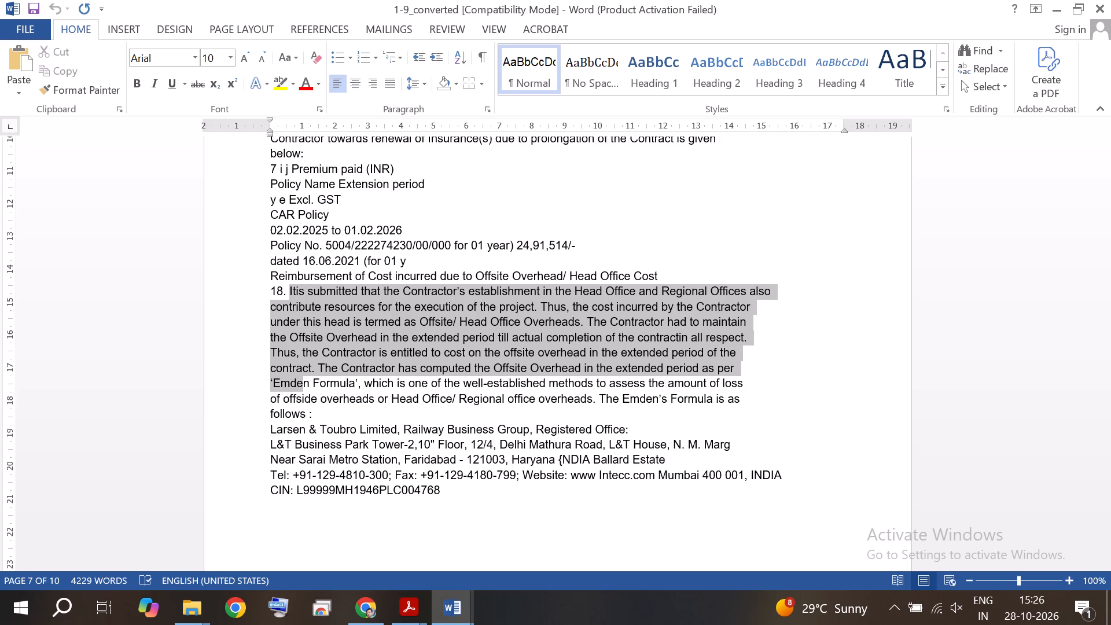
{"action": "left_click_drag", "start_coordinate": [306, 389], "coordinate": [305, 412]}
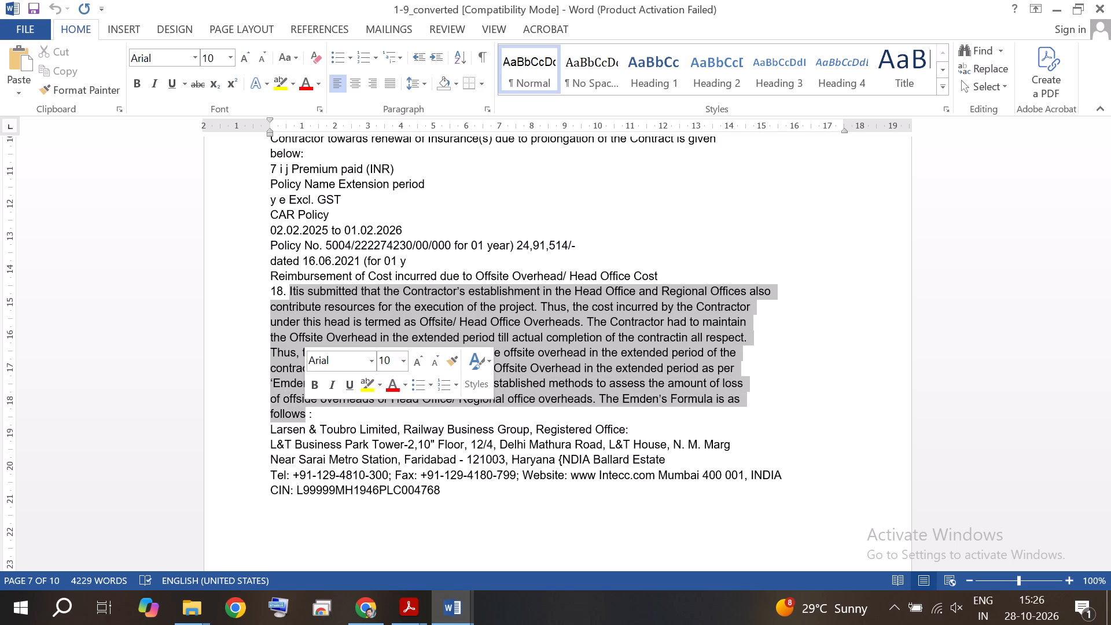
{"action": "right_click", "coordinate": [302, 300]}
{"action": "left_click", "coordinate": [343, 330]}
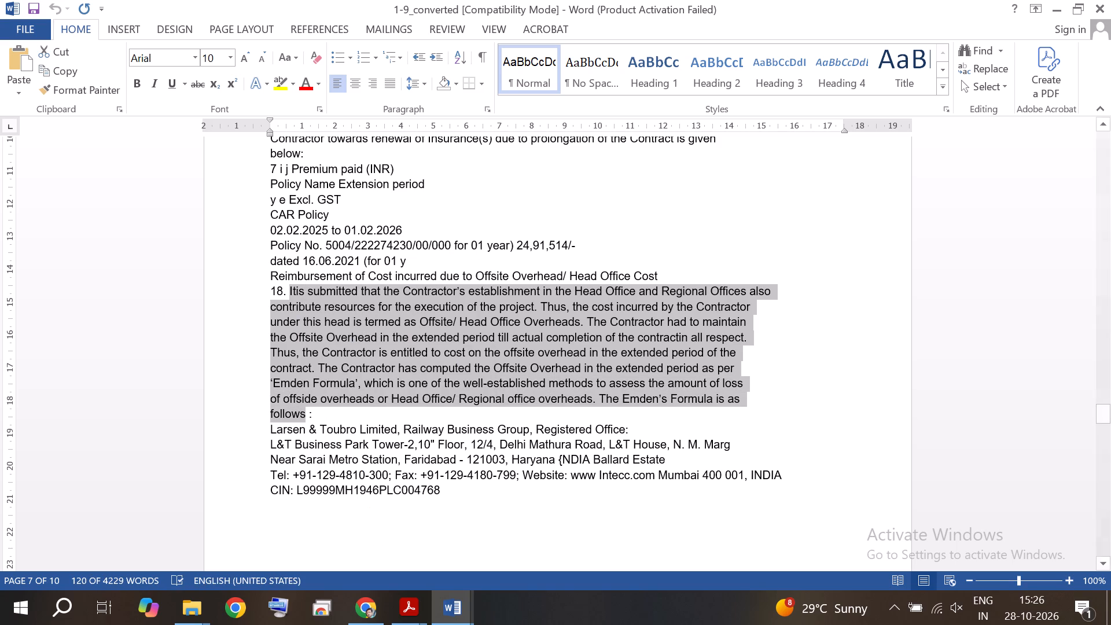
Switch back to the Anti-termite letter and paste the copied clause 18 text as text only into empty item 14.
{"action": "left_click", "coordinate": [451, 606]}
{"action": "left_click", "coordinate": [411, 530]}
{"action": "left_click", "coordinate": [446, 600]}
{"action": "left_click", "coordinate": [482, 549]}
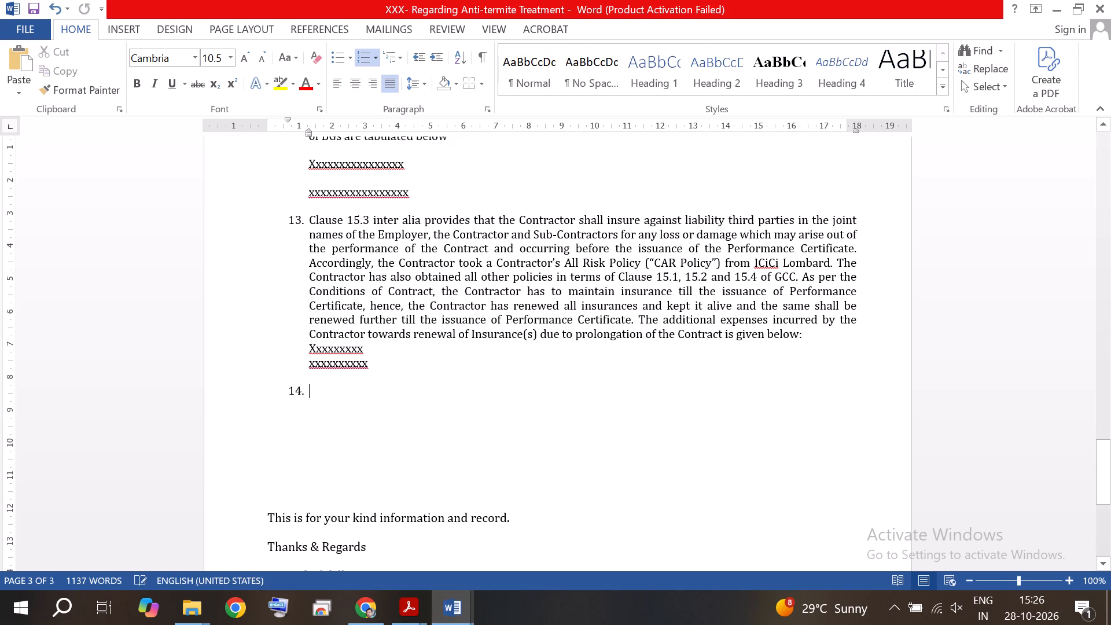
{"action": "right_click", "coordinate": [311, 389]}
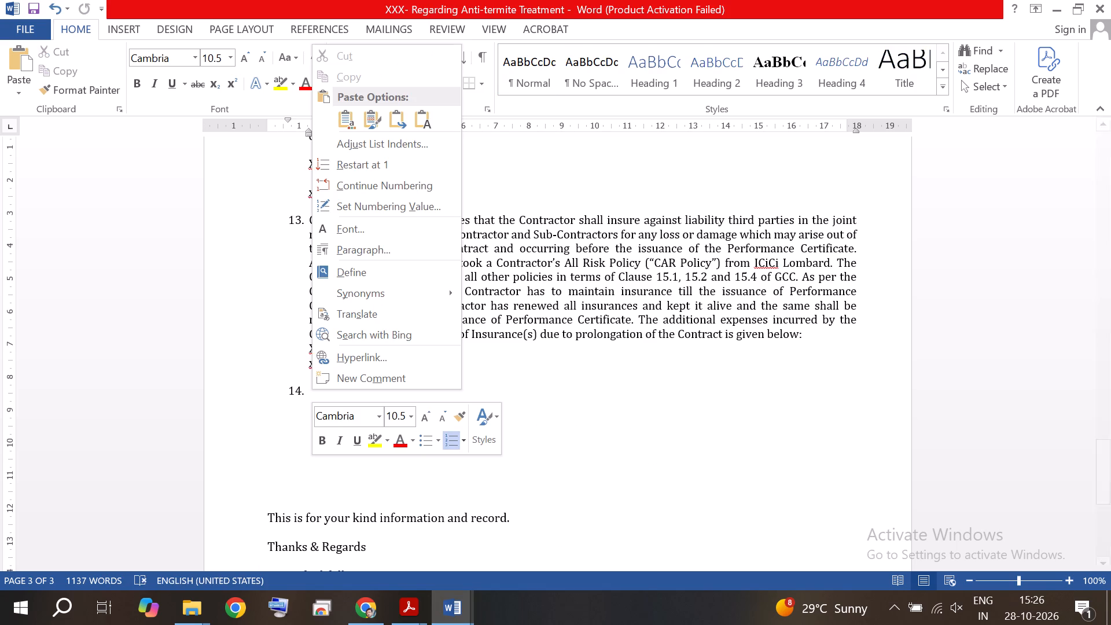
{"action": "left_click", "coordinate": [429, 113]}
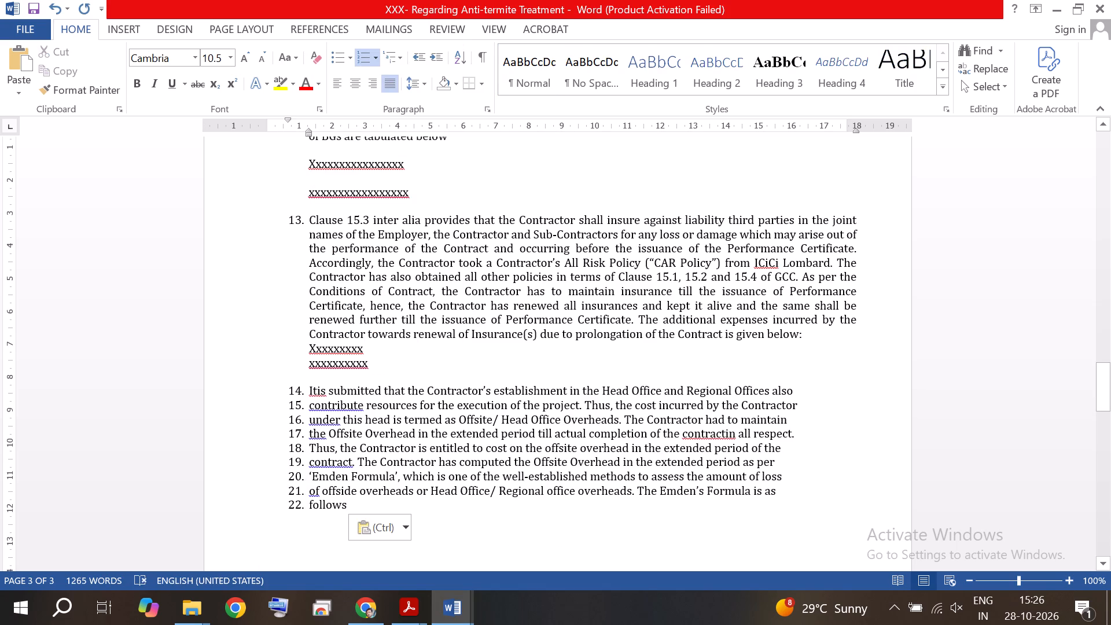
Join the lines starting "contribute resources" and "under this head" onto item 14, with a single space at each join.
{"action": "left_click", "coordinate": [308, 400]}
{"action": "key", "text": "BackSpace"}
{"action": "key", "text": "BackSpace"}
{"action": "key", "text": "BackSpace"}
{"action": "key", "text": "BackSpace"}
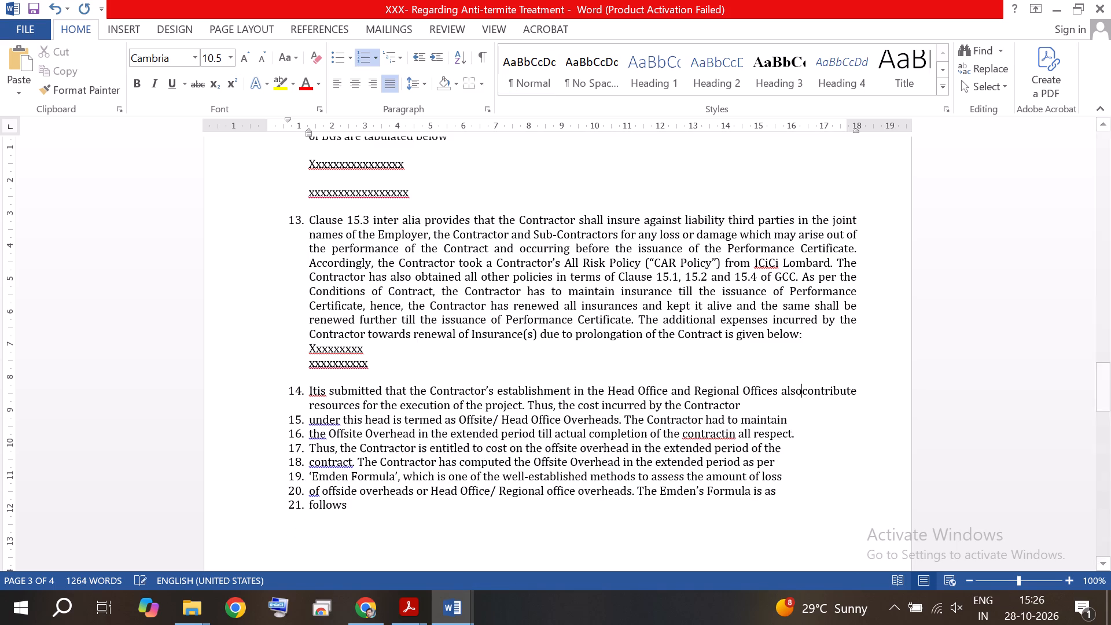
{"action": "key", "text": "space"}
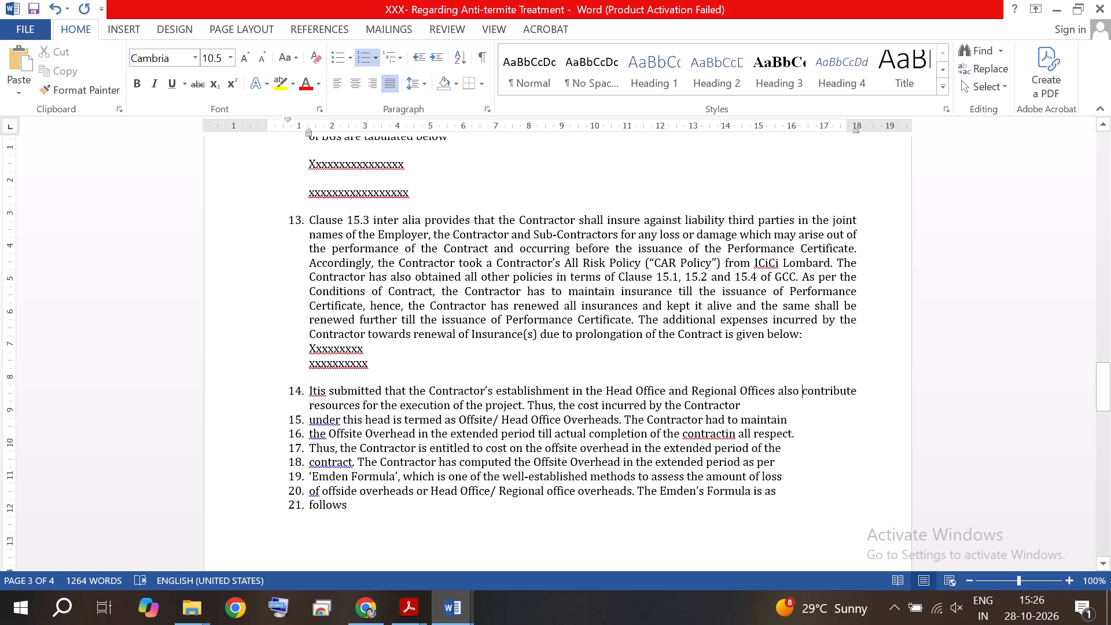
{"action": "left_click", "coordinate": [311, 425]}
{"action": "key", "text": "BackSpace"}
{"action": "key", "text": "BackSpace"}
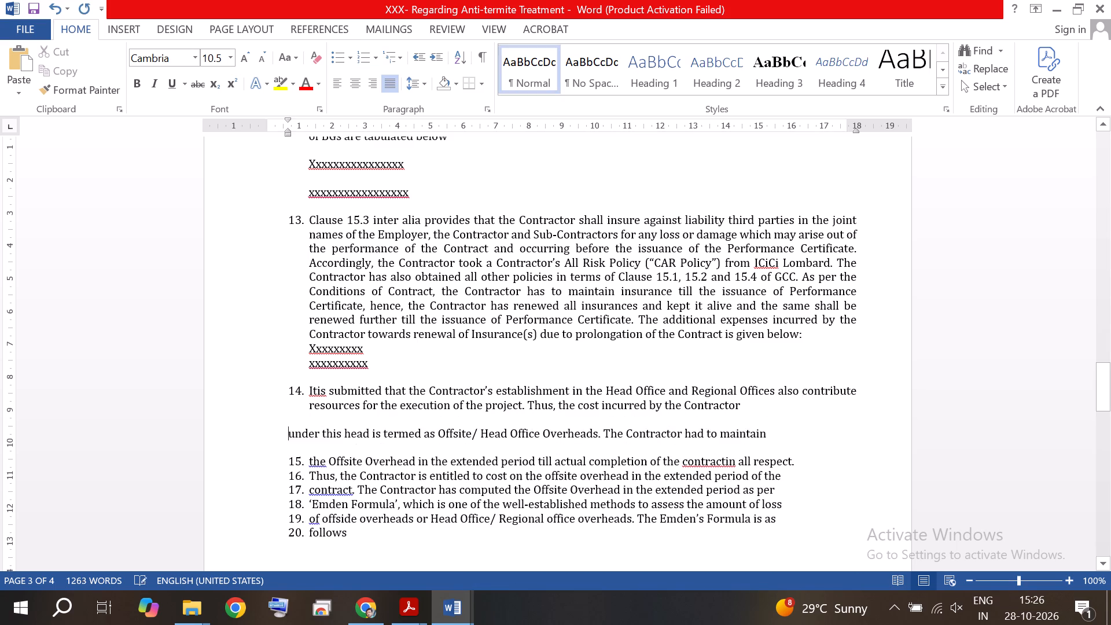
{"action": "key", "text": "BackSpace"}
{"action": "key", "text": "BackSpace"}
{"action": "key", "text": "space"}
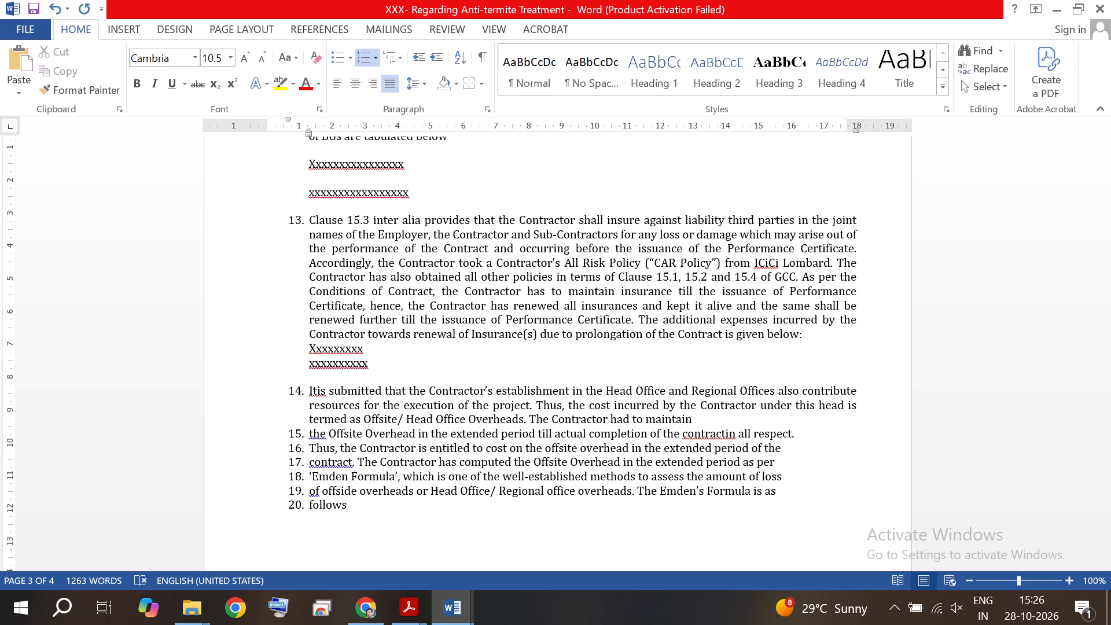
Join the lines starting "the Offsite Overhead" and "Thus, the Contractor is entitled" onto item 14, with a single space at each join.
{"action": "left_click", "coordinate": [311, 432]}
{"action": "key", "text": "Left"}
{"action": "key", "text": "BackSpace"}
{"action": "key", "text": "BackSpace"}
{"action": "key", "text": "BackSpace"}
{"action": "key", "text": "BackSpace"}
{"action": "key", "text": "space"}
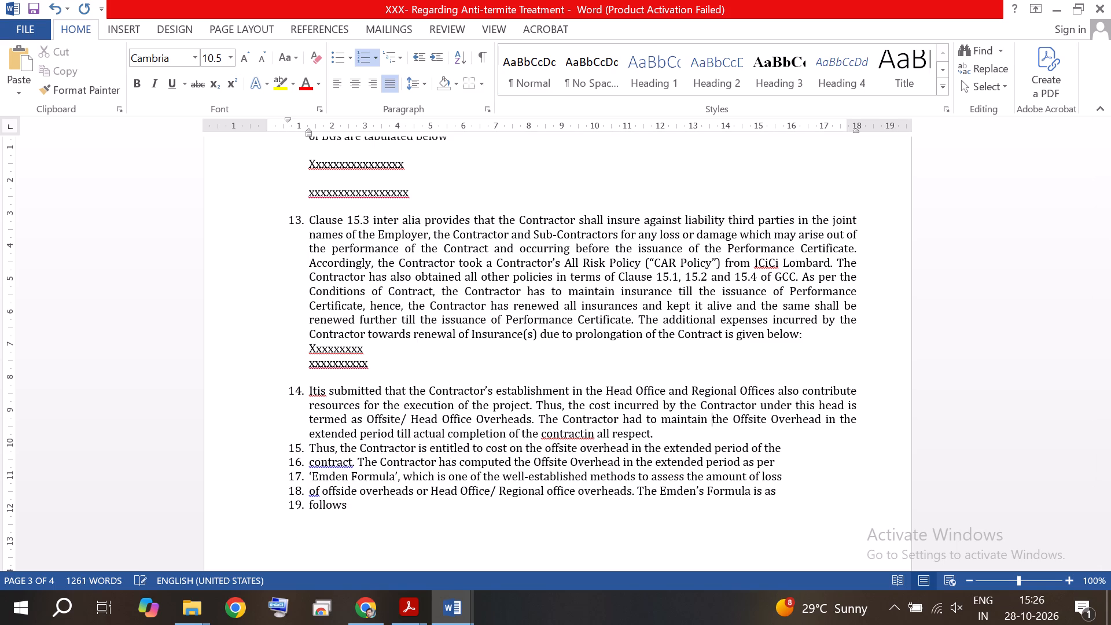
{"action": "left_click", "coordinate": [306, 445]}
{"action": "key", "text": "BackSpace"}
{"action": "key", "text": "BackSpace"}
{"action": "key", "text": "BackSpace"}
{"action": "key", "text": "BackSpace"}
{"action": "key", "text": "space"}
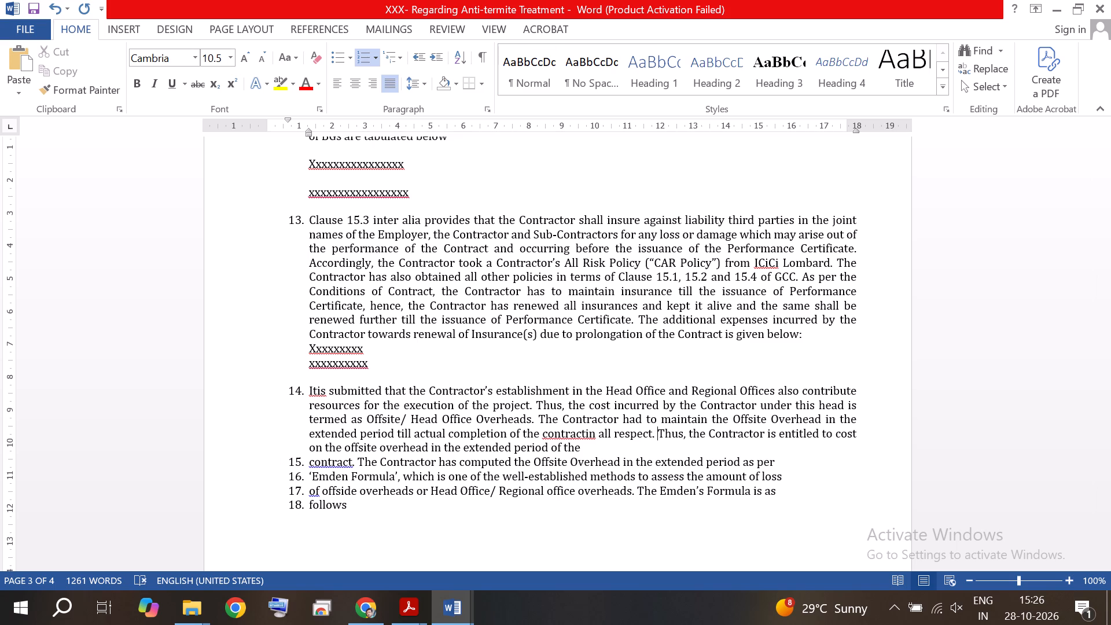
Join the line starting "contract. The Contractor has computed" onto item 14 so it reads "period of the contract".
{"action": "left_click", "coordinate": [309, 462]}
{"action": "key", "text": "BackSpace"}
{"action": "key", "text": "BackSpace"}
{"action": "key", "text": "BackSpace"}
{"action": "key", "text": "BackSpace"}
{"action": "key", "text": "BackSpace"}
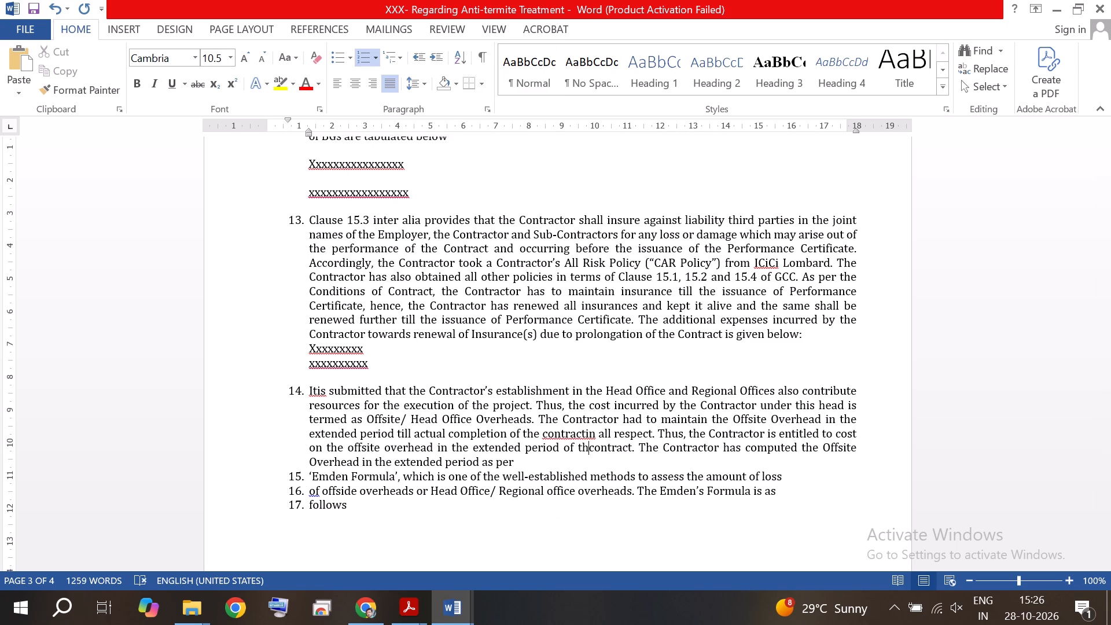
{"action": "type", "text": "e"}
{"action": "key", "text": "space"}
Join the lines starting "'Emden Formula'" and "of offside overheads" onto item 14, with a single space at each join.
{"action": "scroll", "coordinate": [382, 522], "scroll_direction": "down", "scroll_amount": 1}
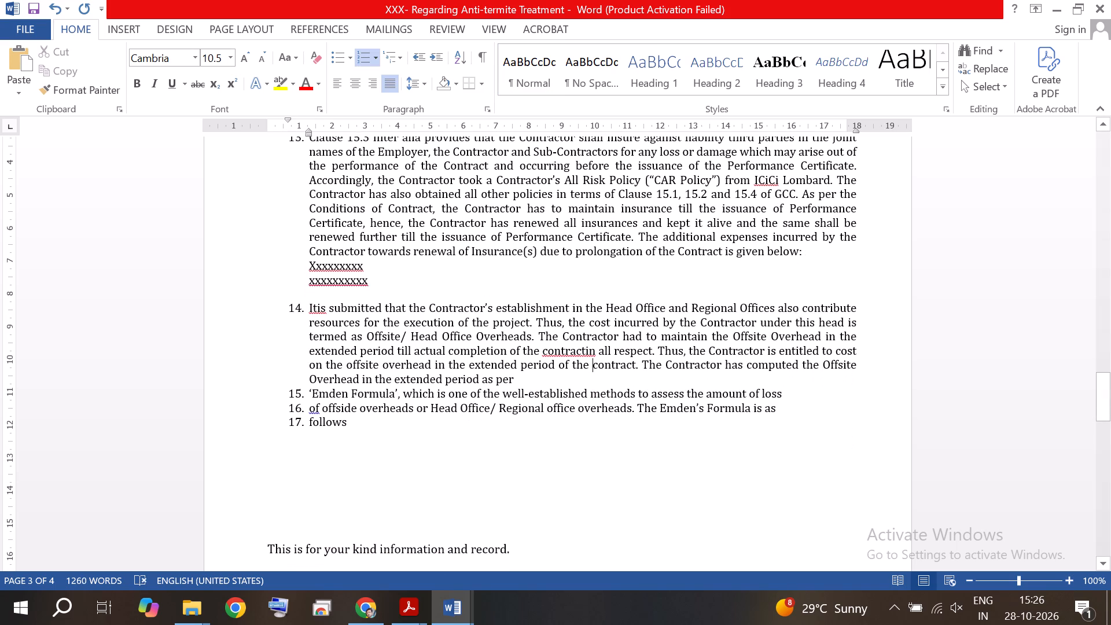
{"action": "left_click", "coordinate": [307, 396]}
{"action": "key", "text": "BackSpace"}
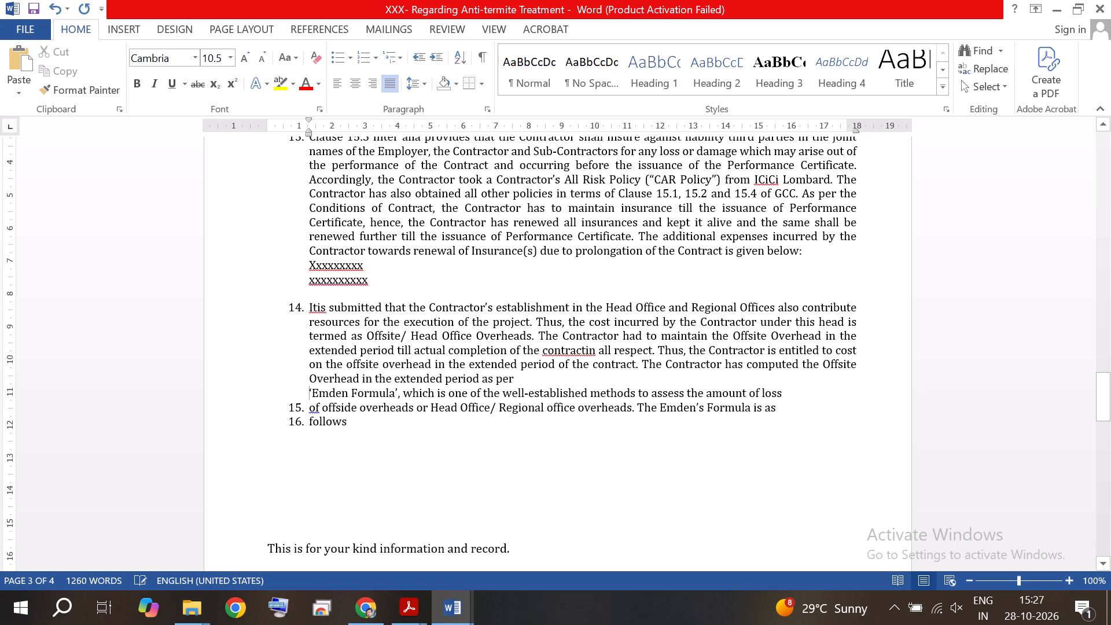
{"action": "key", "text": "BackSpace"}
{"action": "key", "text": "BackSpace"}
{"action": "key", "text": "BackSpace"}
{"action": "key", "text": "space"}
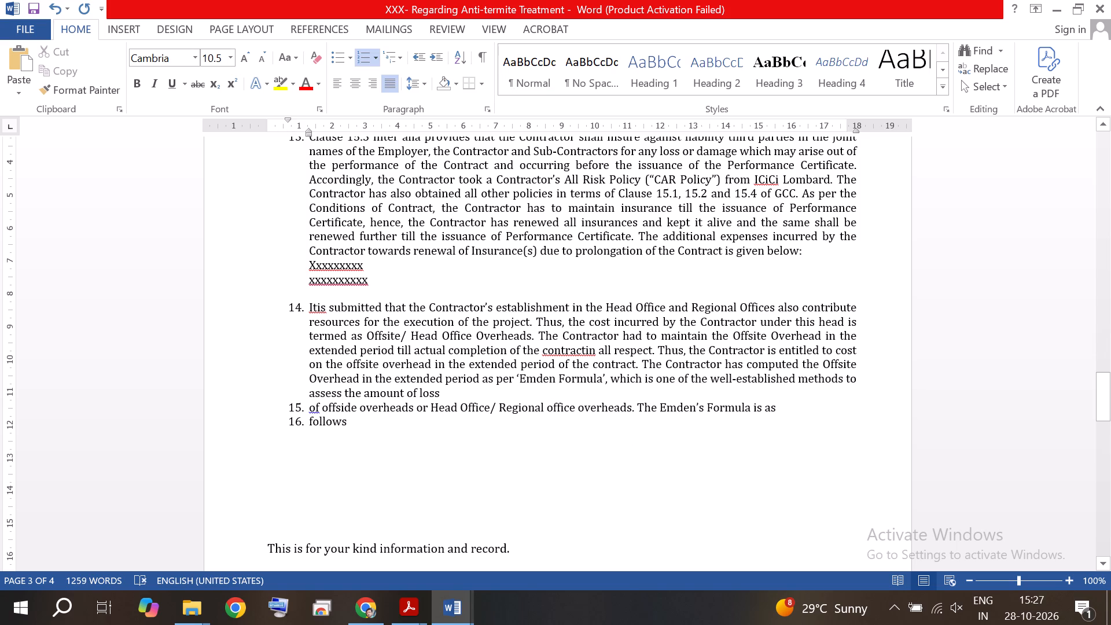
{"action": "left_click", "coordinate": [309, 408]}
{"action": "key", "text": "BackSpace"}
{"action": "key", "text": "BackSpace"}
{"action": "key", "text": "BackSpace"}
{"action": "key", "text": "BackSpace"}
{"action": "key", "text": "space"}
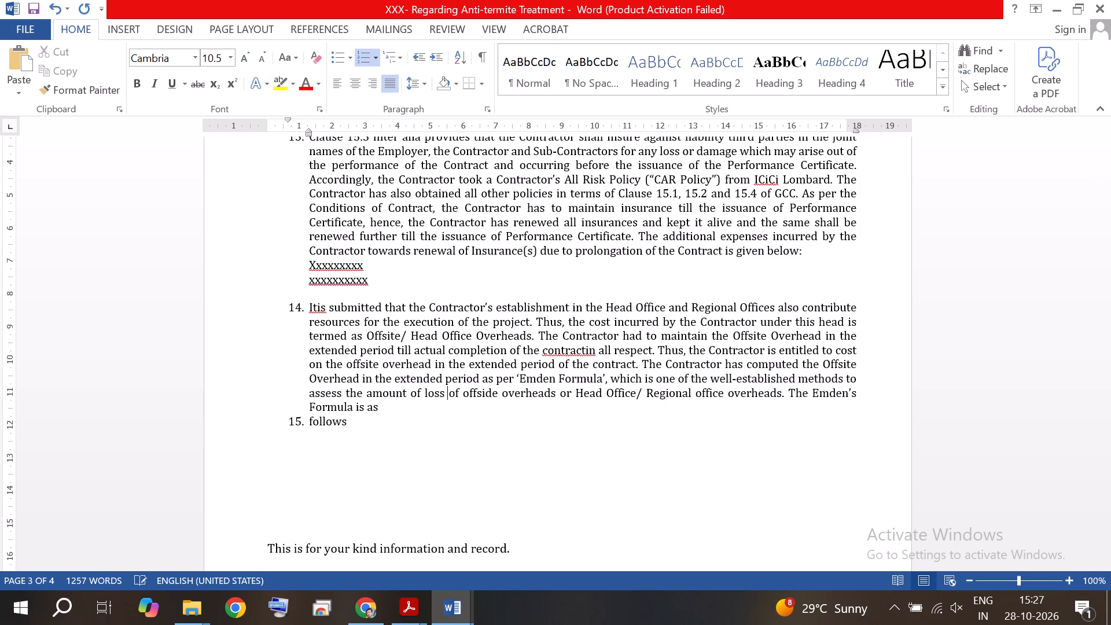
Insert the missing space in "Itis" at the start of item 14 so it reads "It is".
{"action": "left_click", "coordinate": [317, 308]}
{"action": "key", "text": "space"}
Join the last line "follows" onto item 14 so it ends "The Emden's Formula is as follows".
{"action": "left_click", "coordinate": [308, 424]}
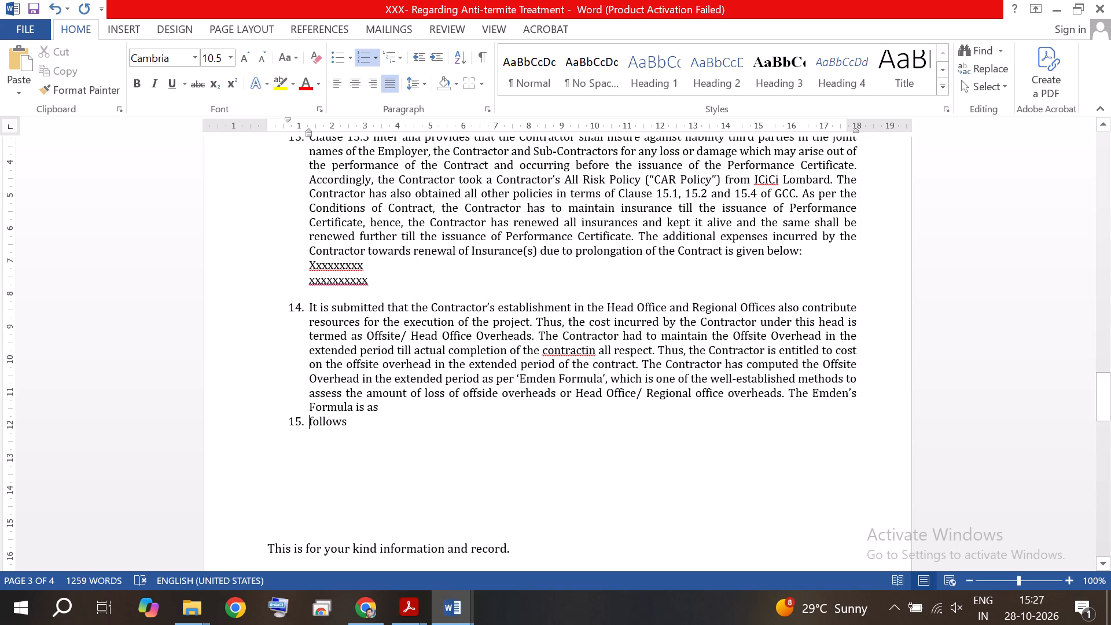
{"action": "key", "text": "BackSpace"}
{"action": "key", "text": "BackSpace"}
{"action": "key", "text": "BackSpace"}
{"action": "key", "text": "BackSpace"}
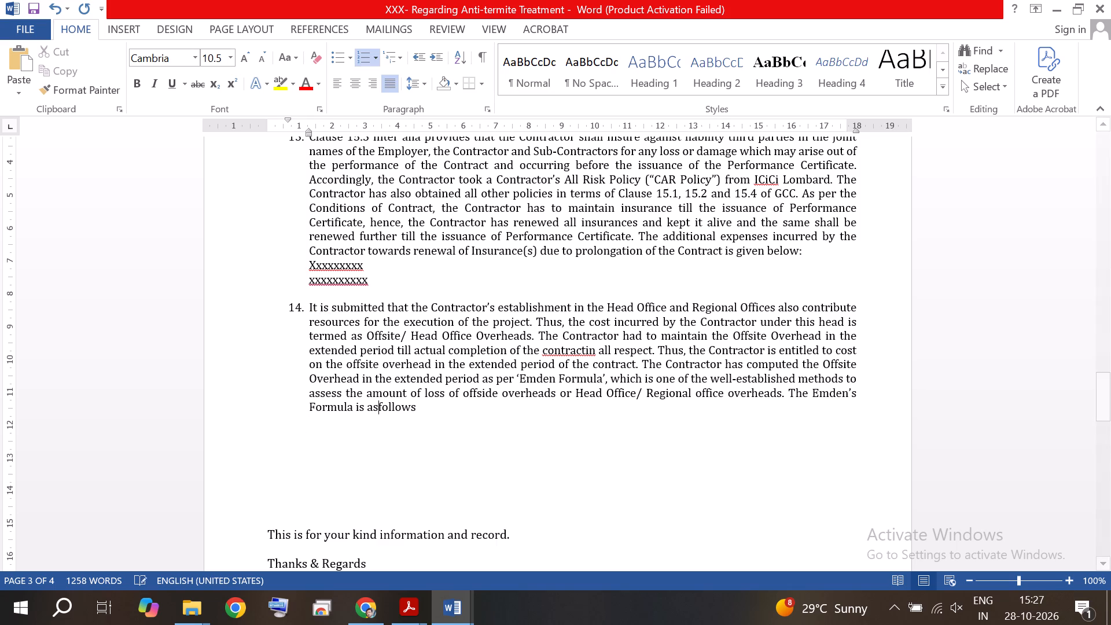
{"action": "key", "text": "space"}
Start an empty numbered item 15 directly after the end of item 14.
{"action": "left_click", "coordinate": [447, 406]}
{"action": "key", "text": "Return"}
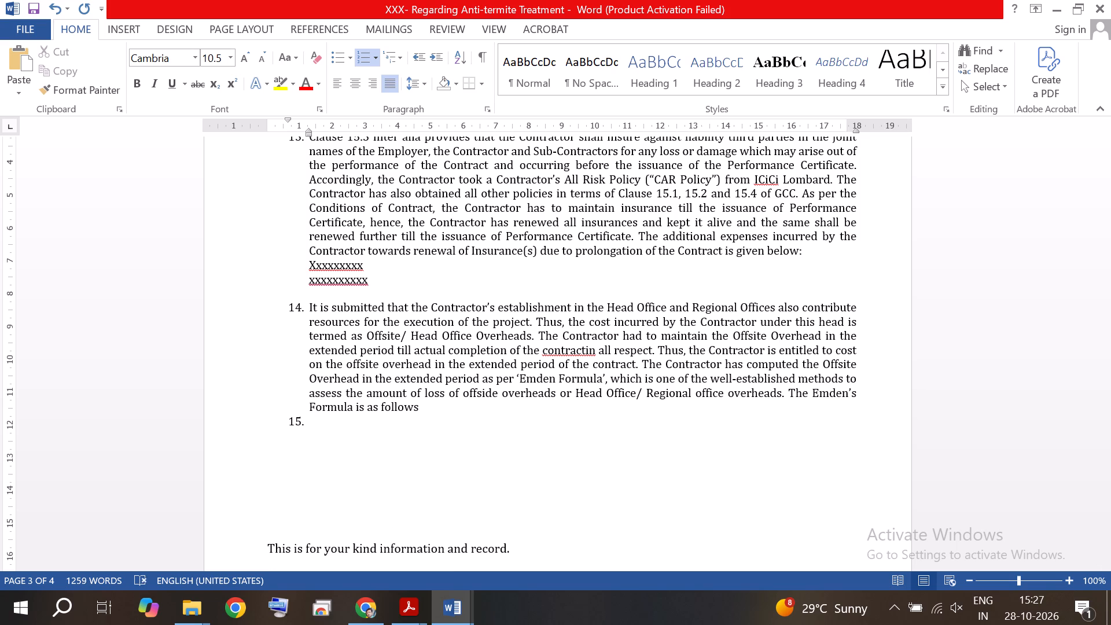
Turn off "Don't add space between paragraphs of the same style" for item 14.
{"action": "left_click", "coordinate": [479, 416]}
{"action": "left_click", "coordinate": [442, 408]}
{"action": "left_click", "coordinate": [422, 83]}
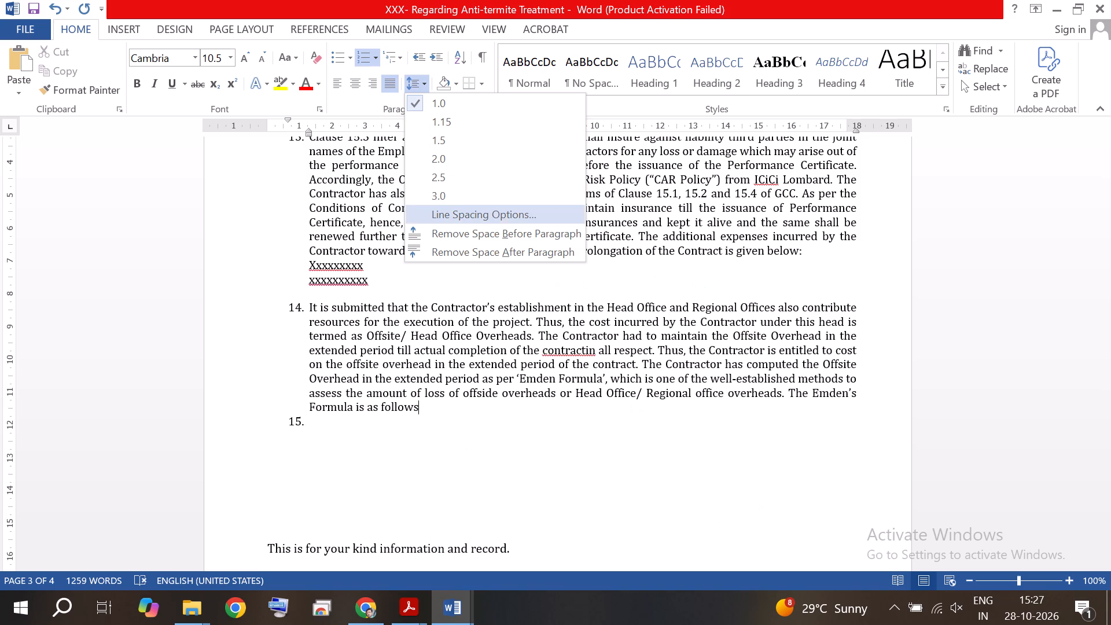
{"action": "left_click", "coordinate": [454, 222]}
{"action": "left_click", "coordinate": [466, 353]}
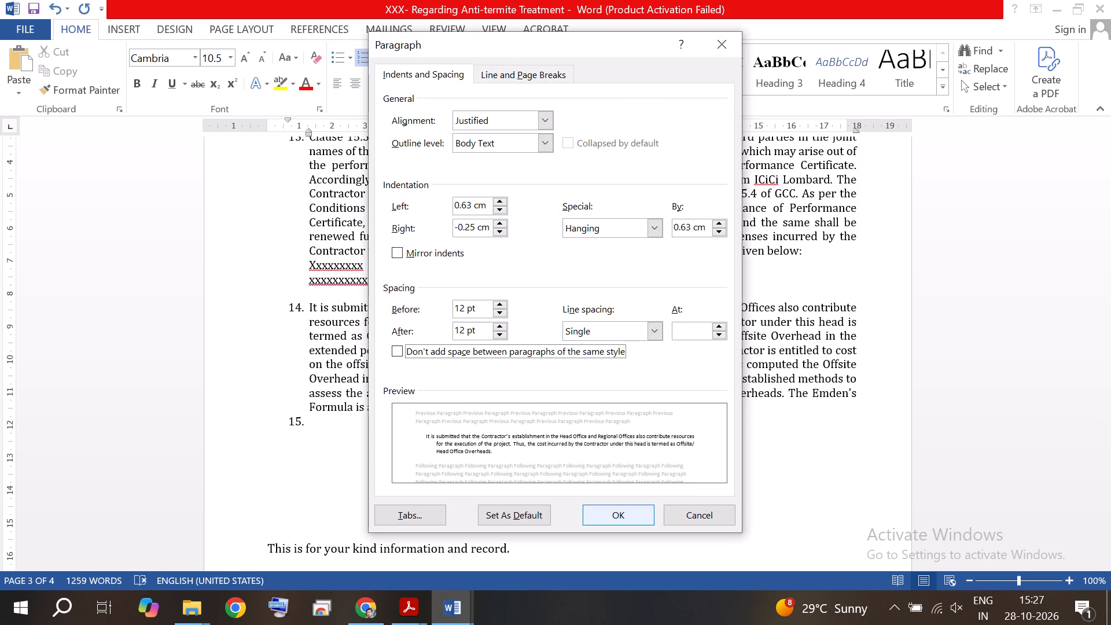
{"action": "left_click", "coordinate": [601, 509]}
Switch to 1-9_converted and copy the text from "Emden's Formula = Actual Overhead" through "Summary of Prolongation Claims".
{"action": "left_click", "coordinate": [323, 438]}
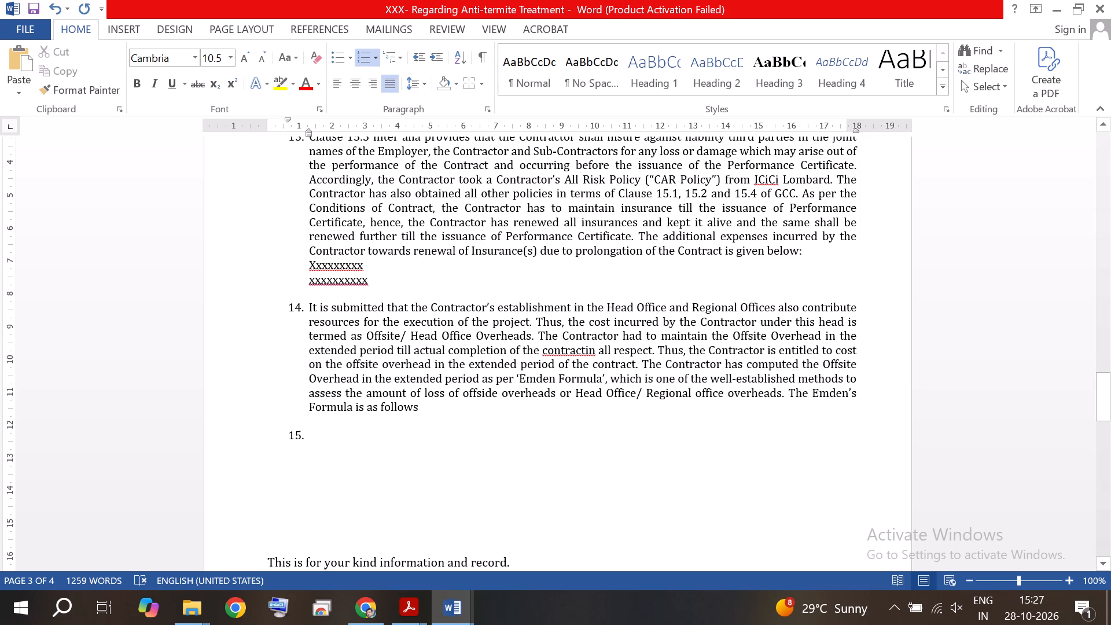
{"action": "left_click", "coordinate": [464, 604]}
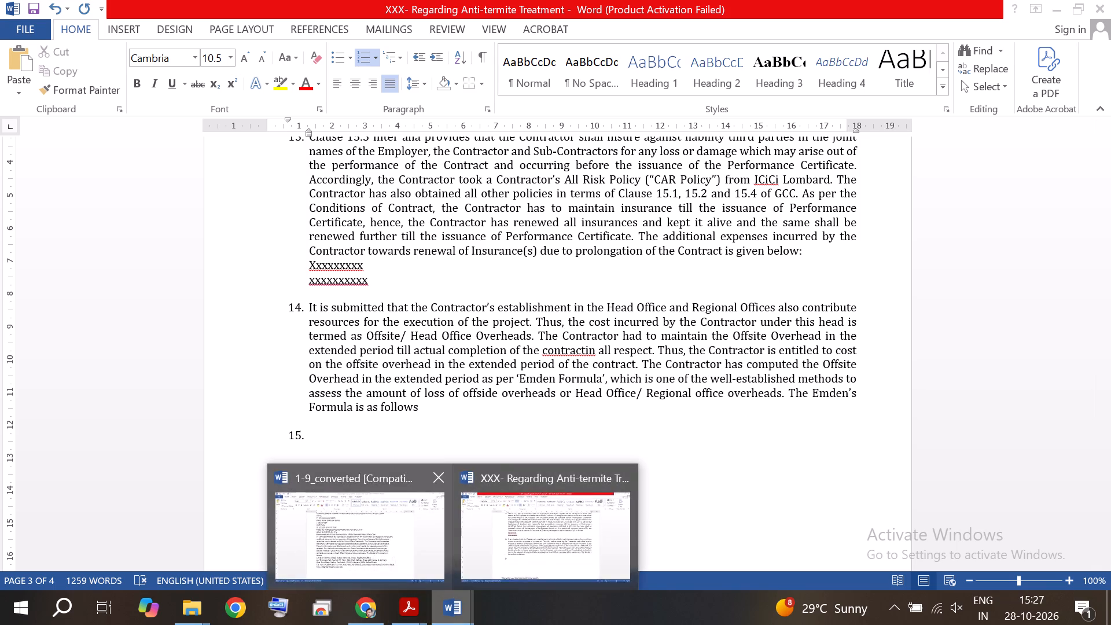
{"action": "left_click", "coordinate": [425, 560]}
{"action": "scroll", "coordinate": [424, 452], "scroll_direction": "down", "scroll_amount": 5}
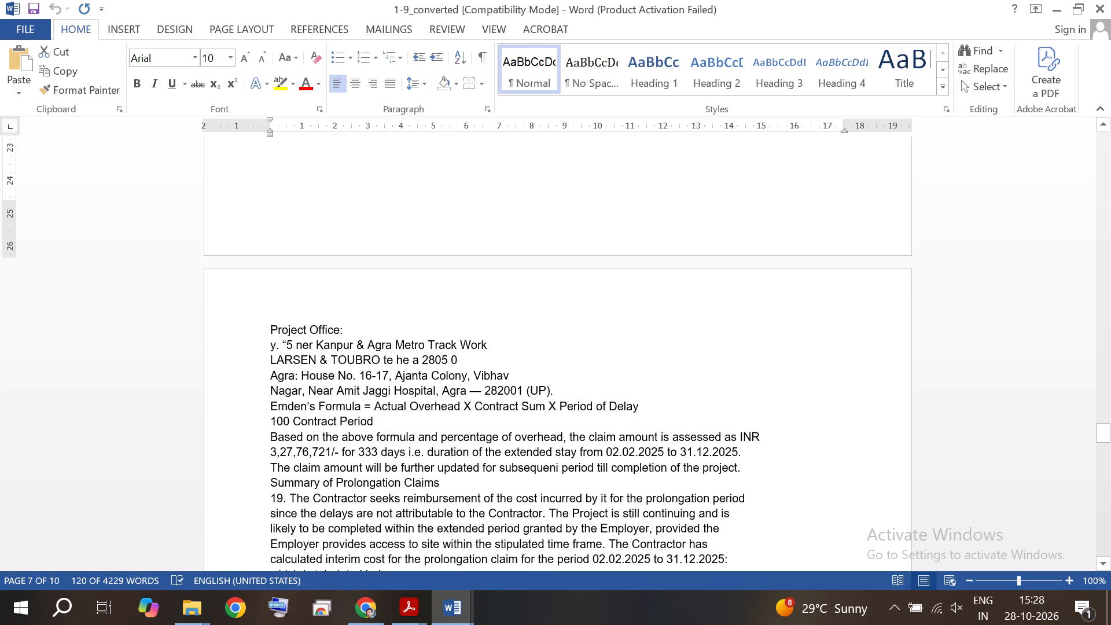
{"action": "left_click_drag", "start_coordinate": [440, 487], "coordinate": [364, 453]}
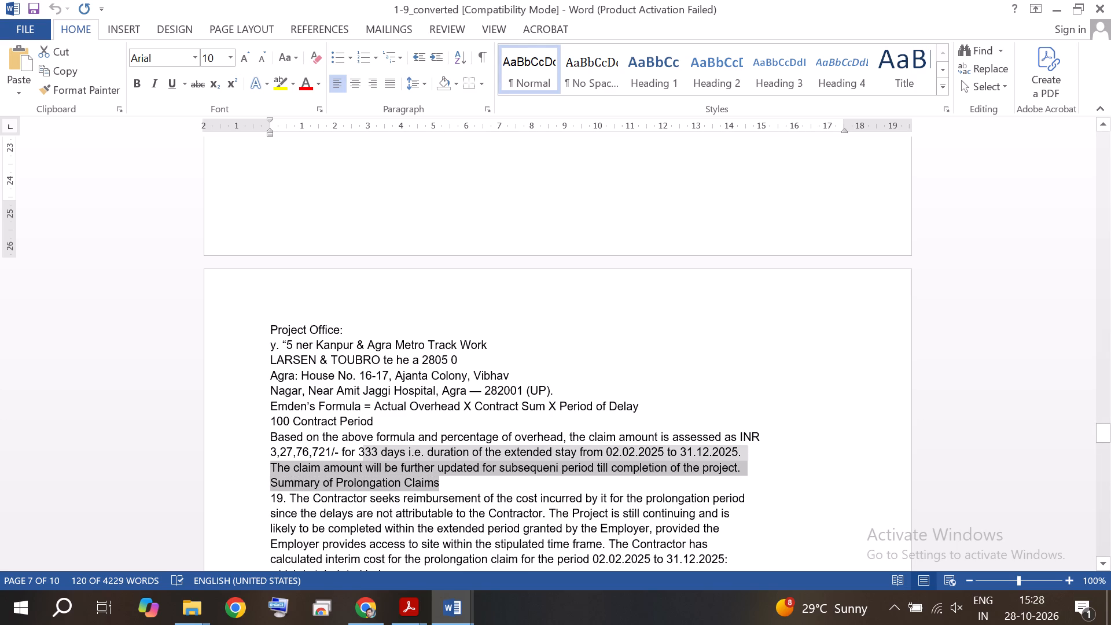
{"action": "left_click_drag", "start_coordinate": [364, 453], "coordinate": [278, 407]}
{"action": "right_click", "coordinate": [278, 407]}
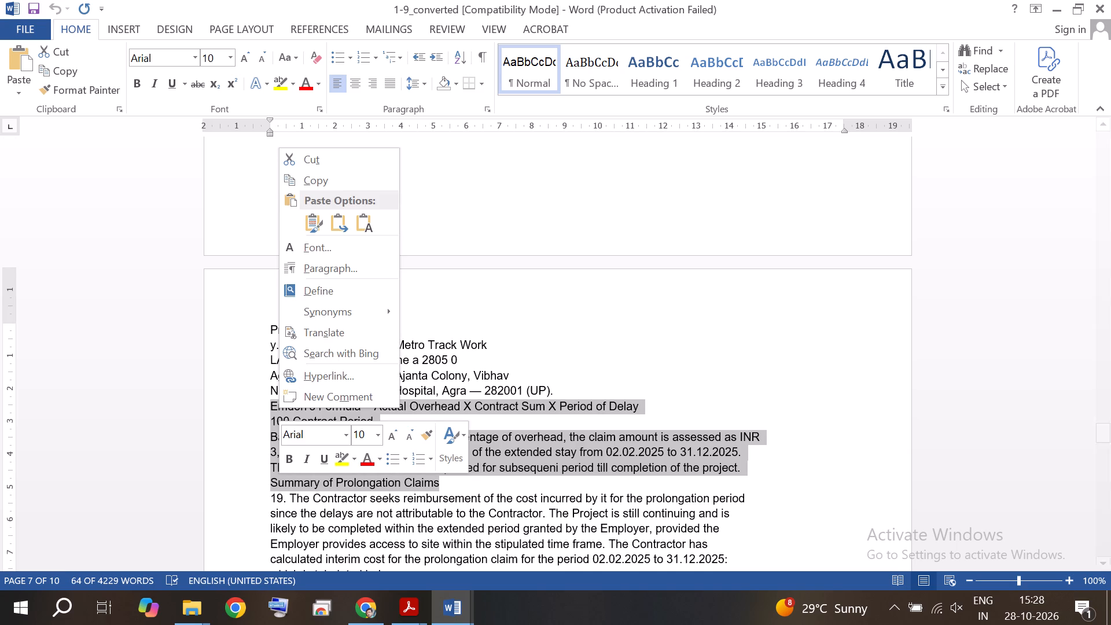
{"action": "left_click", "coordinate": [336, 177]}
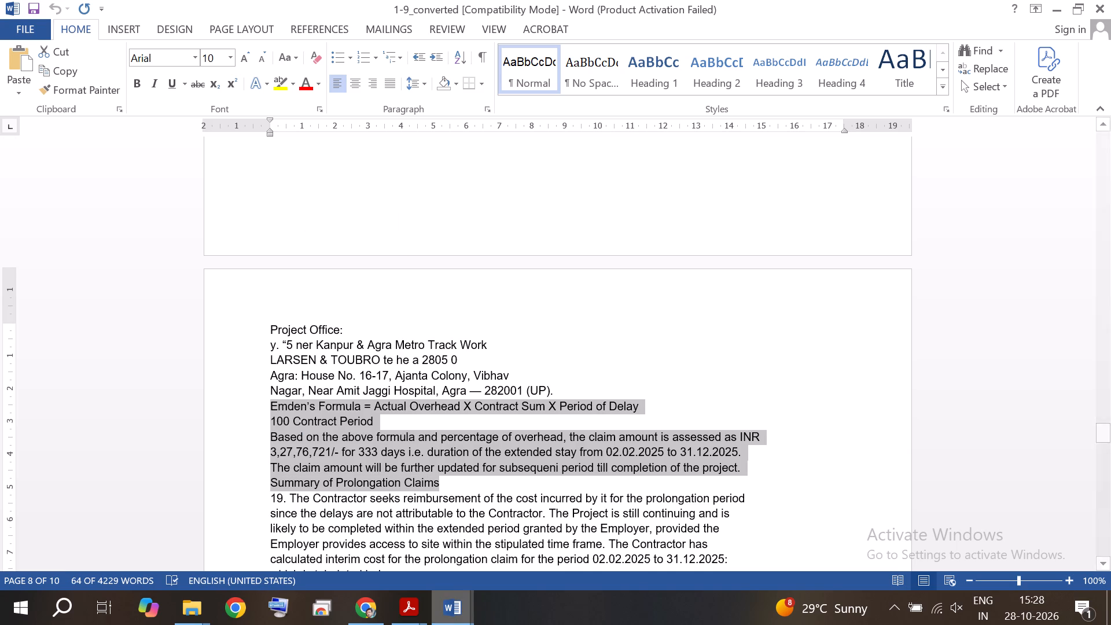
{"action": "left_click", "coordinate": [450, 608]}
{"action": "left_click", "coordinate": [431, 526]}
{"action": "right_click", "coordinate": [356, 448]}
{"action": "left_click", "coordinate": [403, 216]}
Switch to the Anti-termite Treatment letter and paste the copied Emden's Formula text as plain text after "is as follows" in item 14.
{"action": "left_click", "coordinate": [462, 606]}
{"action": "left_click", "coordinate": [514, 567]}
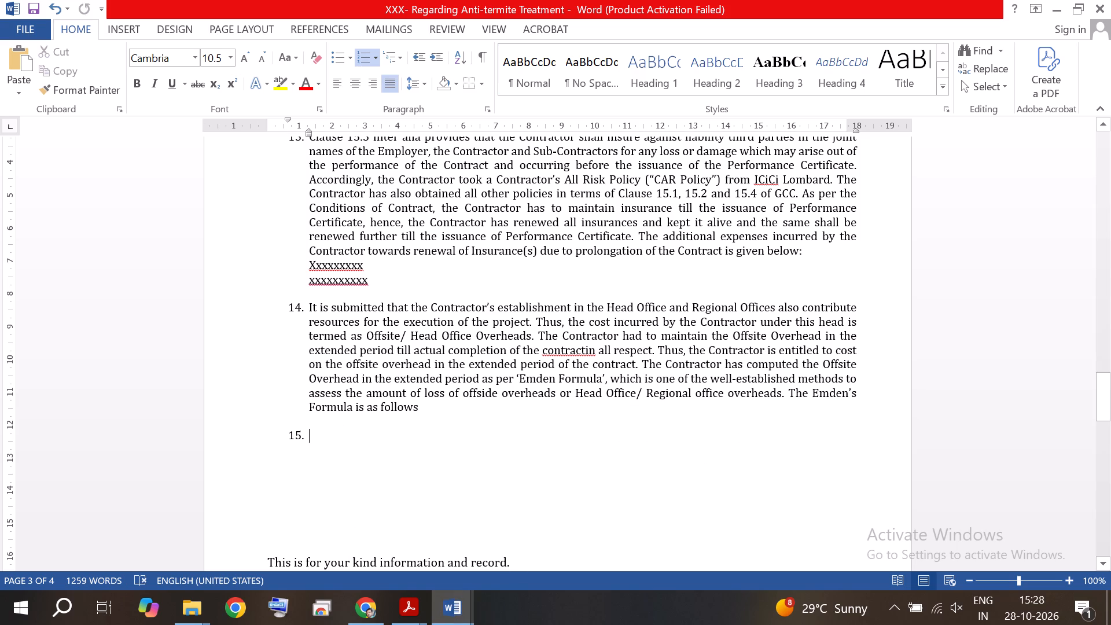
{"action": "left_click", "coordinate": [439, 408]}
{"action": "key", "text": "space"}
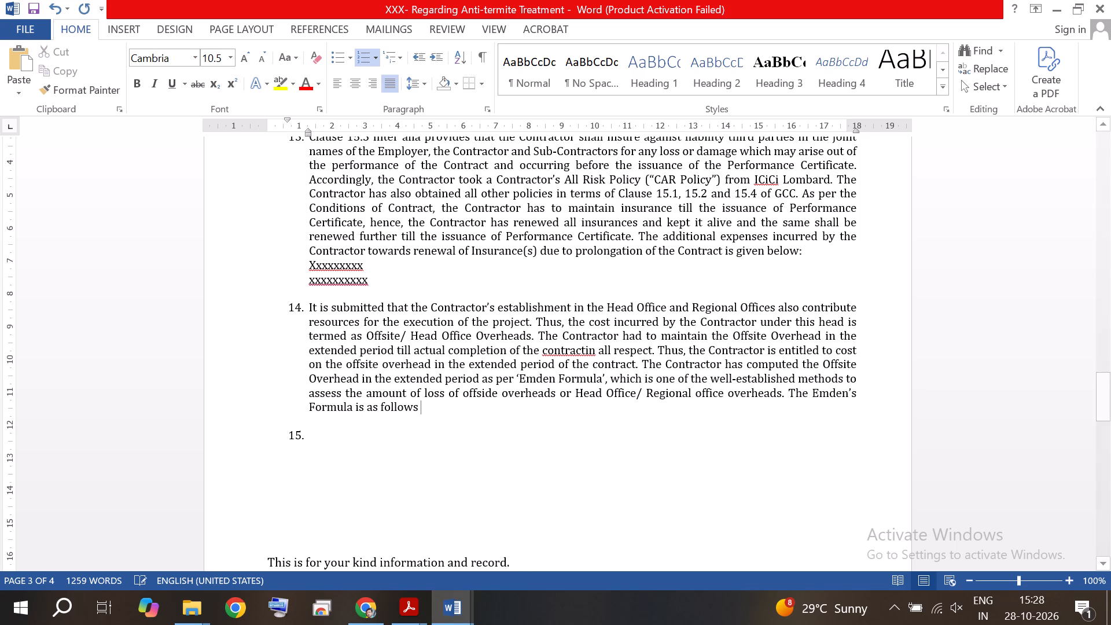
{"action": "right_click", "coordinate": [432, 408]}
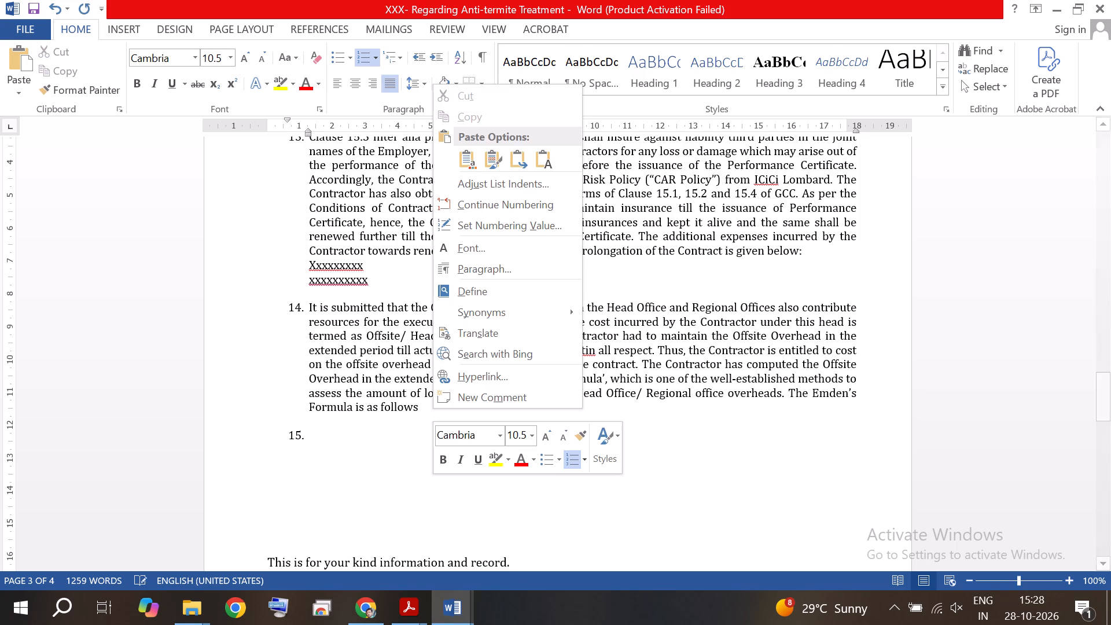
{"action": "left_click", "coordinate": [547, 164]}
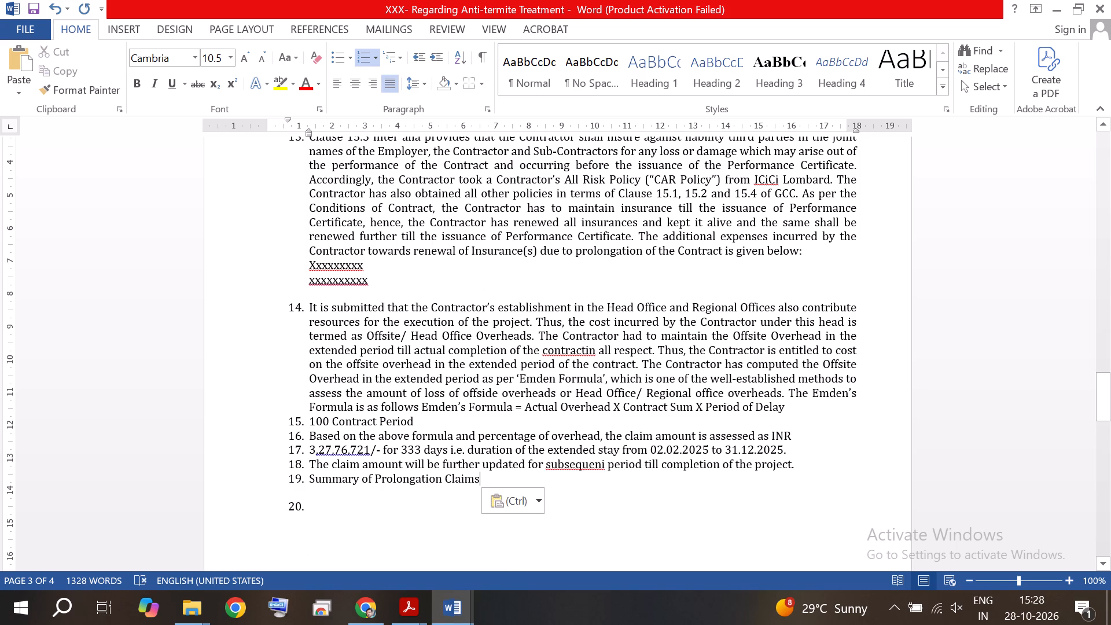
Remove the words "100 Contract Period" and their separate numbered line, leaving item 14 ending with "Period of Delay".
{"action": "left_click", "coordinate": [308, 424]}
{"action": "key", "text": "Right"}
{"action": "key", "text": "Right"}
{"action": "key", "text": "Right"}
{"action": "key", "text": "Right"}
{"action": "key", "text": "BackSpace"}
{"action": "key", "text": "BackSpace"}
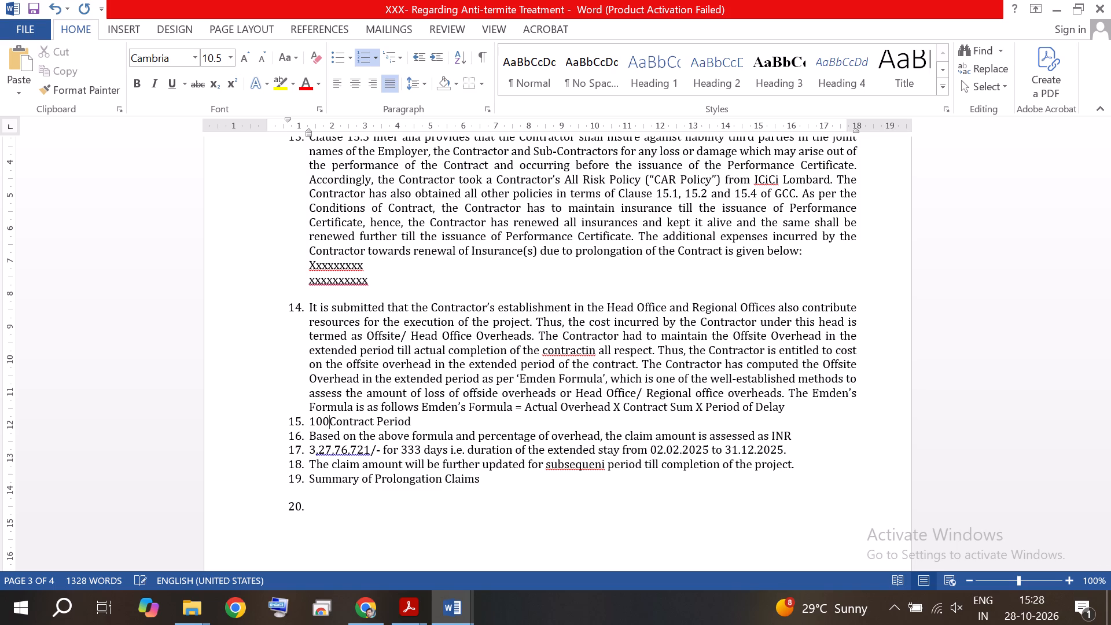
{"action": "key", "text": "BackSpace"}
{"action": "key", "text": "BackSpace"}
{"action": "key", "text": "BackSpace"}
{"action": "key", "text": "BackSpace"}
{"action": "key", "text": "BackSpace"}
{"action": "key", "text": "BackSpace"}
{"action": "key", "text": "BackSpace"}
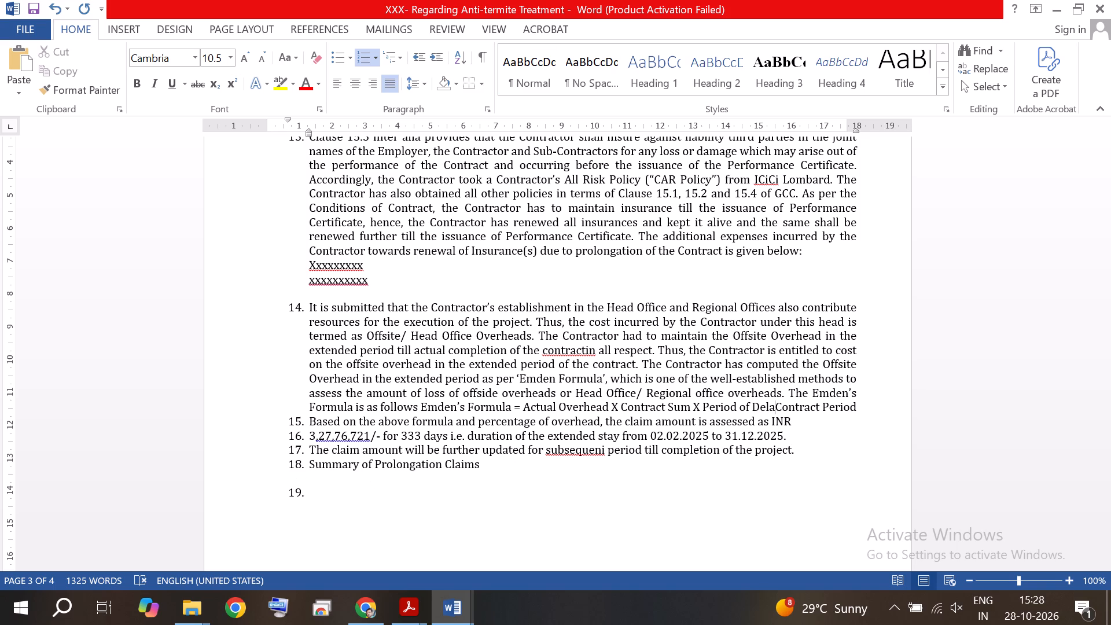
{"action": "key", "text": "y"}
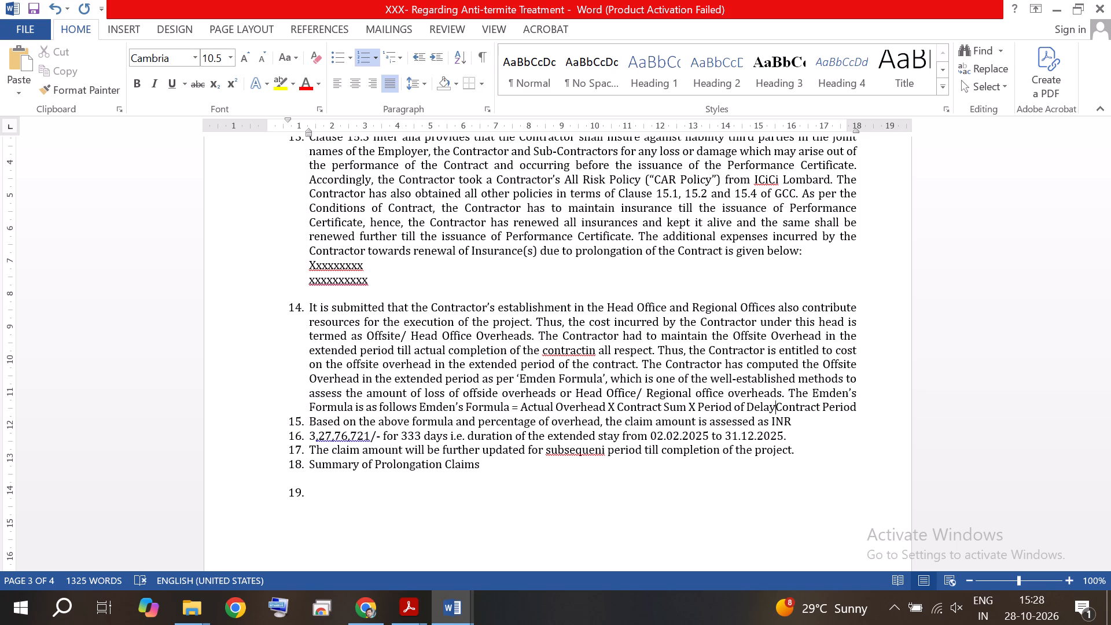
{"action": "key", "text": "space"}
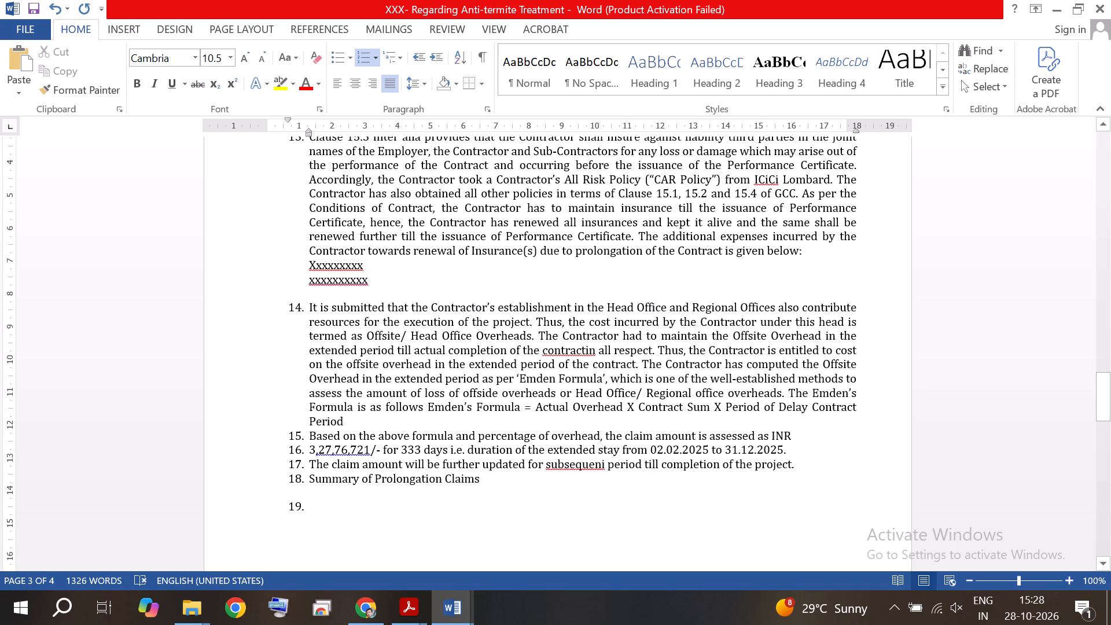
{"action": "left_click_drag", "start_coordinate": [812, 406], "coordinate": [809, 410]}
{"action": "left_click_drag", "start_coordinate": [809, 410], "coordinate": [344, 426]}
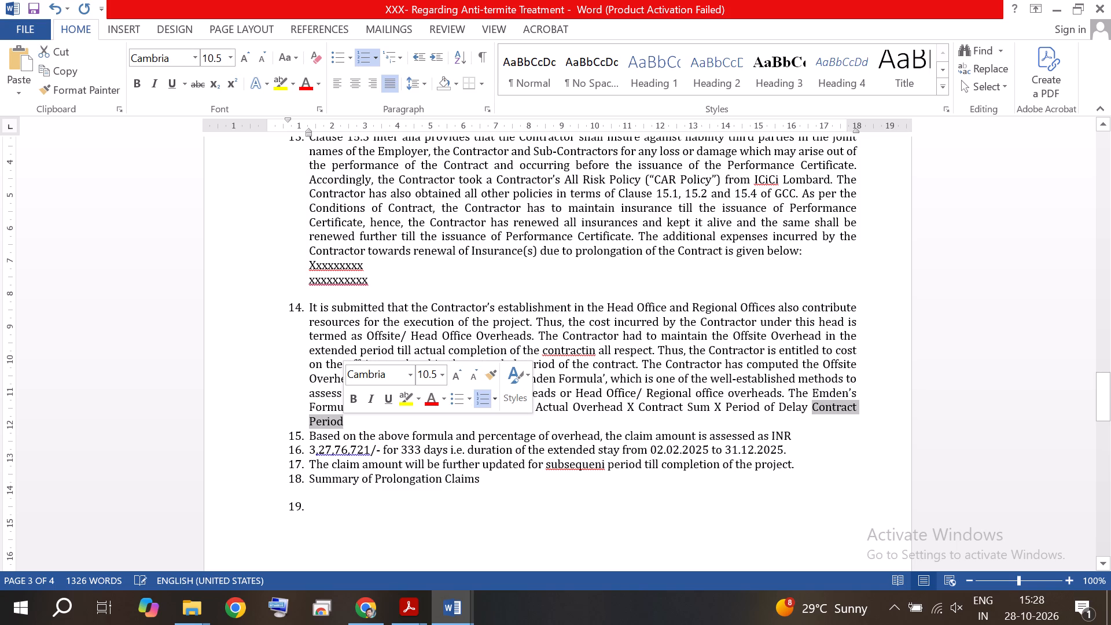
{"action": "key", "text": "BackSpace"}
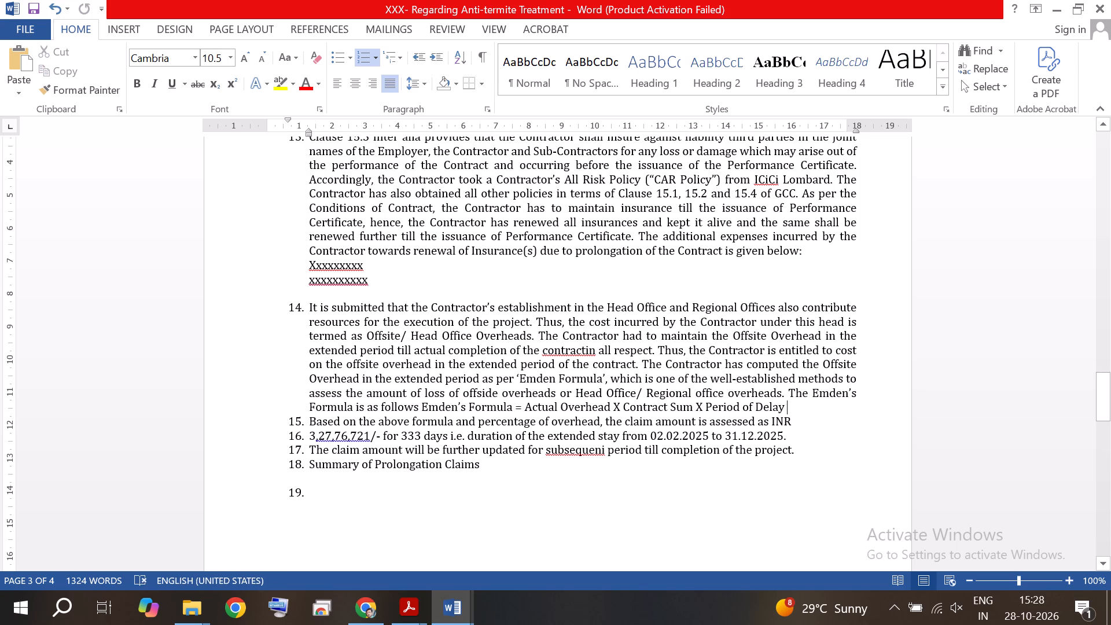
Join the "Based on the above formula" and "3,27,76,721/-" lines onto the end of item 14, separated by spaces.
{"action": "left_click", "coordinate": [313, 424]}
{"action": "key", "text": "Left"}
{"action": "key", "text": "BackSpace"}
{"action": "key", "text": "BackSpace"}
{"action": "key", "text": "BackSpace"}
{"action": "key", "text": "BackSpace"}
{"action": "key", "text": "space"}
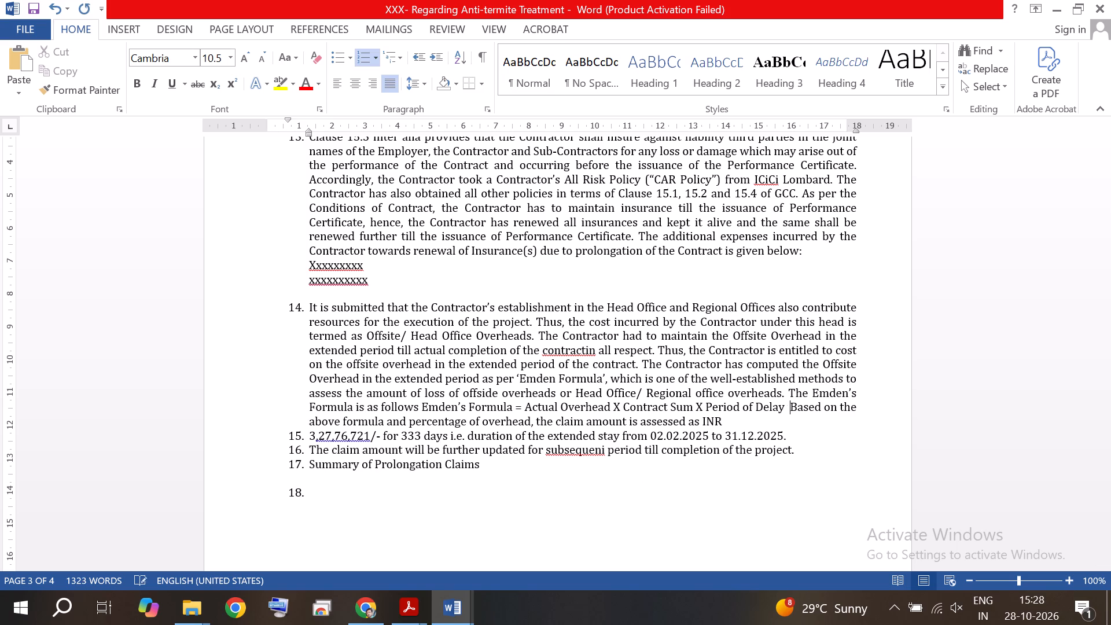
{"action": "left_click", "coordinate": [311, 437]}
{"action": "key", "text": "BackSpace"}
{"action": "key", "text": "BackSpace"}
{"action": "key", "text": "BackSpace"}
{"action": "key", "text": "BackSpace"}
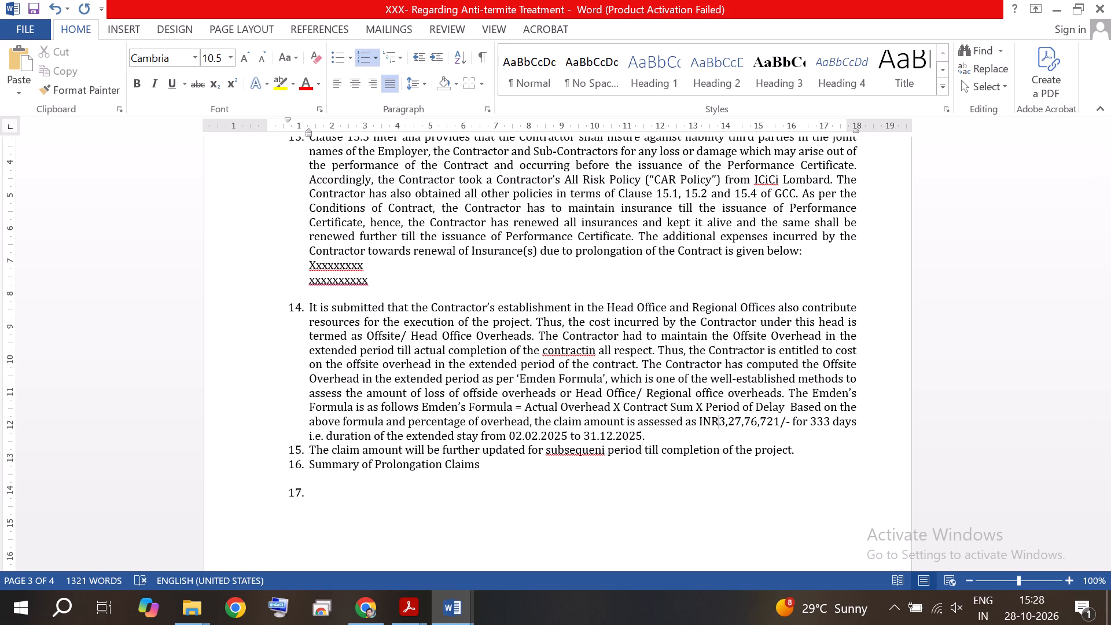
{"action": "key", "text": "space"}
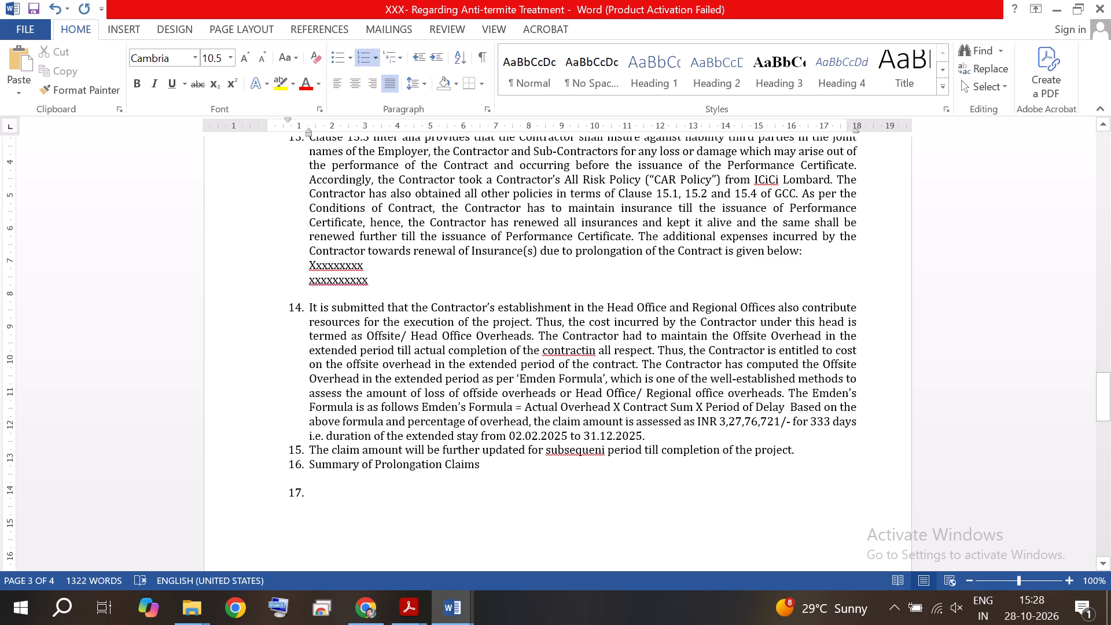
Join the "The claim amount will be further updated" and "Summary of Prolongation Claims" lines onto the end of item 14, separated by spaces.
{"action": "left_click", "coordinate": [307, 446]}
{"action": "key", "text": "BackSpace"}
{"action": "key", "text": "BackSpace"}
{"action": "key", "text": "BackSpace"}
{"action": "key", "text": "BackSpace"}
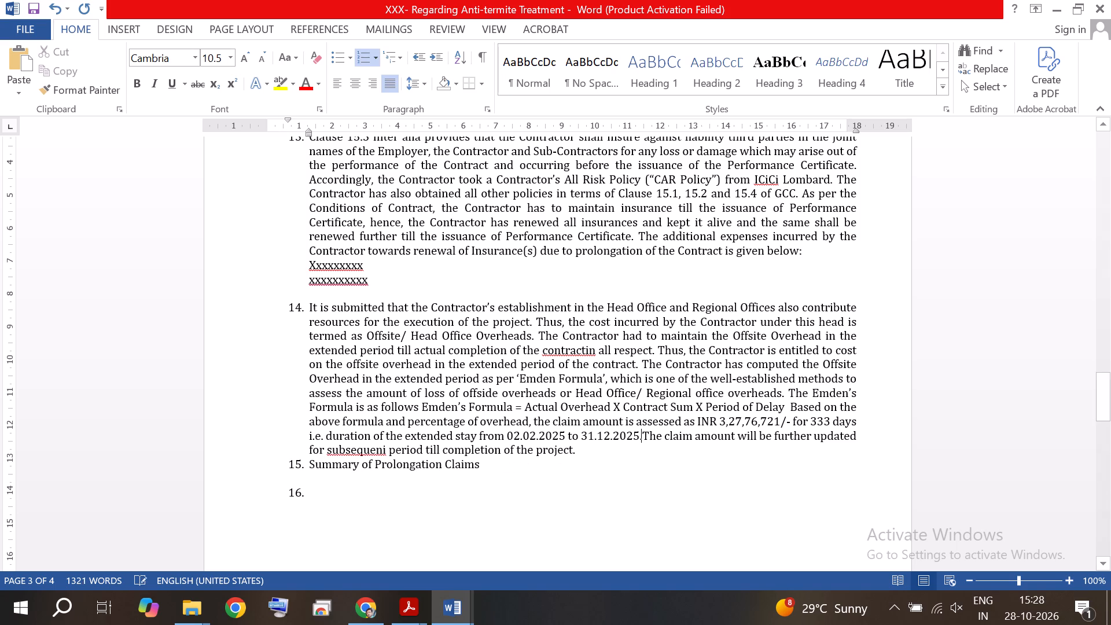
{"action": "key", "text": "space"}
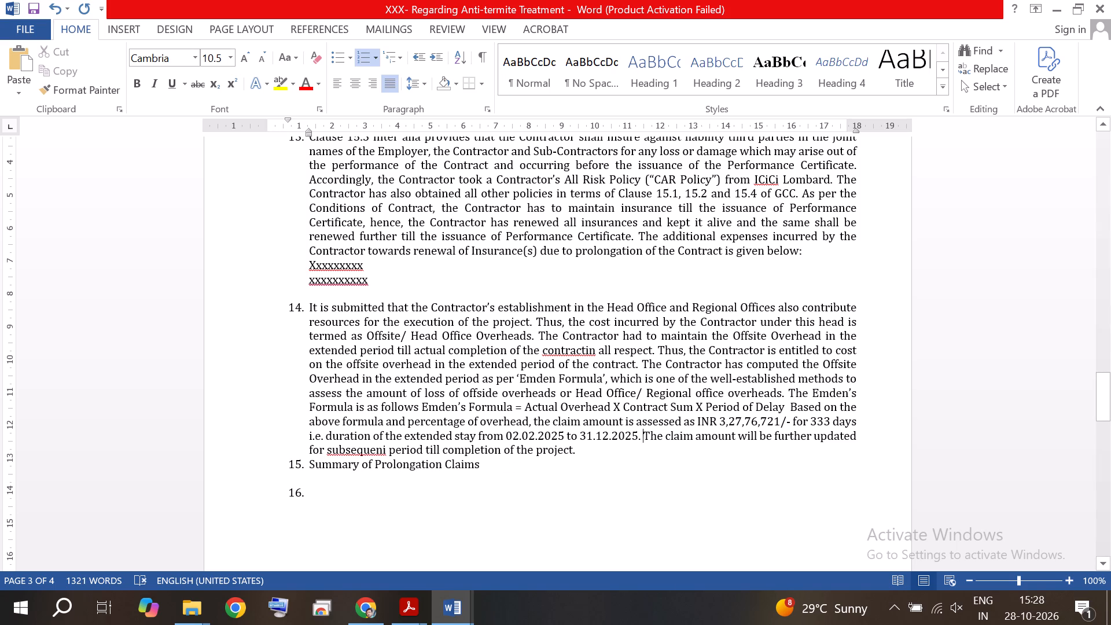
{"action": "left_click", "coordinate": [308, 464]}
{"action": "key", "text": "BackSpace"}
{"action": "key", "text": "BackSpace"}
{"action": "key", "text": "BackSpace"}
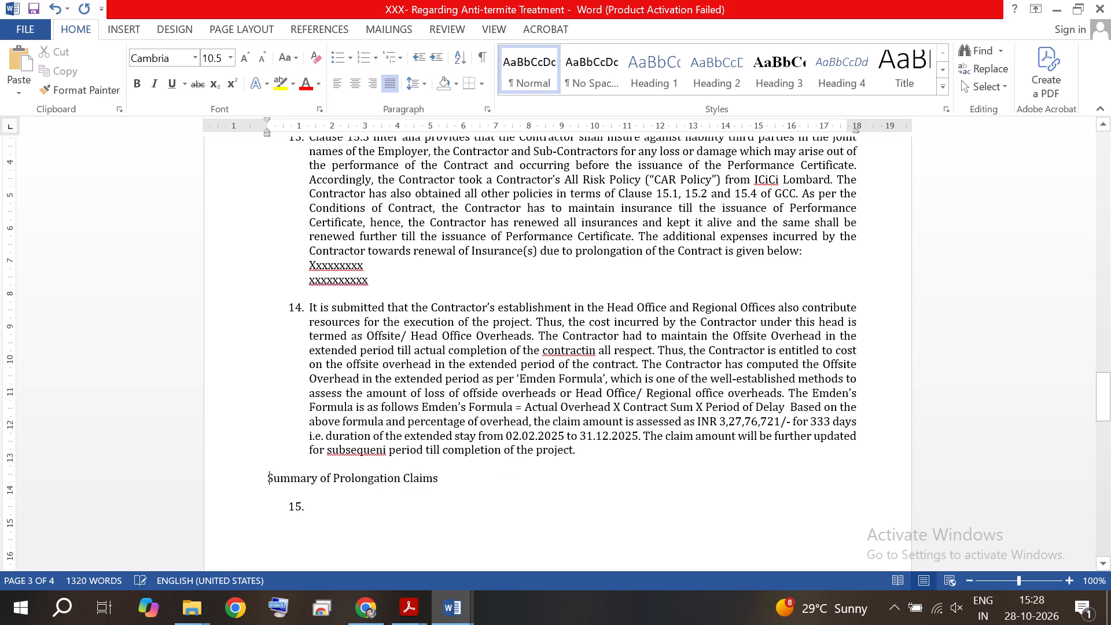
{"action": "key", "text": "BackSpace"}
{"action": "key", "text": "space"}
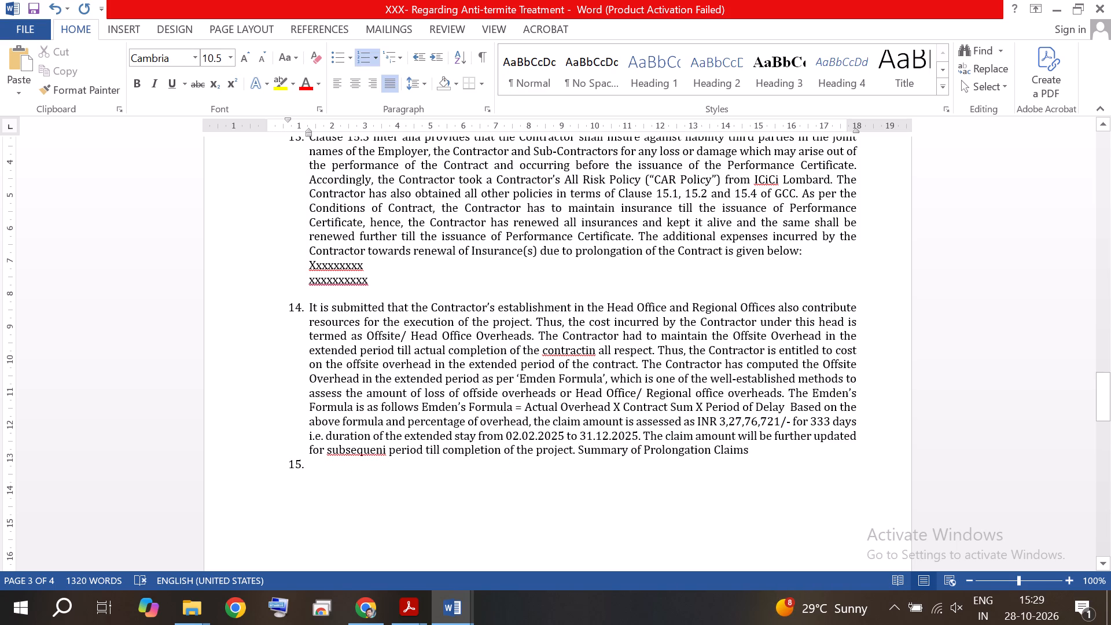
Turn off "Don't add space between paragraphs of the same style" for item 14.
{"action": "left_click", "coordinate": [336, 465]}
{"action": "left_click", "coordinate": [756, 454]}
{"action": "left_click", "coordinate": [422, 84]}
{"action": "left_click", "coordinate": [431, 212]}
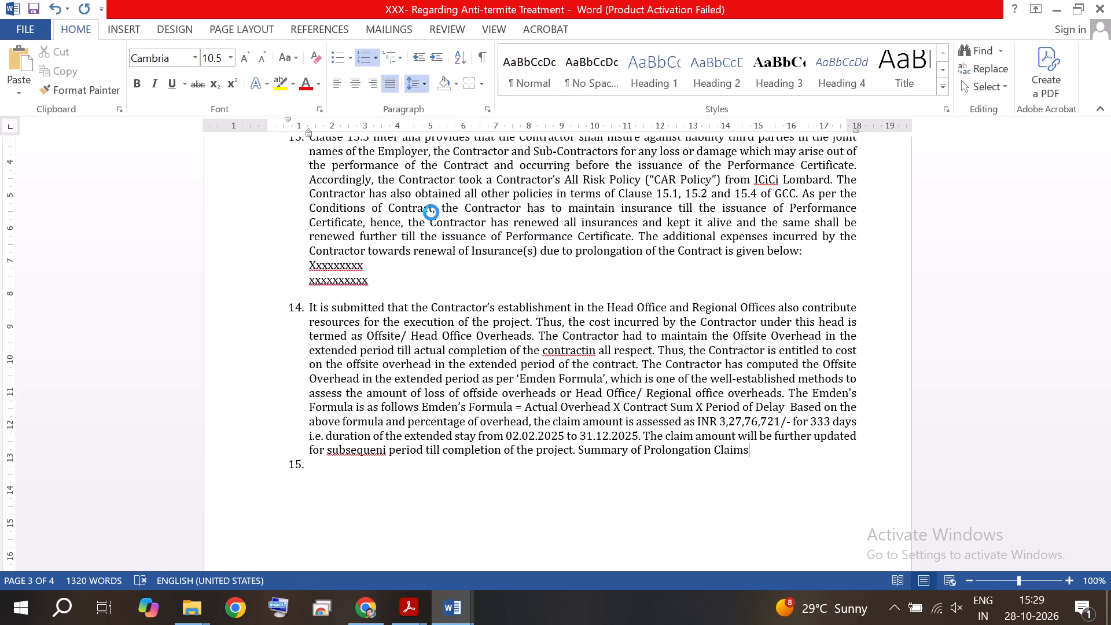
{"action": "left_click", "coordinate": [465, 348]}
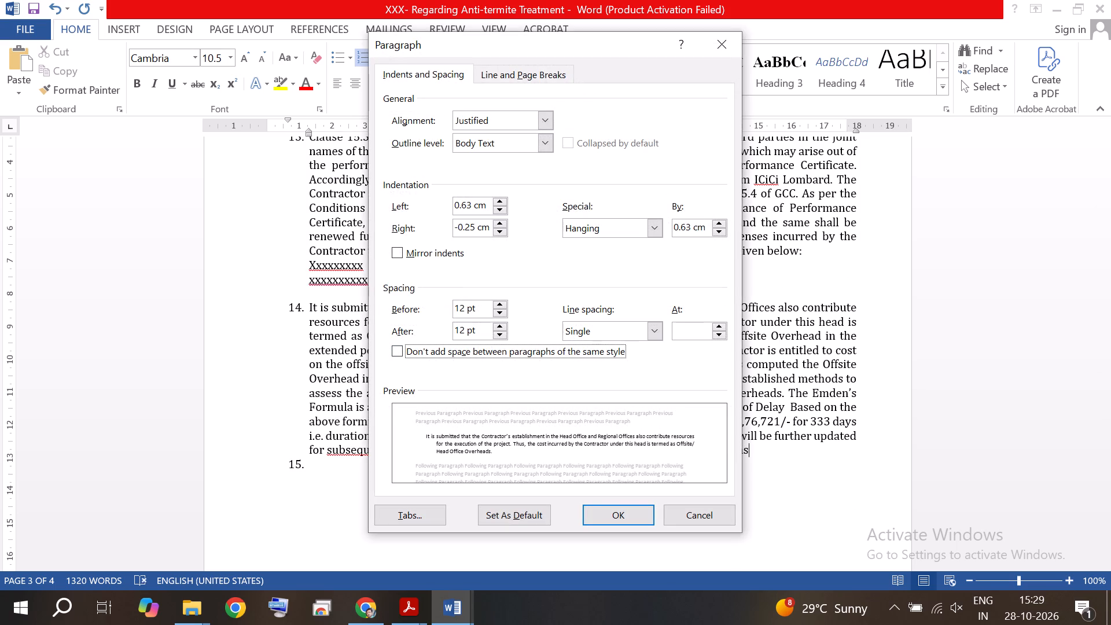
{"action": "left_click", "coordinate": [600, 506]}
Switch to 1-9_converted and copy clause 19's text from "The Contractor seeks reimbursement" through "02.02.2025 to 31.12.2025".
{"action": "scroll", "coordinate": [403, 413], "scroll_direction": "down", "scroll_amount": 2}
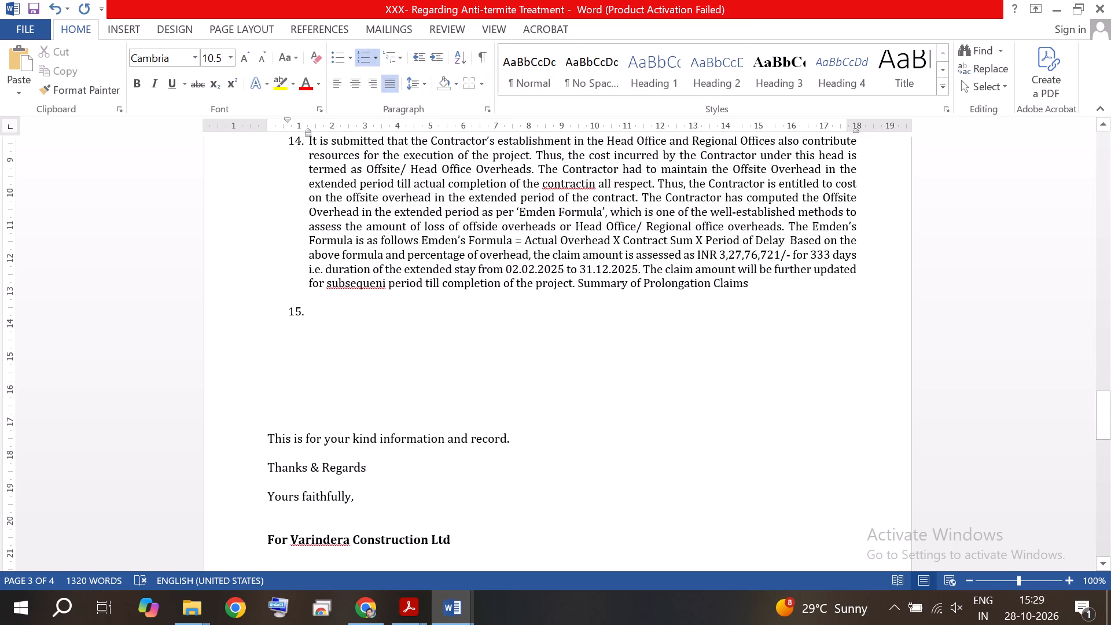
{"action": "left_click", "coordinate": [458, 602]}
{"action": "left_click", "coordinate": [421, 554]}
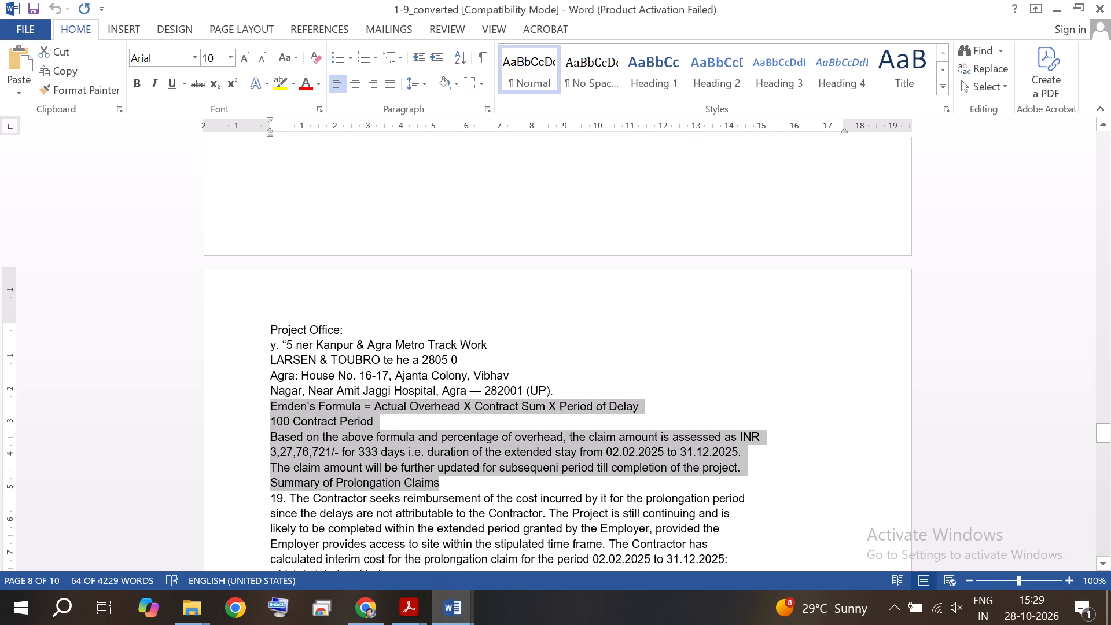
{"action": "scroll", "coordinate": [442, 439], "scroll_direction": "down", "scroll_amount": 2}
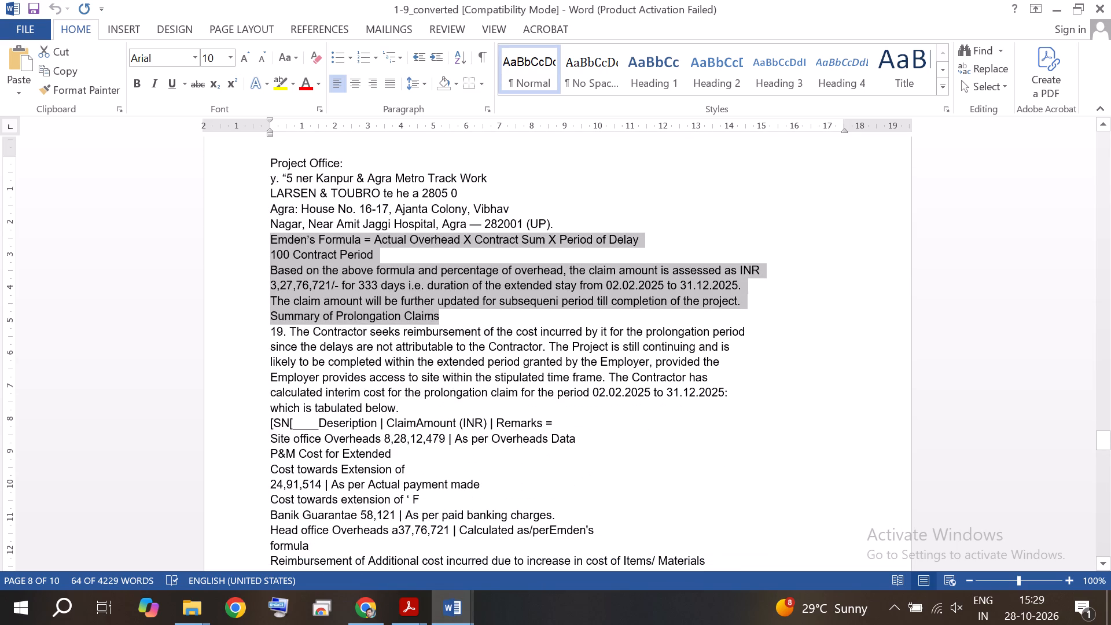
{"action": "left_click", "coordinate": [290, 334]}
{"action": "left_click_drag", "start_coordinate": [290, 334], "coordinate": [355, 343]}
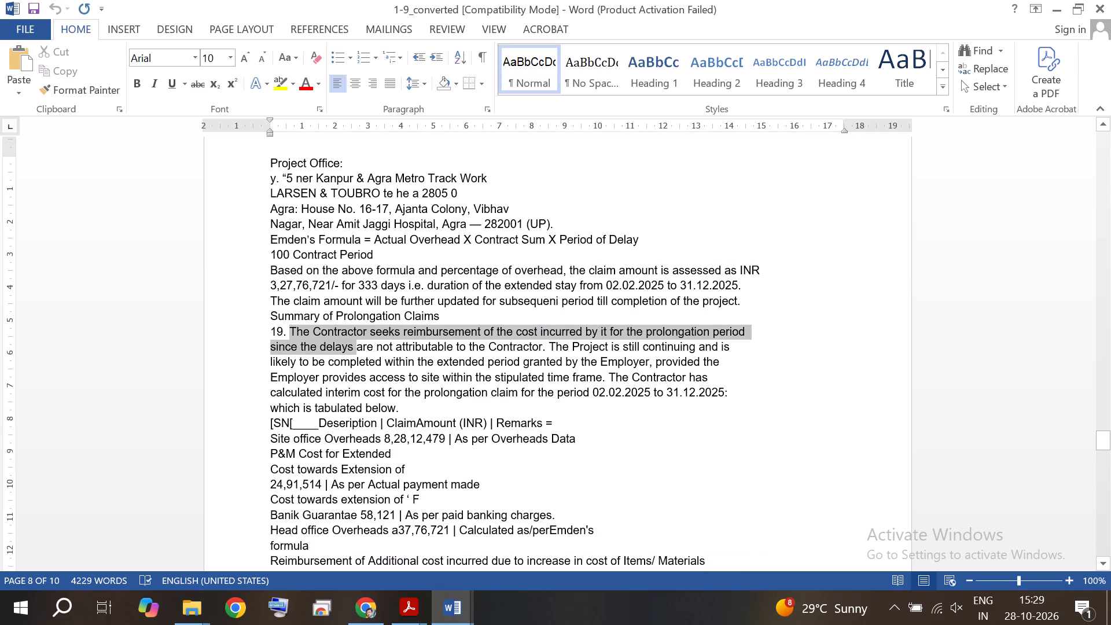
{"action": "left_click_drag", "start_coordinate": [355, 343], "coordinate": [441, 370]}
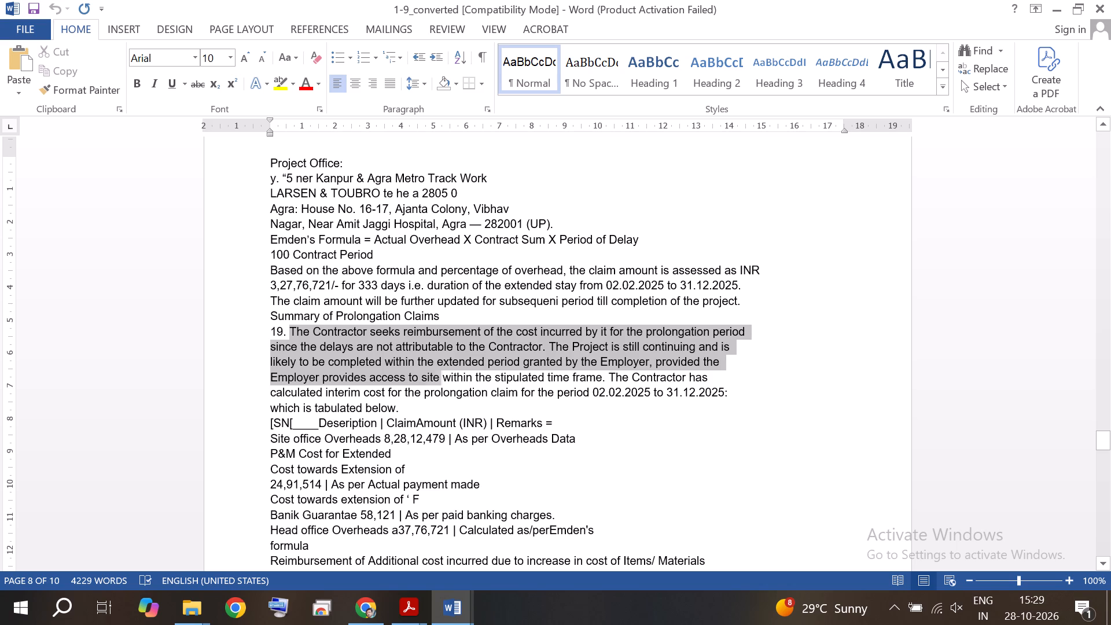
{"action": "left_click_drag", "start_coordinate": [441, 370], "coordinate": [432, 385]}
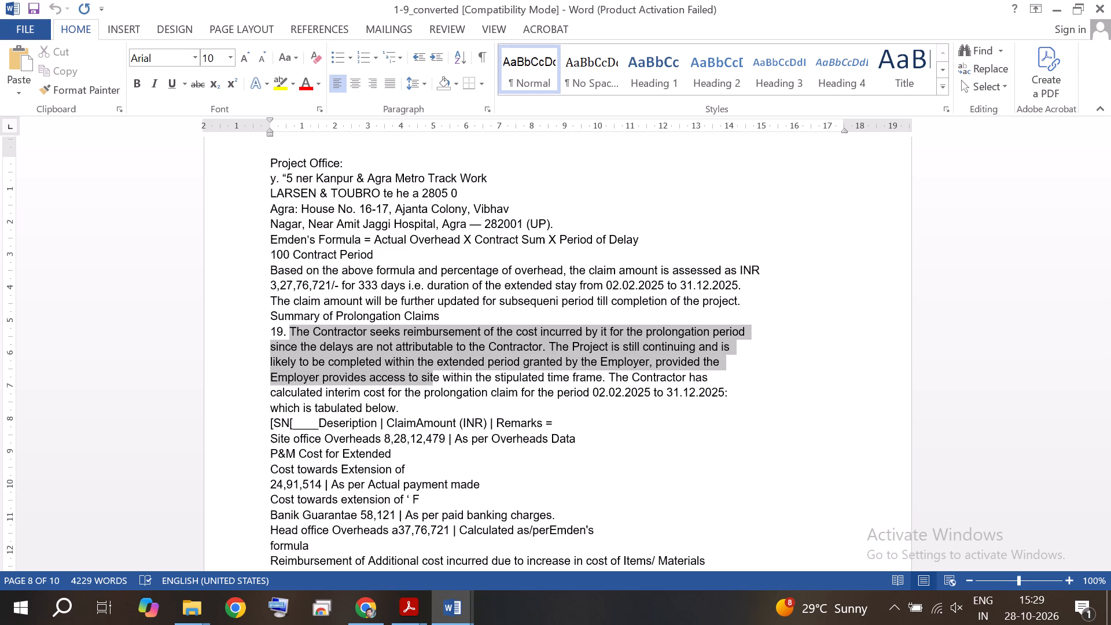
{"action": "left_click_drag", "start_coordinate": [432, 385], "coordinate": [403, 399]}
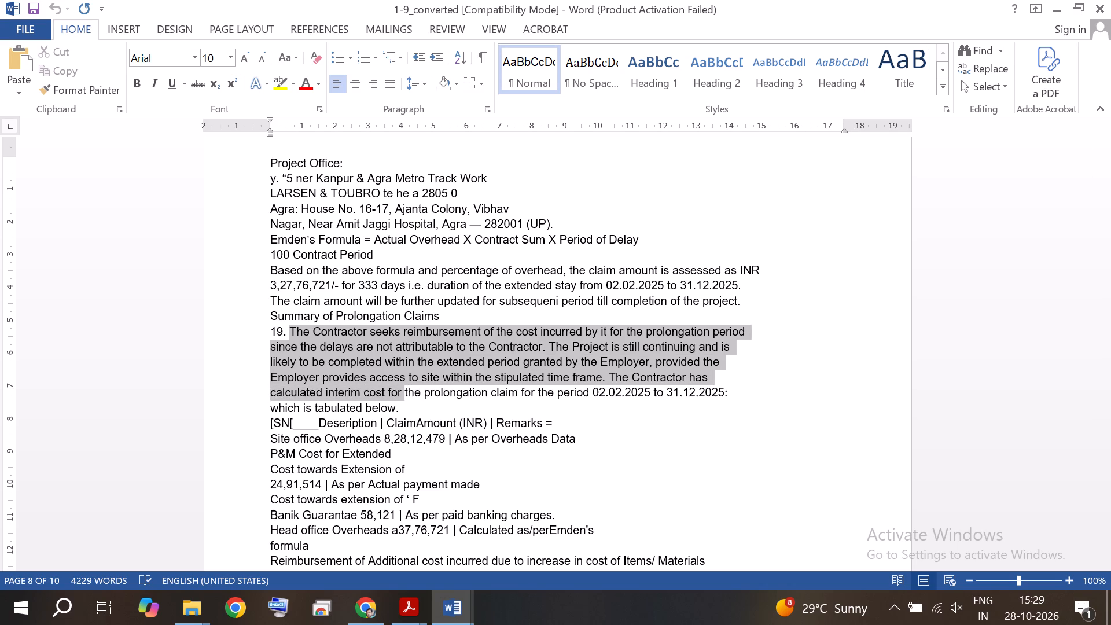
{"action": "left_click_drag", "start_coordinate": [403, 399], "coordinate": [709, 389]}
{"action": "right_click", "coordinate": [526, 368]}
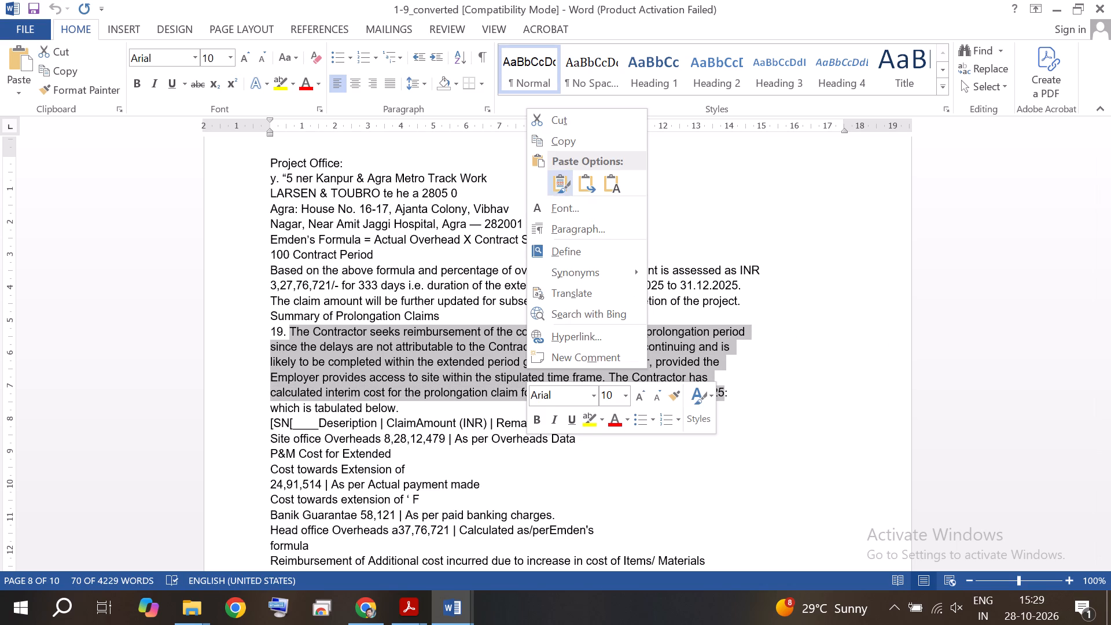
{"action": "left_click", "coordinate": [569, 145]}
{"action": "left_click", "coordinate": [454, 608]}
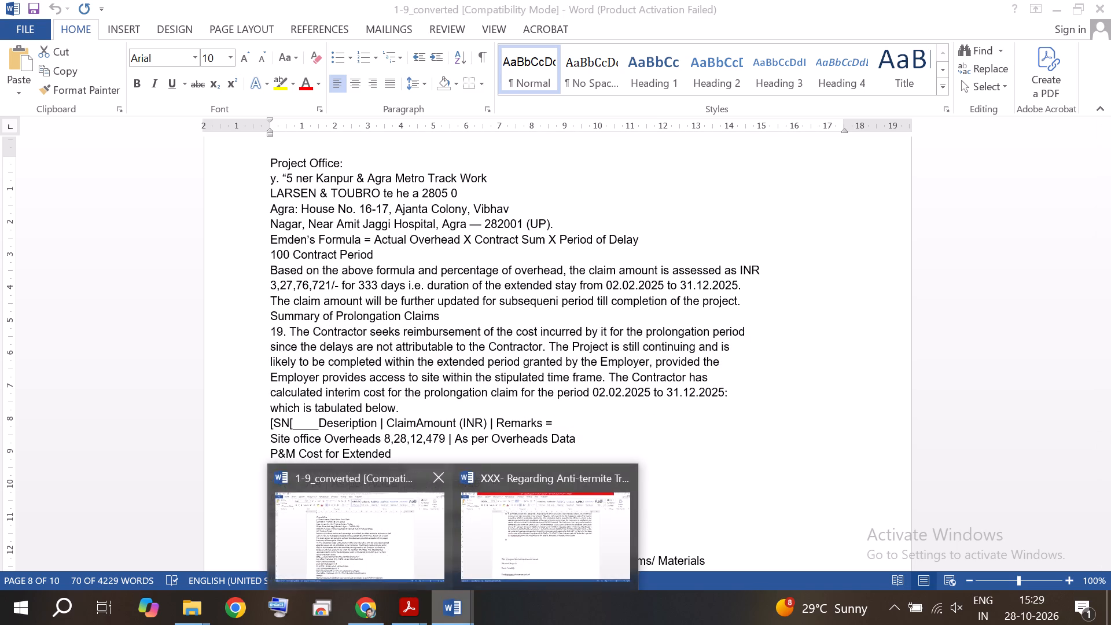
{"action": "left_click", "coordinate": [398, 527]}
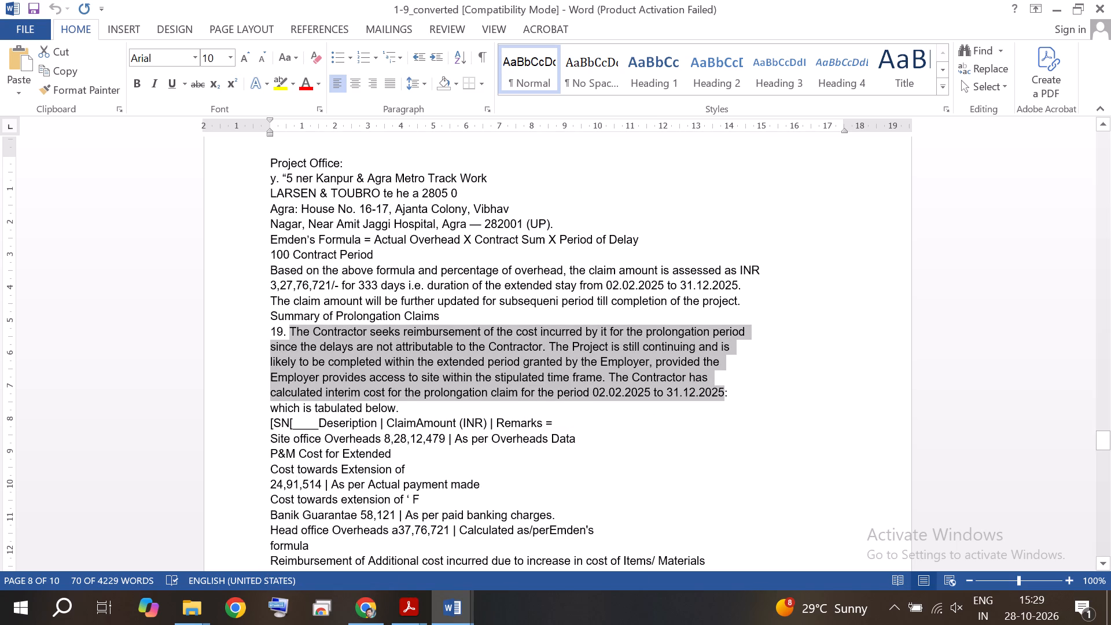
Copy the selected clause 19 text and paste it into item 15 of the Anti-termite Treatment letter in the letter's own formatting.
{"action": "right_click", "coordinate": [403, 372]}
{"action": "left_click", "coordinate": [447, 148]}
{"action": "left_click", "coordinate": [452, 606]}
{"action": "left_click", "coordinate": [536, 504]}
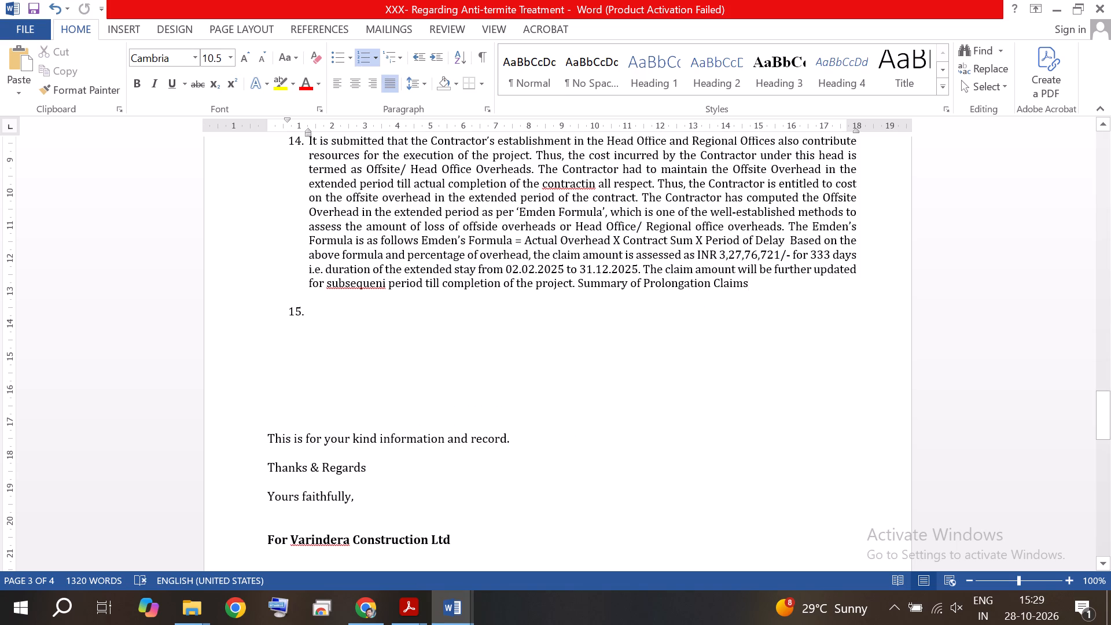
{"action": "left_click", "coordinate": [339, 320]}
{"action": "left_click", "coordinate": [323, 314]}
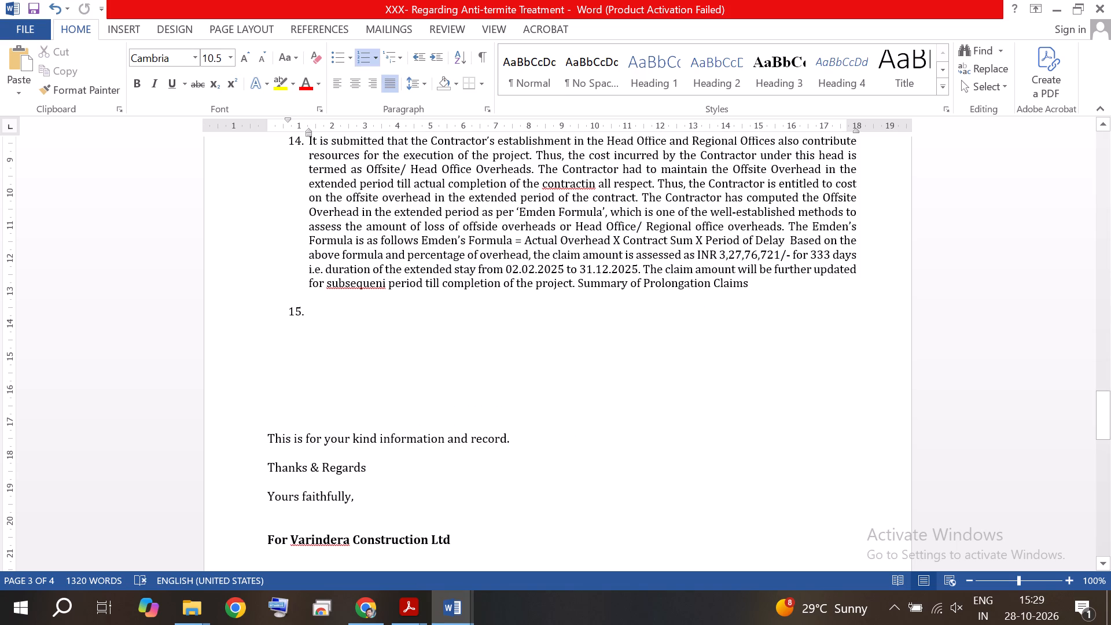
{"action": "right_click", "coordinate": [318, 312]}
{"action": "left_click", "coordinate": [436, 321]}
Join the "since the delays" and "likely to be completed" lines onto the end of item 15, separated by spaces.
{"action": "left_click", "coordinate": [312, 325]}
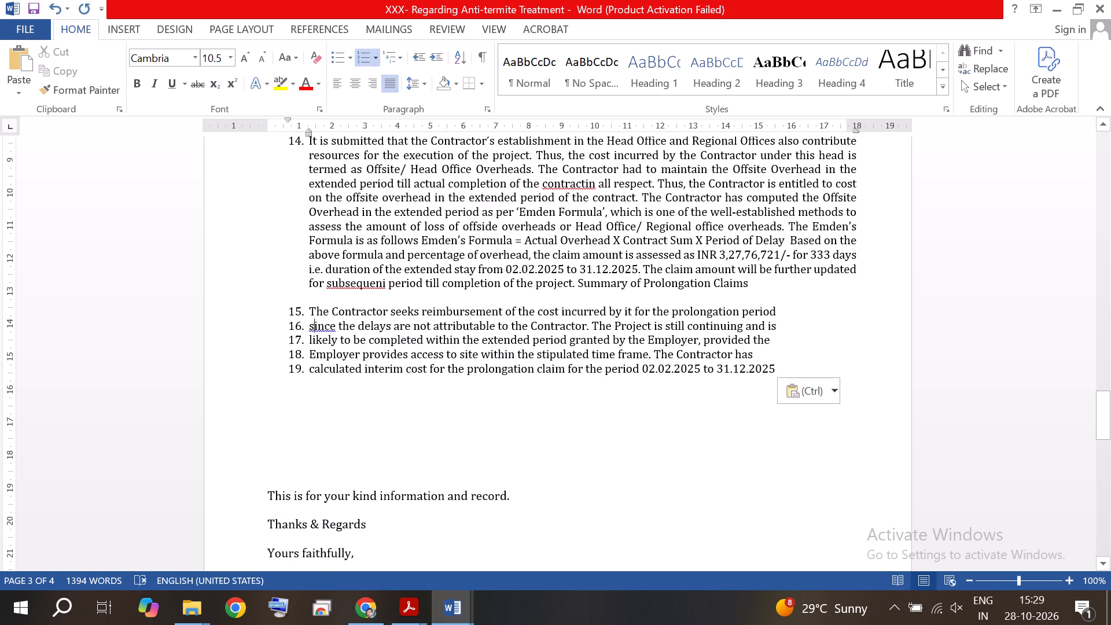
{"action": "key", "text": "Left"}
{"action": "key", "text": "BackSpace"}
{"action": "key", "text": "BackSpace"}
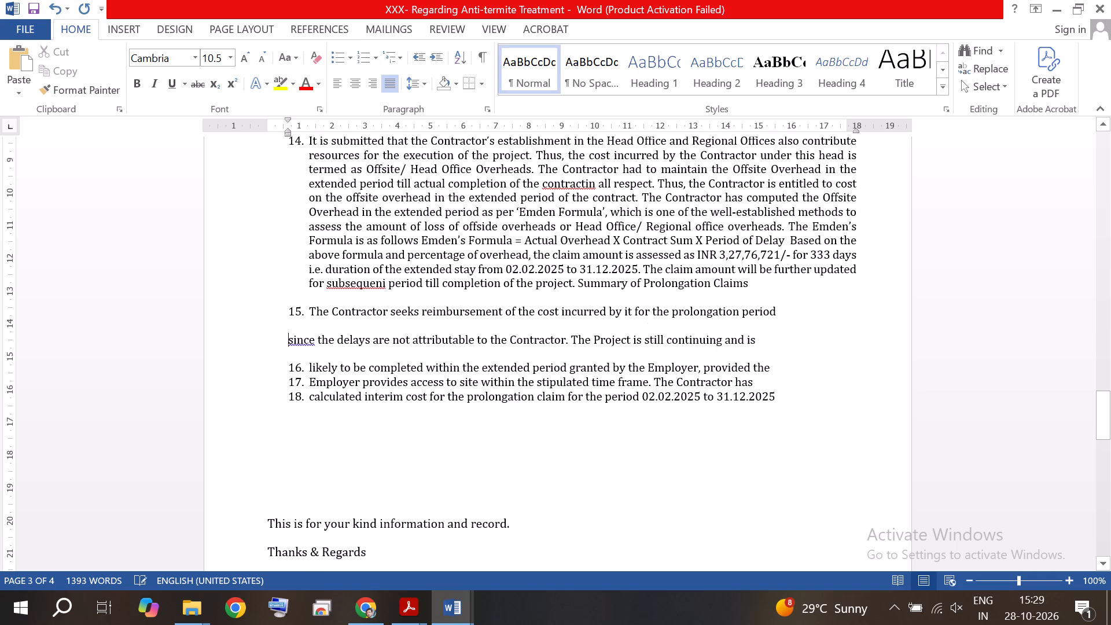
{"action": "key", "text": "BackSpace"}
{"action": "key", "text": "BackSpace"}
{"action": "key", "text": "space"}
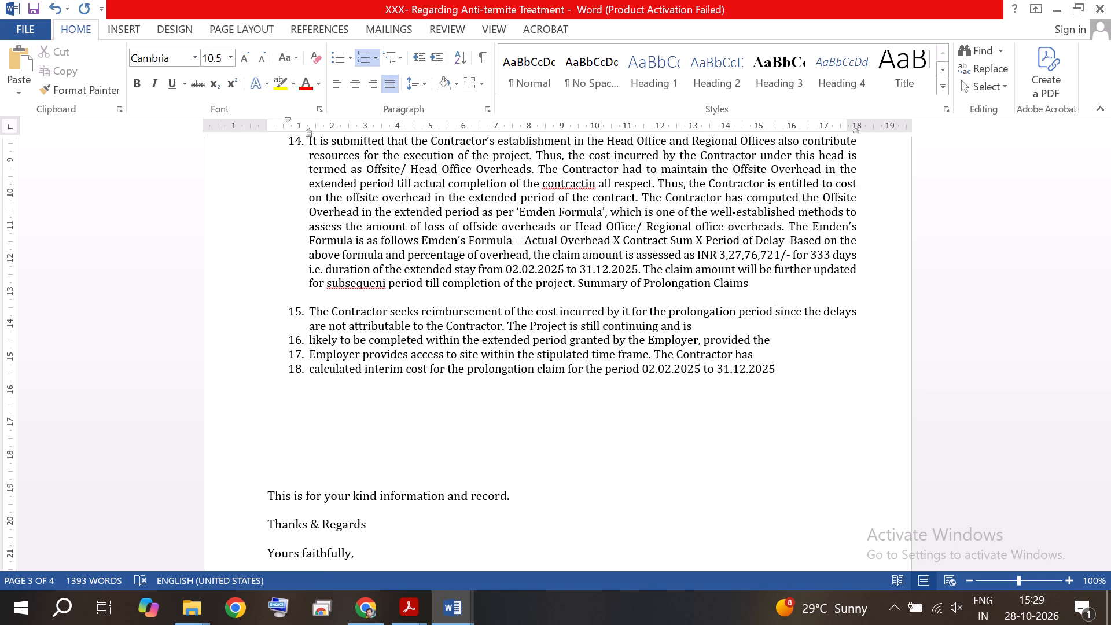
{"action": "left_click", "coordinate": [306, 338]}
{"action": "key", "text": "BackSpace"}
{"action": "key", "text": "BackSpace"}
{"action": "key", "text": "BackSpace"}
{"action": "key", "text": "BackSpace"}
{"action": "key", "text": "space"}
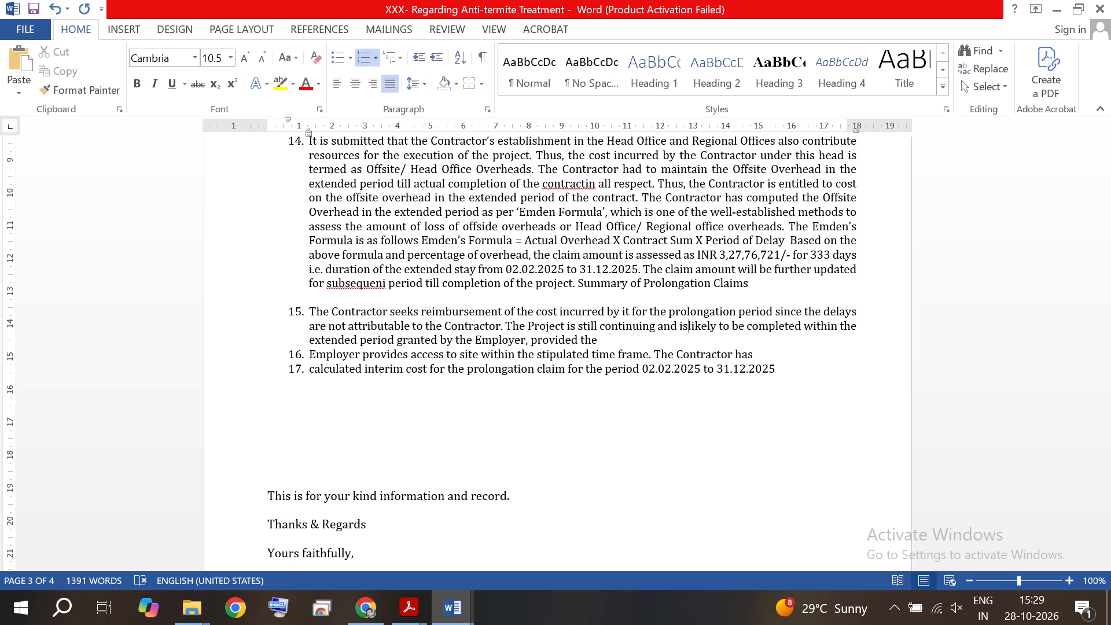
Join the "Employer provides access" and "calculated interim cost" lines onto the end of item 15, separated by spaces.
{"action": "left_click", "coordinate": [308, 356]}
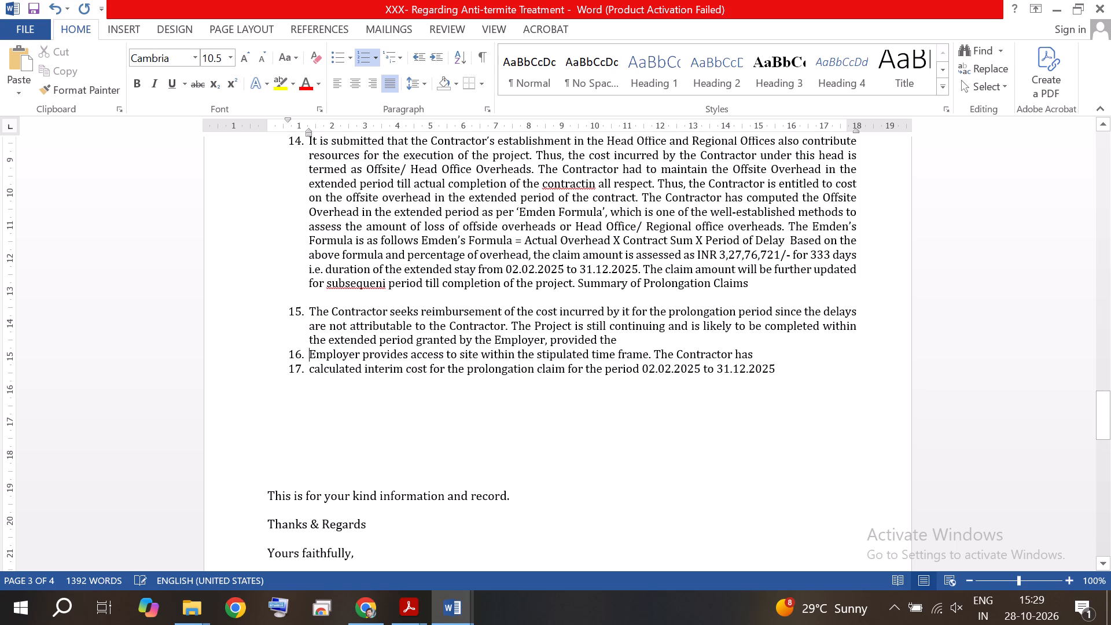
{"action": "key", "text": "BackSpace"}
{"action": "key", "text": "BackSpace"}
{"action": "key", "text": "BackSpace"}
{"action": "key", "text": "BackSpace"}
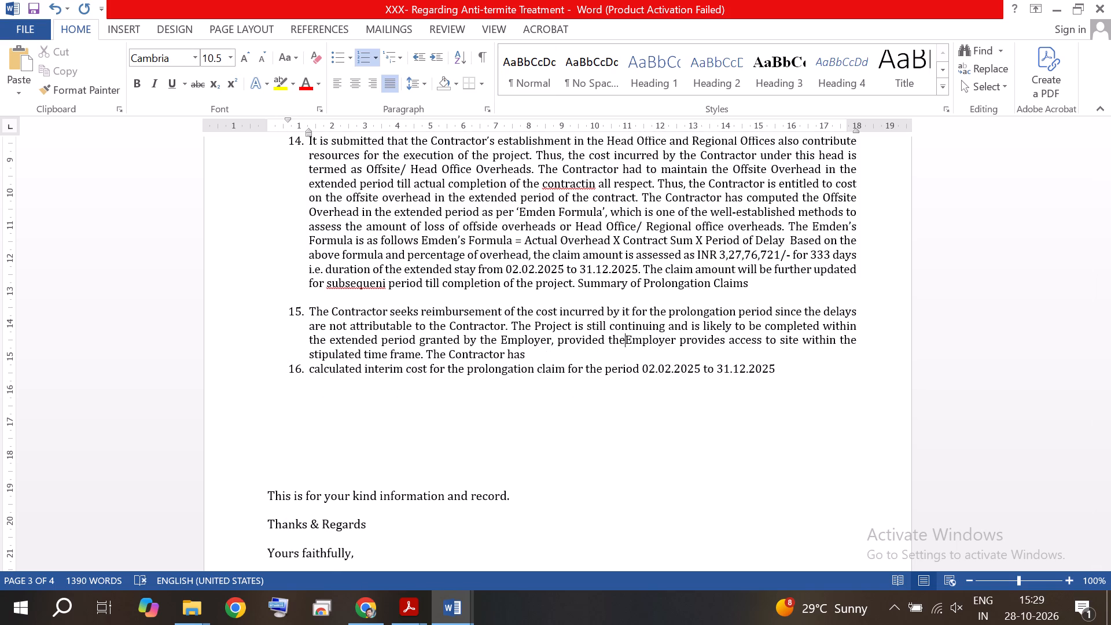
{"action": "key", "text": "space"}
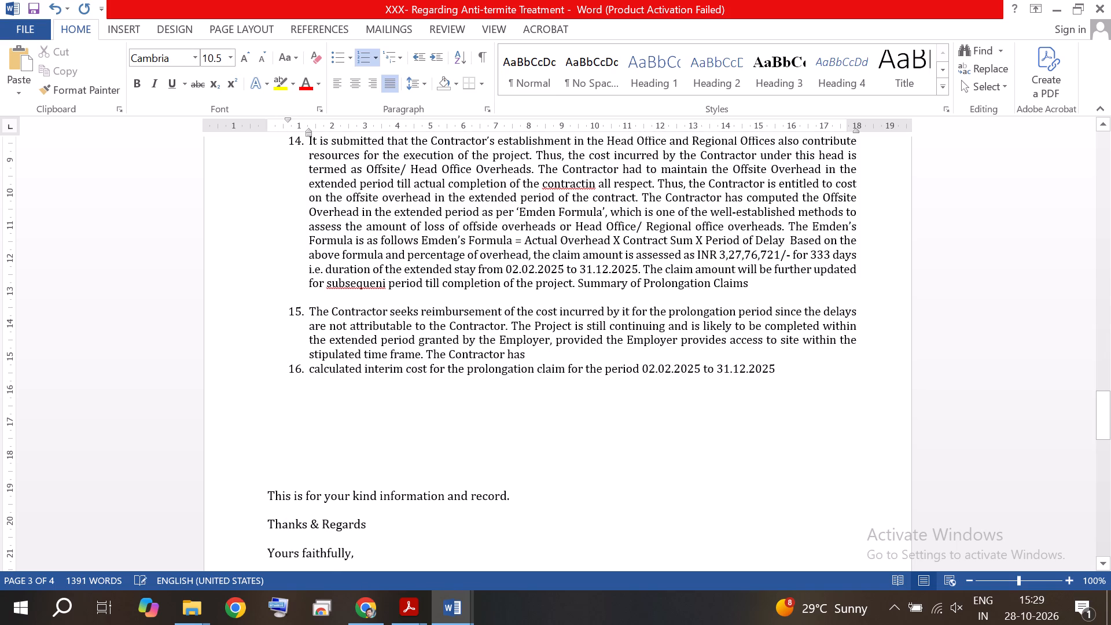
{"action": "left_click", "coordinate": [309, 366]}
{"action": "key", "text": "BackSpace"}
{"action": "key", "text": "BackSpace"}
{"action": "key", "text": "BackSpace"}
{"action": "key", "text": "BackSpace"}
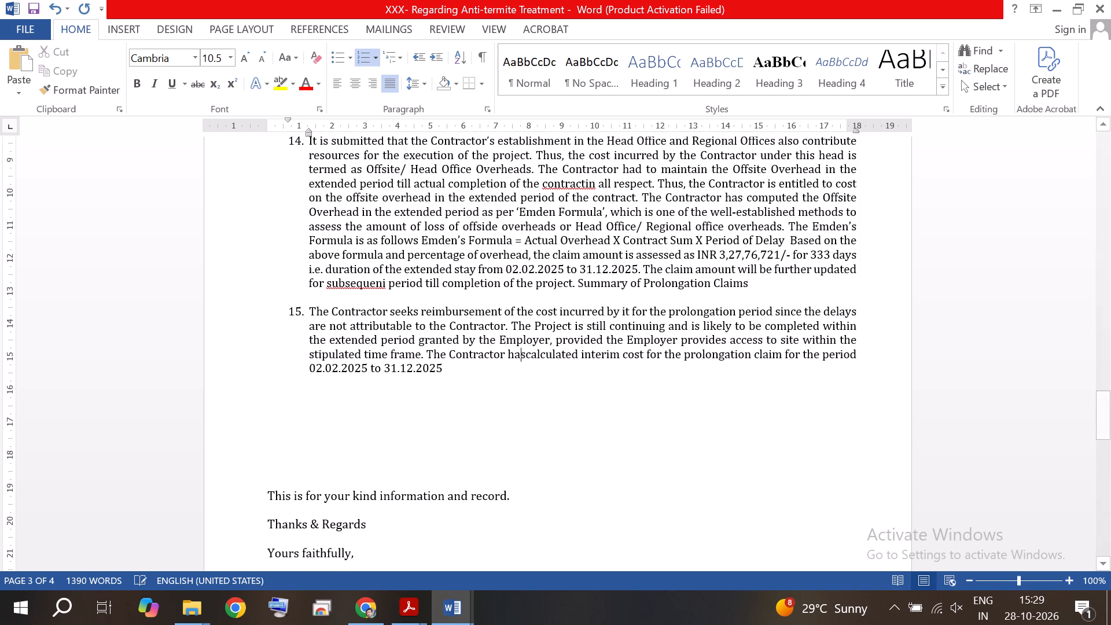
{"action": "key", "text": "space"}
End item 15 with a period after "31.12.2025" and start a new numbered item 16.
{"action": "left_click", "coordinate": [450, 370]}
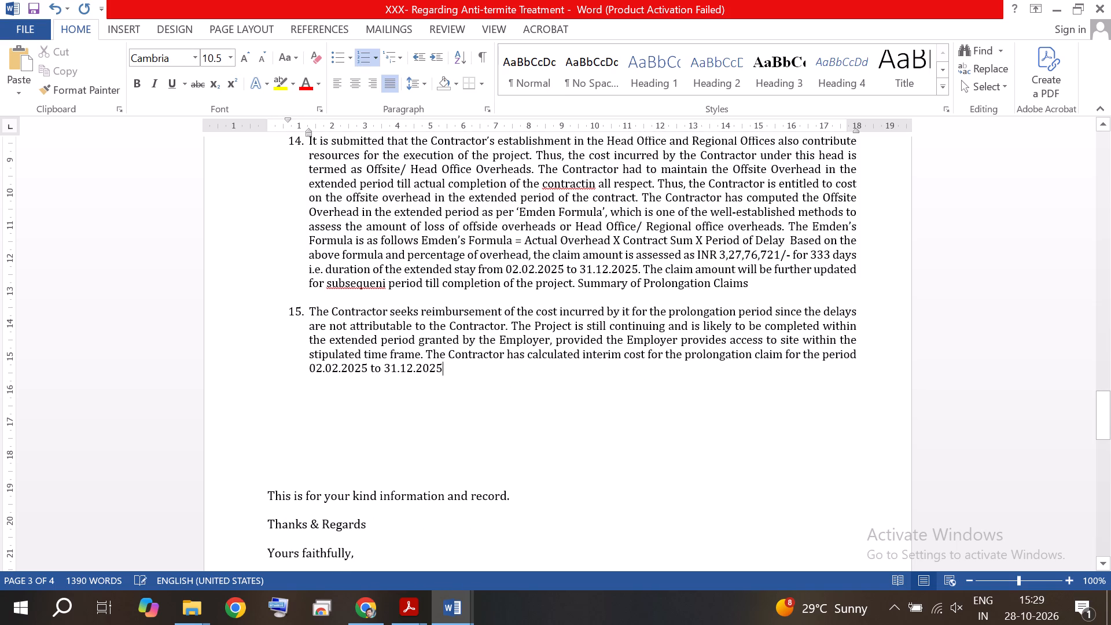
{"action": "key", "text": "period"}
{"action": "key", "text": "Return"}
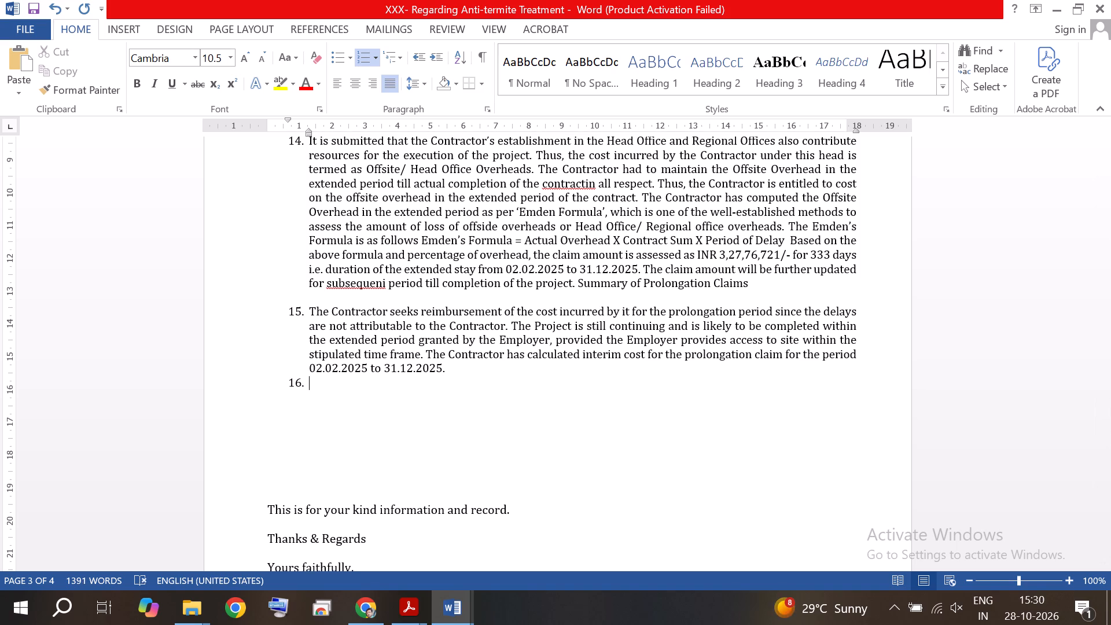
Turn off "Don't add space between paragraphs of the same style" for item 15.
{"action": "left_click", "coordinate": [489, 376]}
{"action": "left_click", "coordinate": [471, 369]}
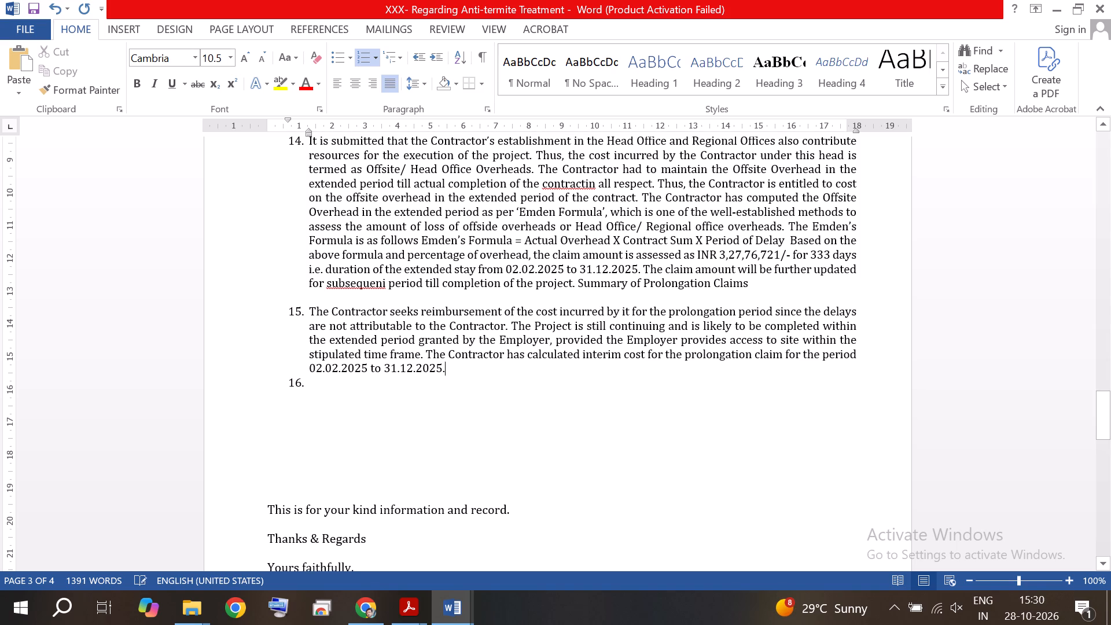
{"action": "left_click", "coordinate": [415, 86]}
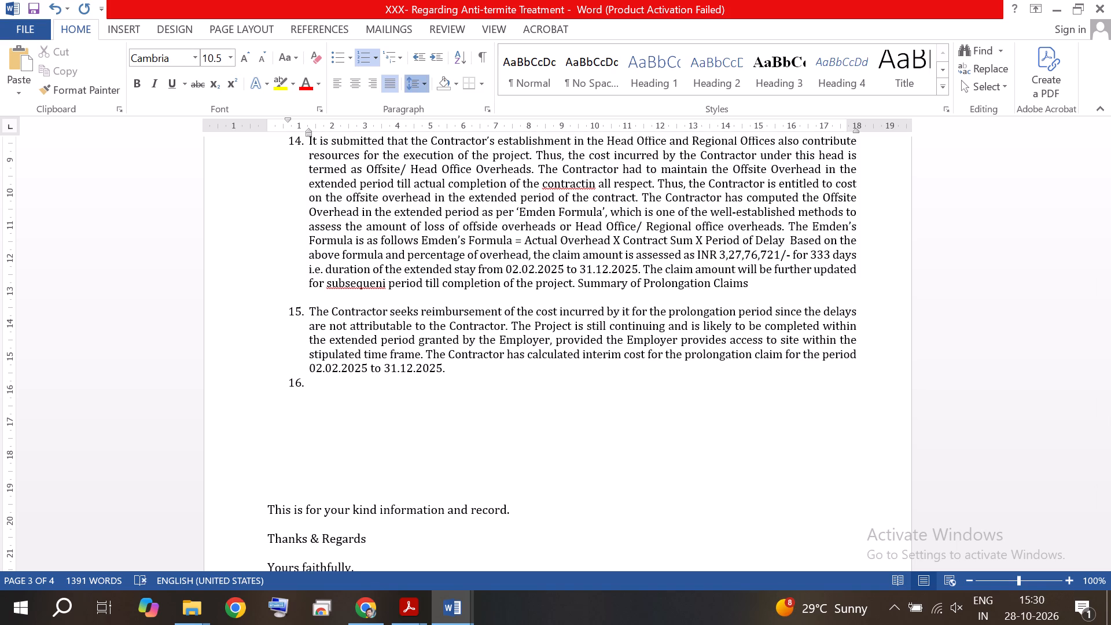
{"action": "left_click", "coordinate": [451, 210]}
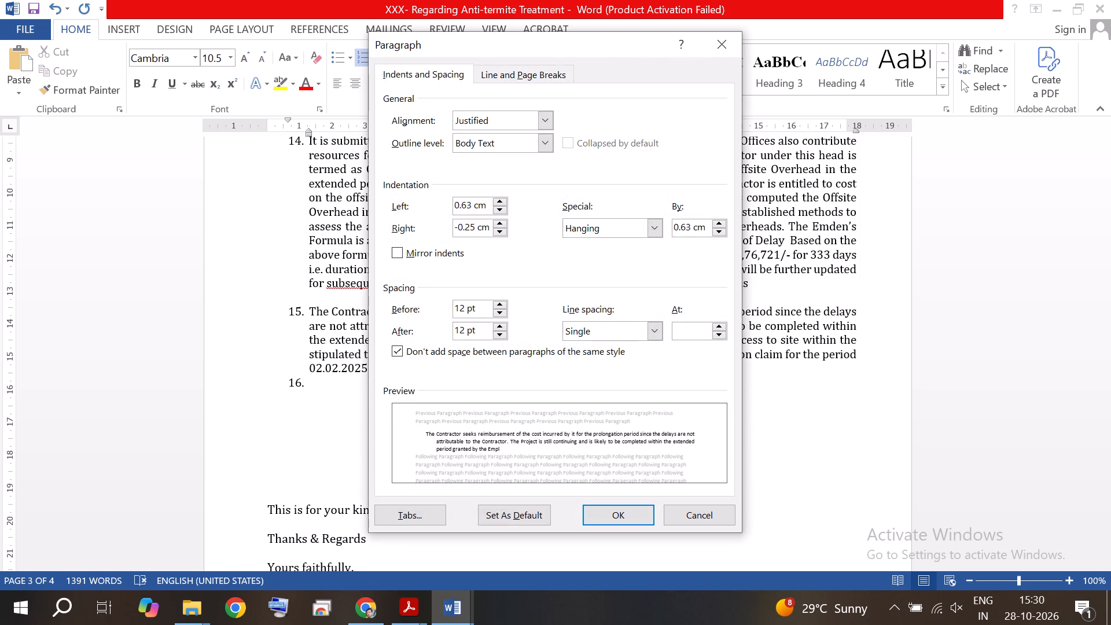
{"action": "left_click", "coordinate": [464, 350]}
{"action": "left_click", "coordinate": [596, 513]}
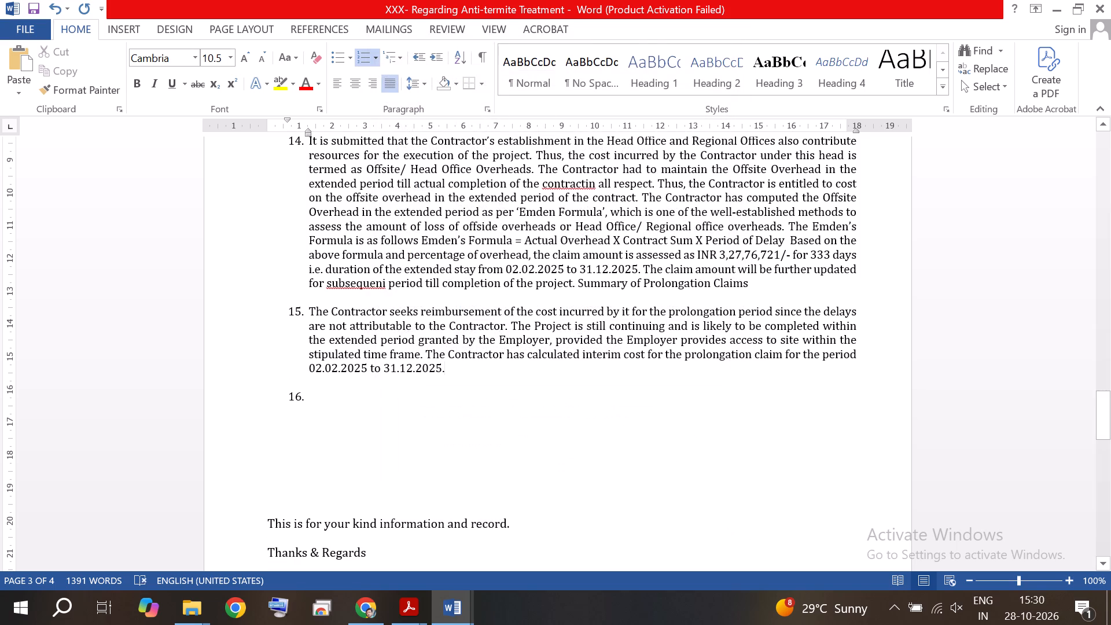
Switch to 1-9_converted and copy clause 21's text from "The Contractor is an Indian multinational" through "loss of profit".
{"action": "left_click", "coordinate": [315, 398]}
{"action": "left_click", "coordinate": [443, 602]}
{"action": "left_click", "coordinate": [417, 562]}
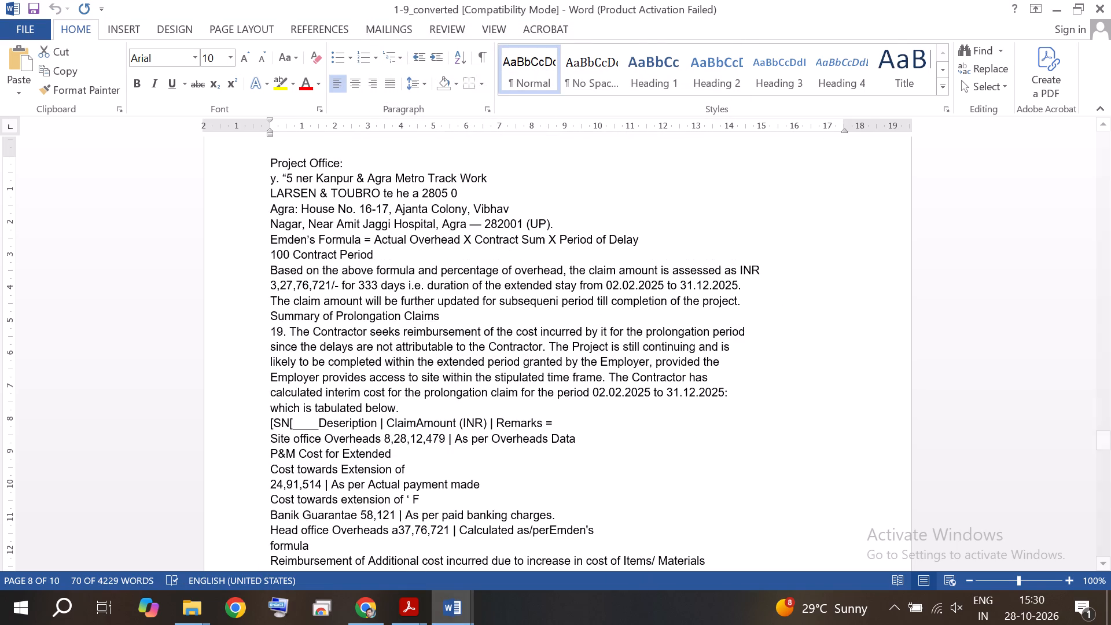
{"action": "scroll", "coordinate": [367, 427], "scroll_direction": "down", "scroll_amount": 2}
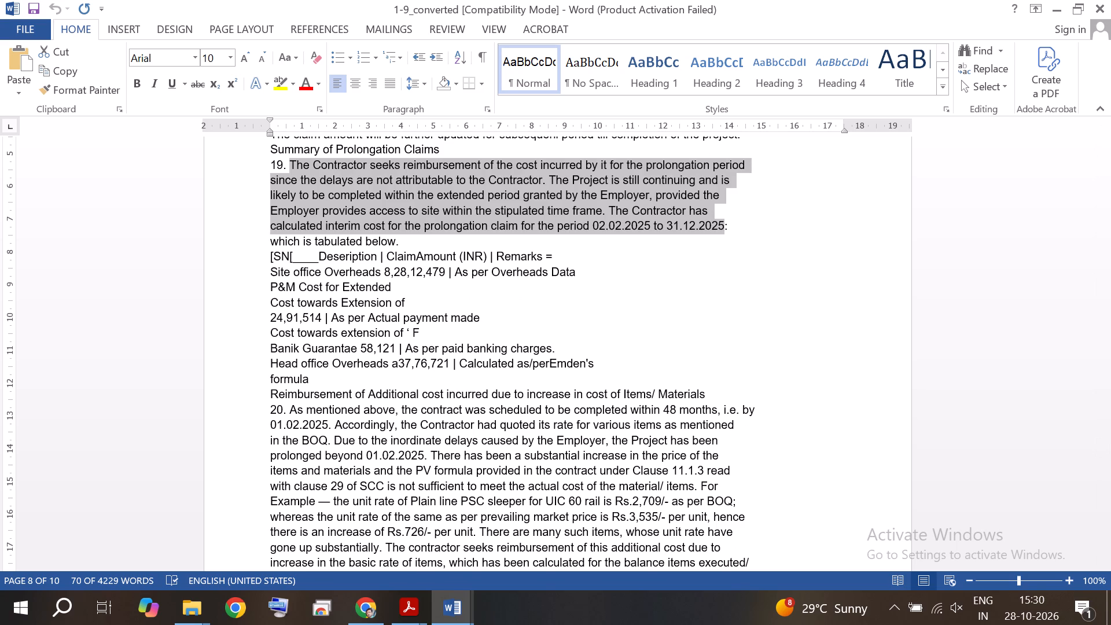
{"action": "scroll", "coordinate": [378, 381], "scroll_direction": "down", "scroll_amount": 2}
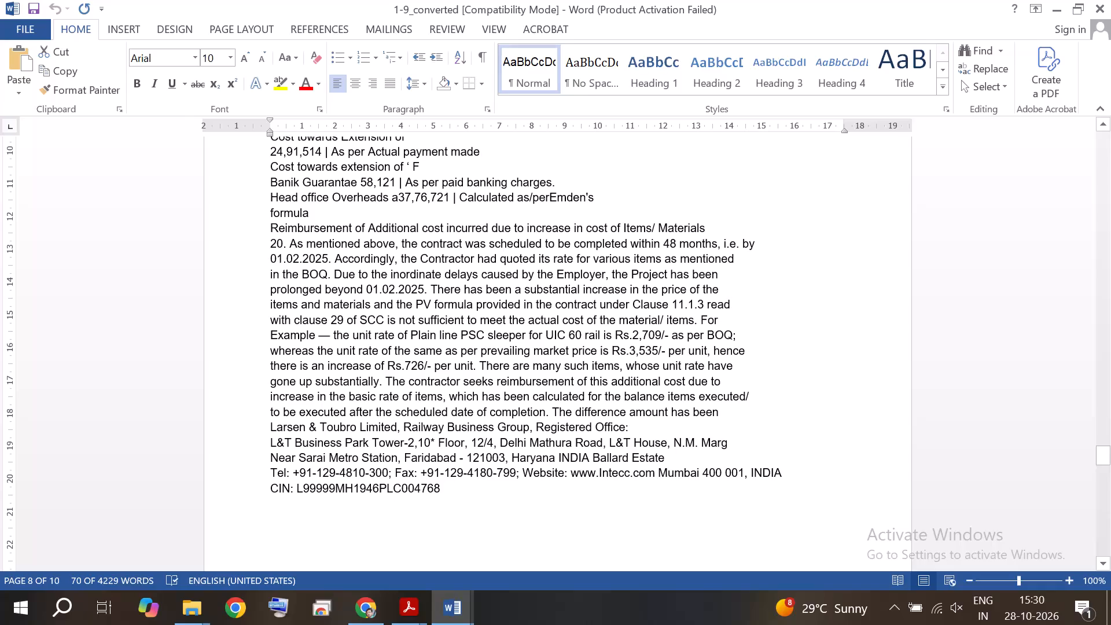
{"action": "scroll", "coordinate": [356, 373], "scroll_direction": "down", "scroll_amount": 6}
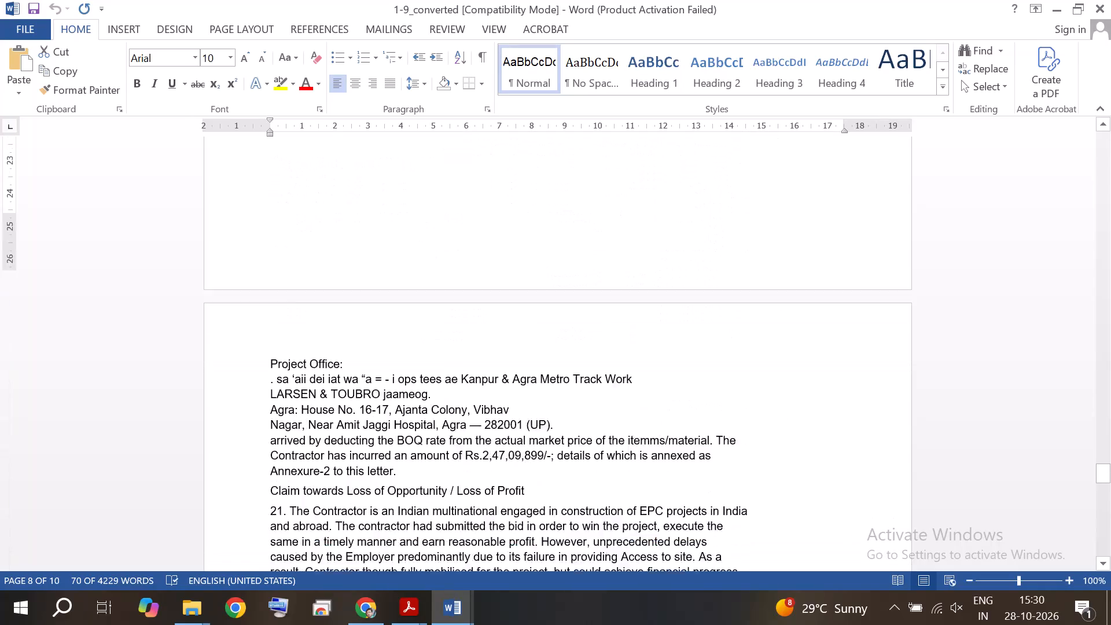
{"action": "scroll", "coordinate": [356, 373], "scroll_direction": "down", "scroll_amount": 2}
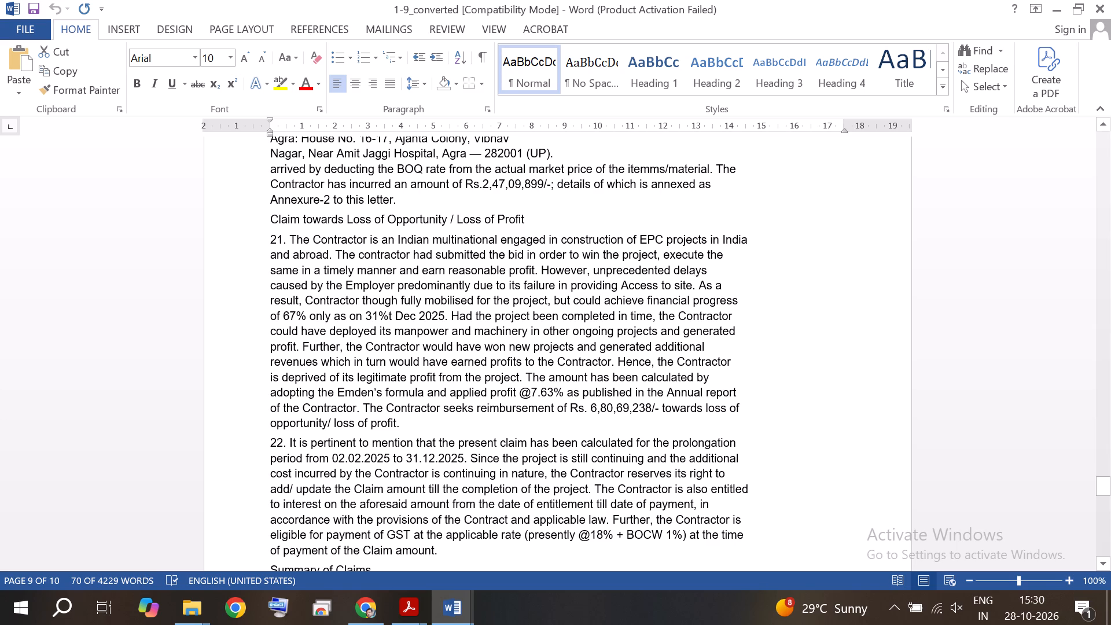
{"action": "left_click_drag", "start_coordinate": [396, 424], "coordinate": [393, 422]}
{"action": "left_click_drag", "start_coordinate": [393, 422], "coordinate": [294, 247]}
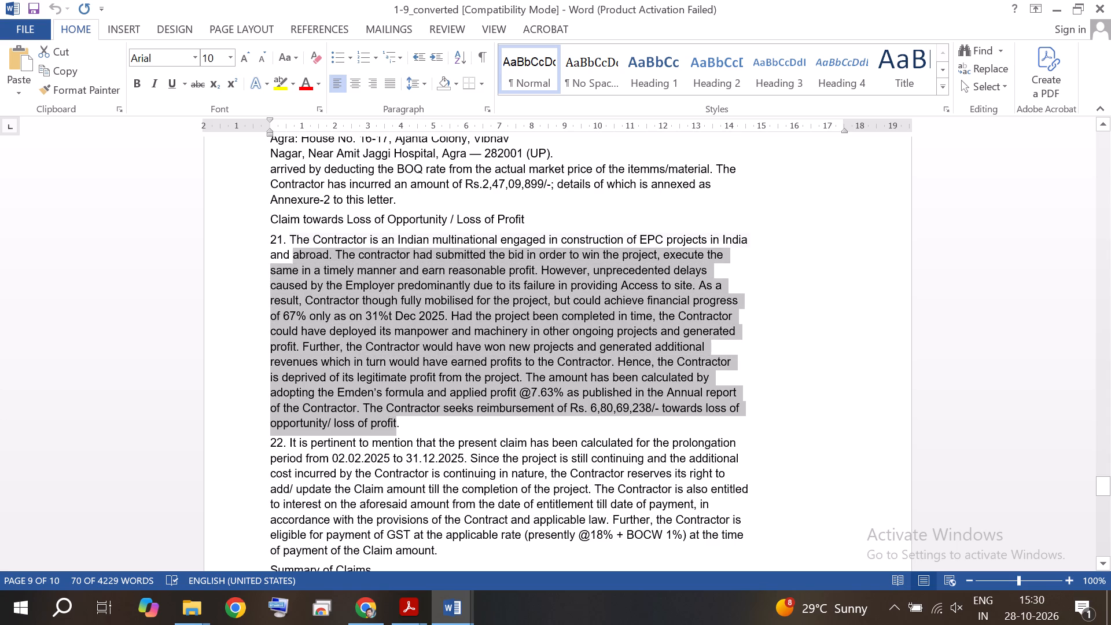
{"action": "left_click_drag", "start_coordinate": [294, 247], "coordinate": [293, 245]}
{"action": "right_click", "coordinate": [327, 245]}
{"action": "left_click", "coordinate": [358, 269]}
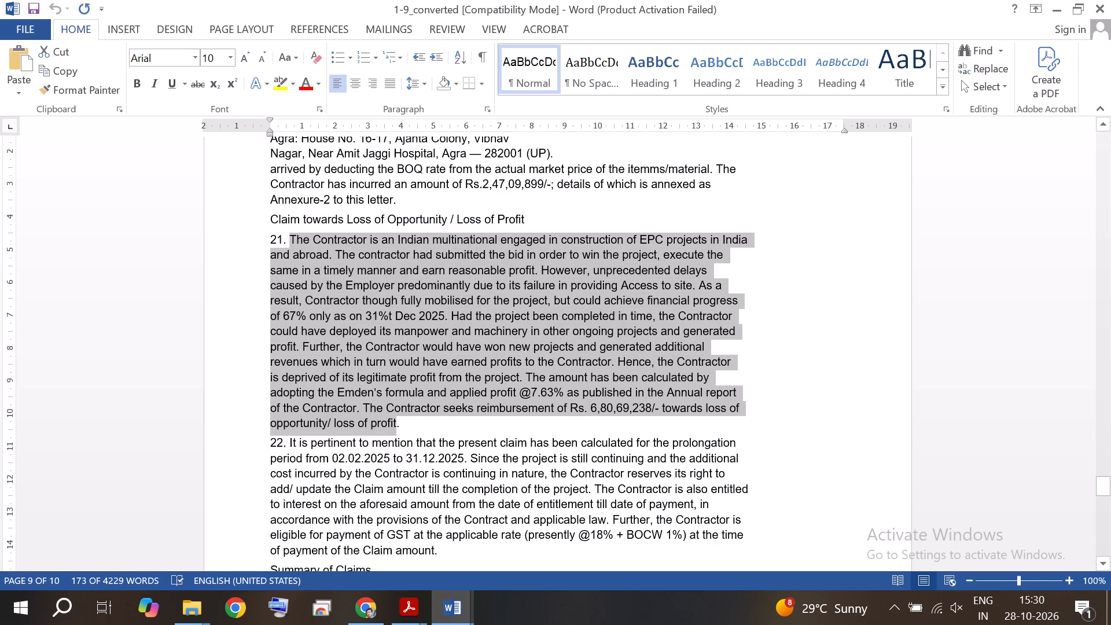
Copy the heading "Claim towards Loss of Opportunity / Loss of Profit" above clause 21 and paste it as text only into the letter's item 16.
{"action": "scroll", "coordinate": [370, 358], "scroll_direction": "up", "scroll_amount": 1}
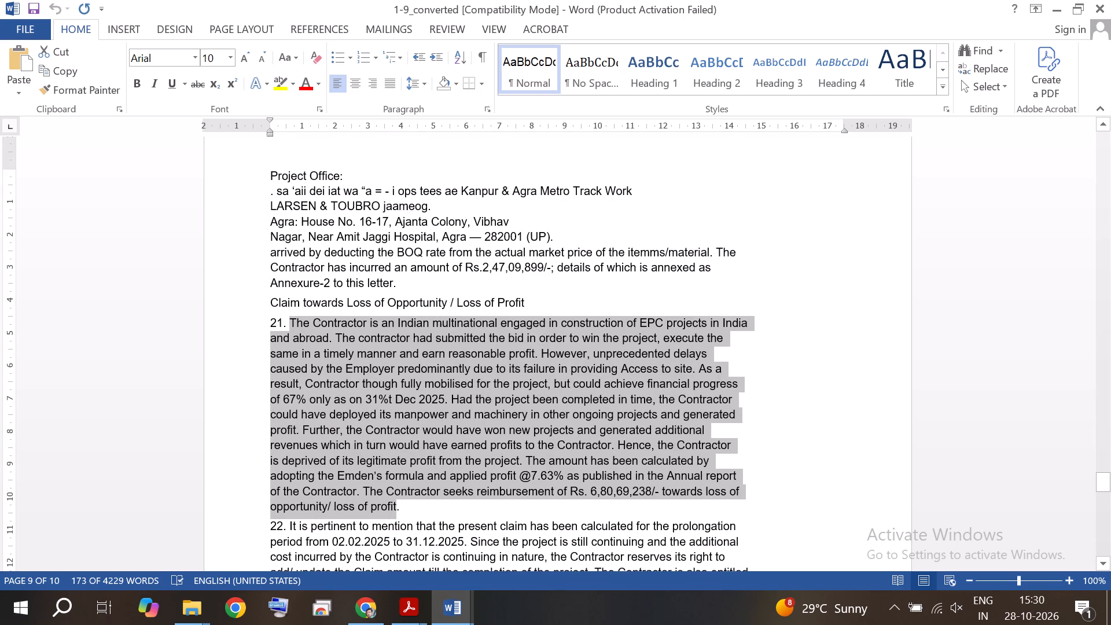
{"action": "left_click_drag", "start_coordinate": [273, 302], "coordinate": [404, 303]}
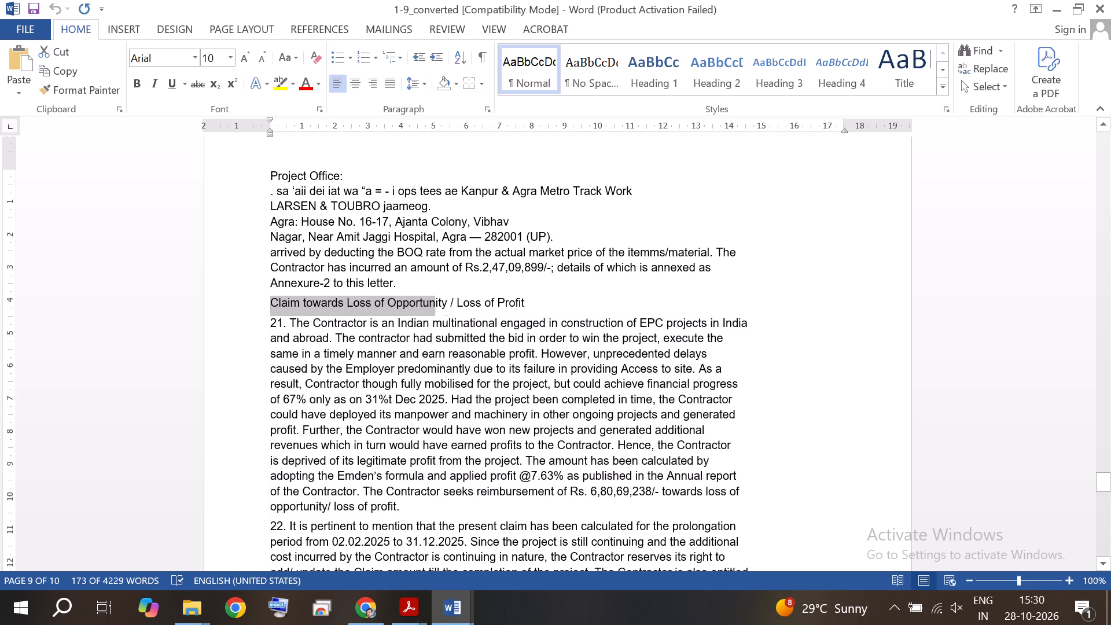
{"action": "left_click_drag", "start_coordinate": [404, 303], "coordinate": [524, 304]}
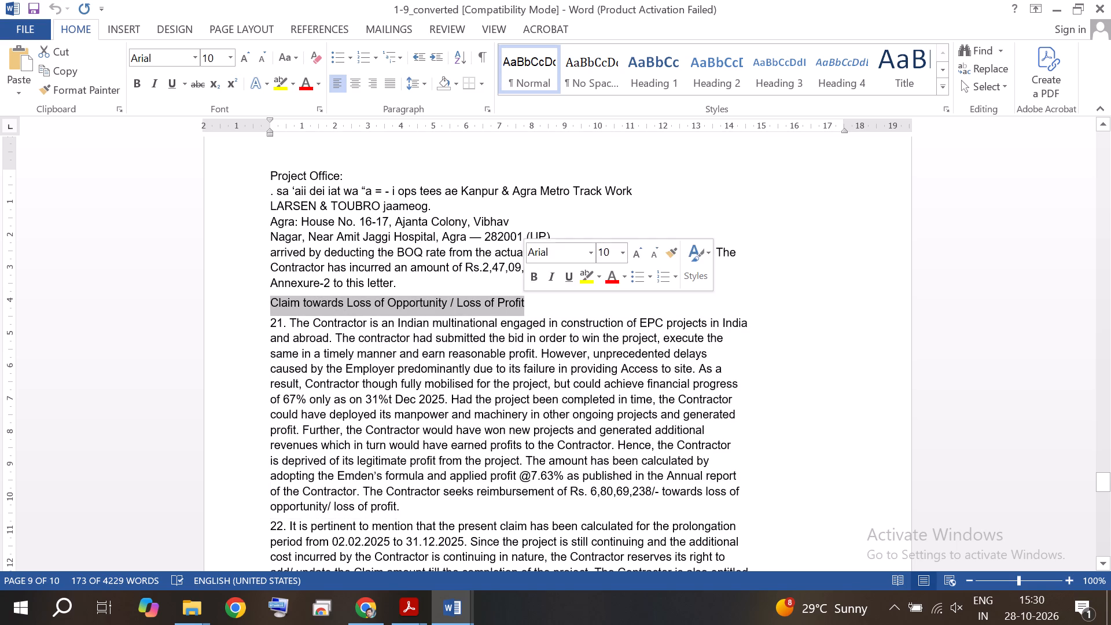
{"action": "right_click", "coordinate": [515, 304]}
{"action": "left_click", "coordinate": [569, 341]}
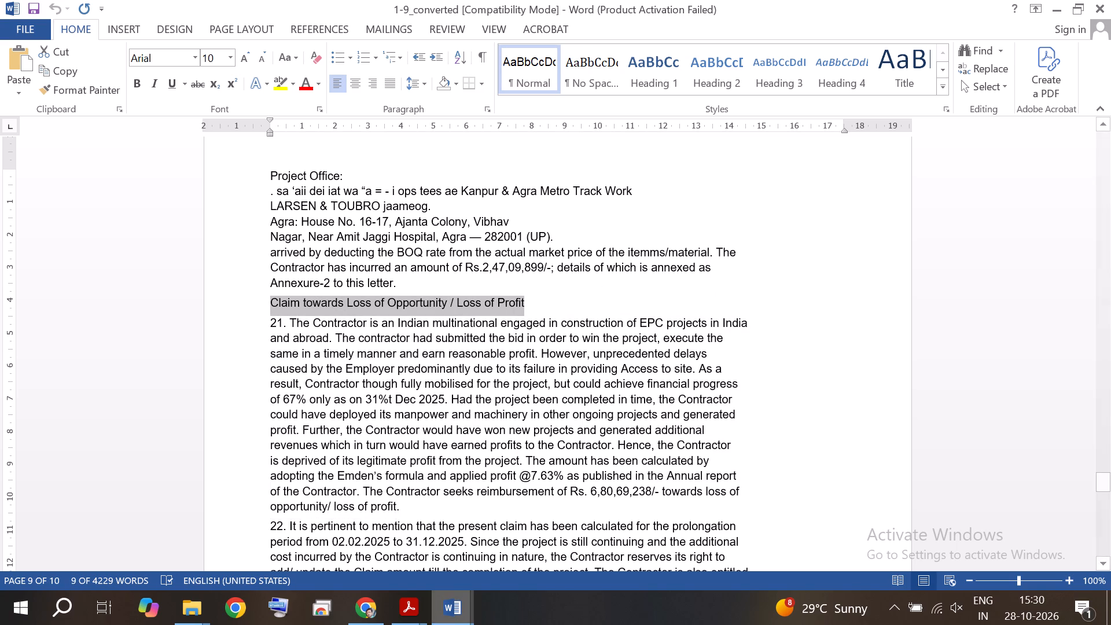
{"action": "left_click", "coordinate": [457, 613]}
{"action": "left_click", "coordinate": [415, 527]}
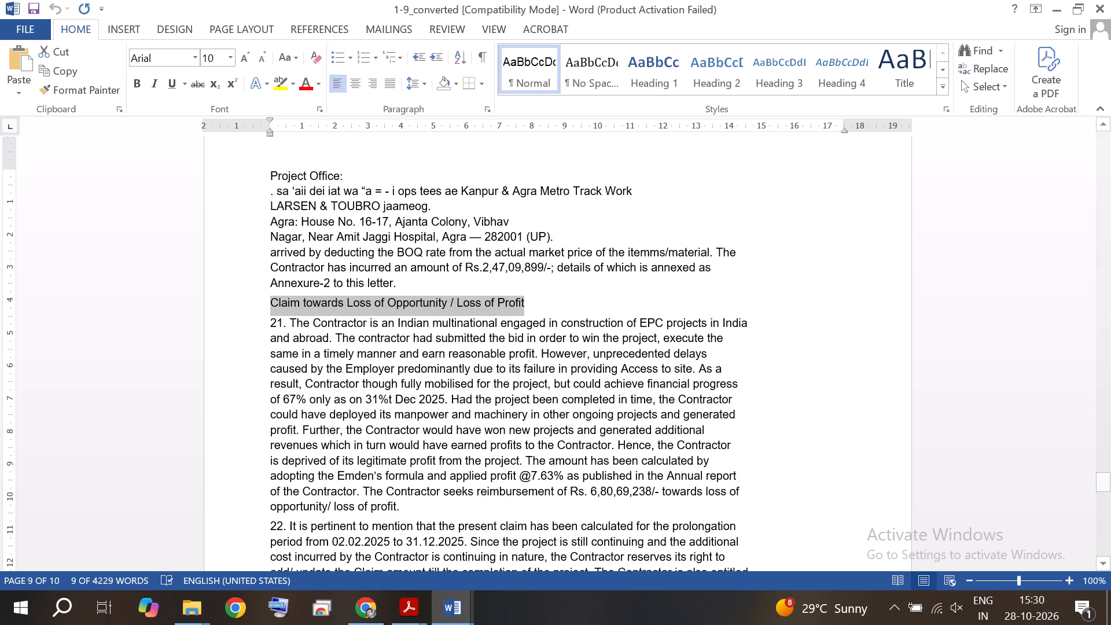
{"action": "left_click", "coordinate": [451, 603]}
{"action": "left_click", "coordinate": [508, 520]}
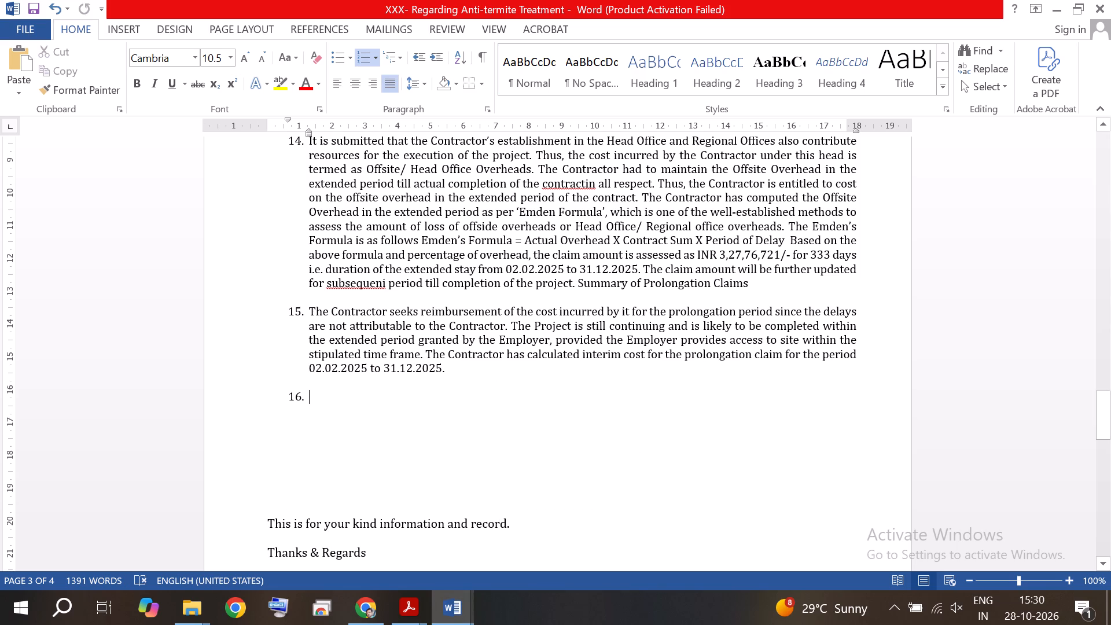
{"action": "right_click", "coordinate": [323, 398]}
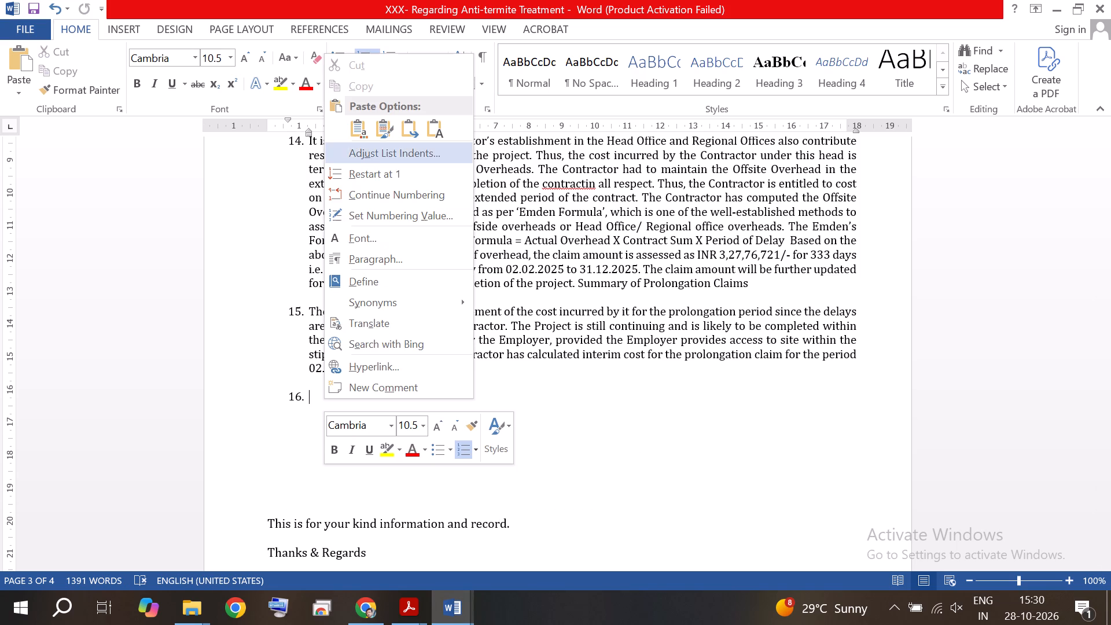
{"action": "left_click", "coordinate": [440, 131]}
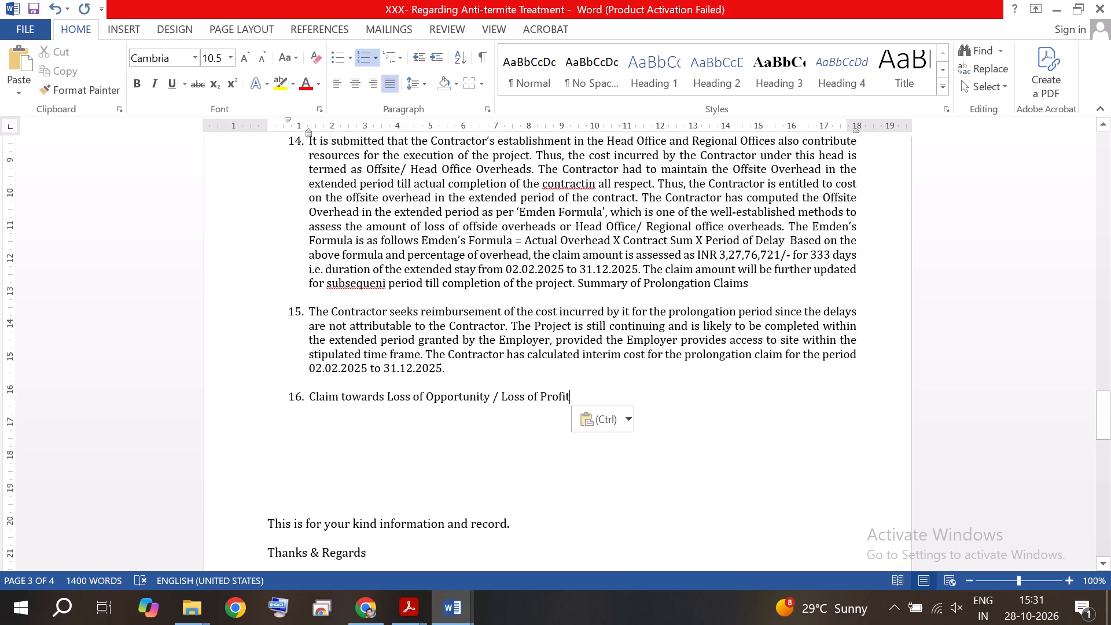
Add a spaced hyphen after the heading "Claim towards Loss of Opportunity / Loss of Profit" in item 16.
{"action": "key", "text": "space"}
{"action": "type", "text": "-"}
{"action": "key", "text": "space"}
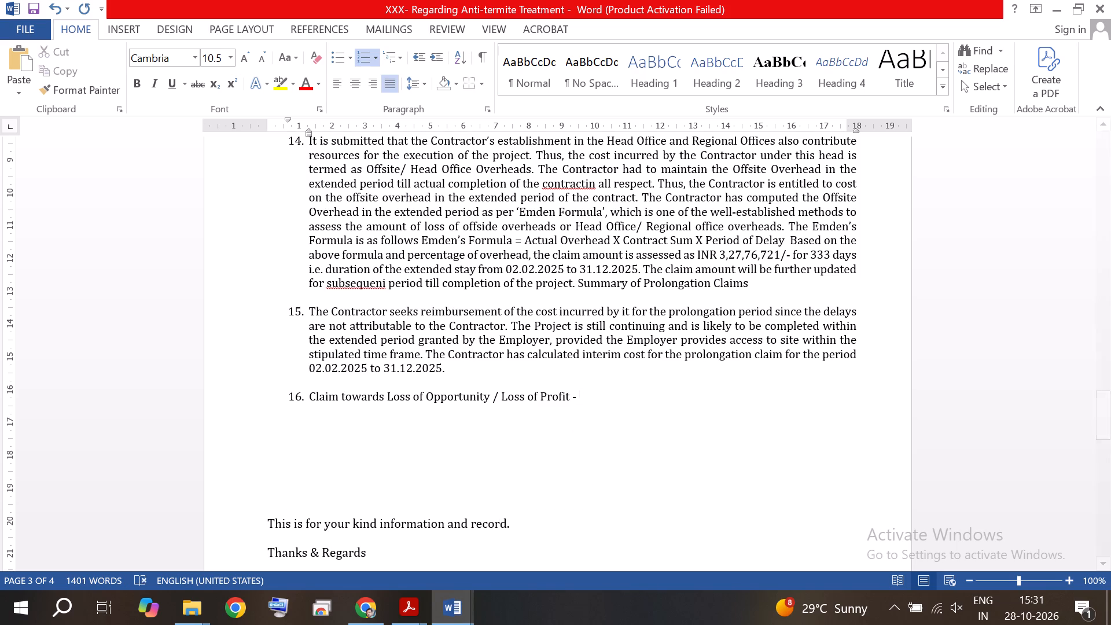
Copy clause 21's text from "The Contractor is an Indian multinational" through "loss of profit" in 1-9_converted and paste it as text only after item 16's hyphen.
{"action": "left_click", "coordinate": [459, 613]}
{"action": "left_click", "coordinate": [418, 536]}
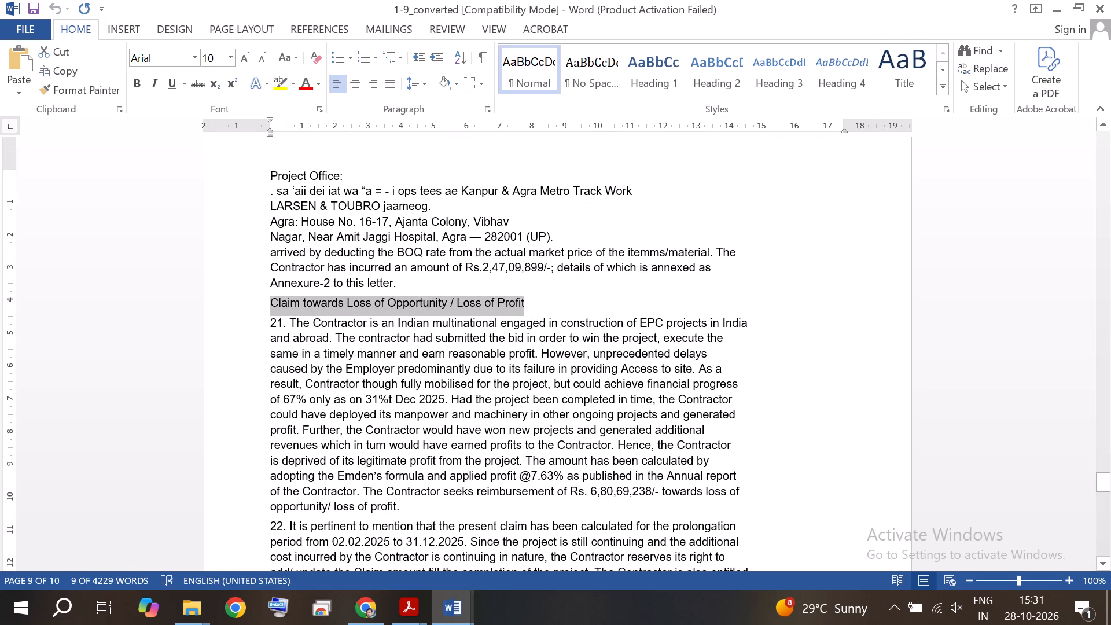
{"action": "left_click_drag", "start_coordinate": [290, 326], "coordinate": [340, 432]}
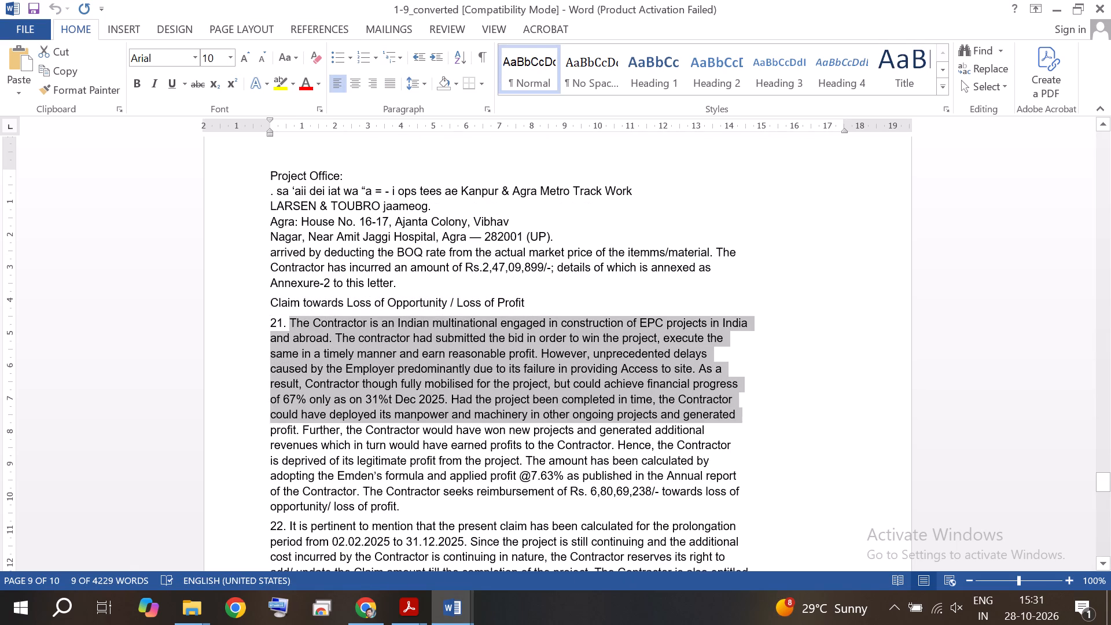
{"action": "left_click_drag", "start_coordinate": [340, 432], "coordinate": [395, 504]}
{"action": "right_click", "coordinate": [343, 395]}
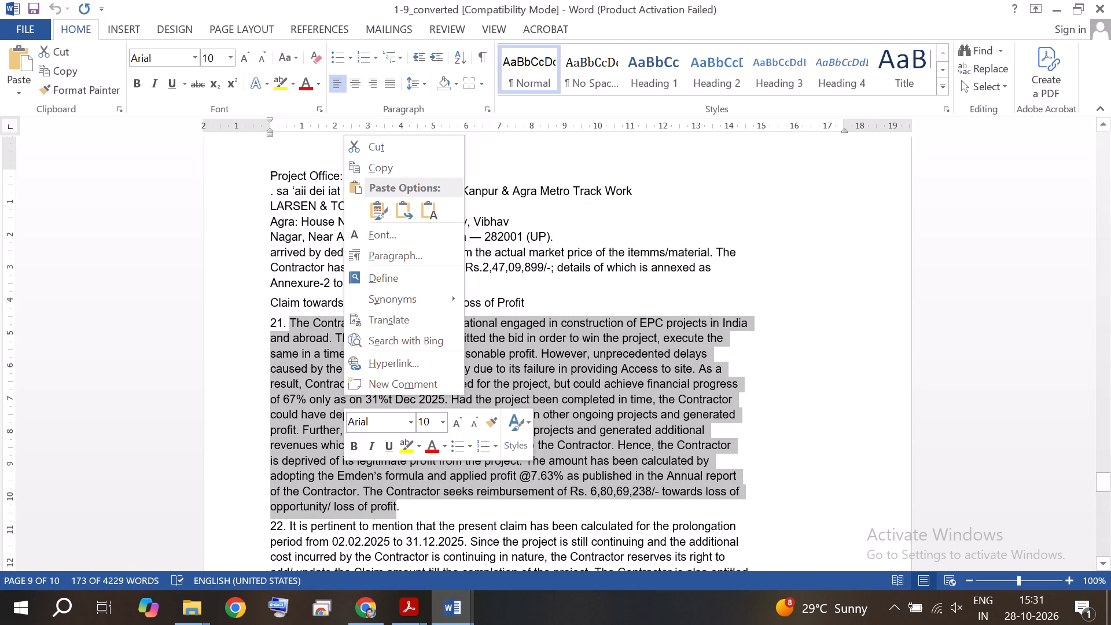
{"action": "left_click", "coordinate": [377, 172]}
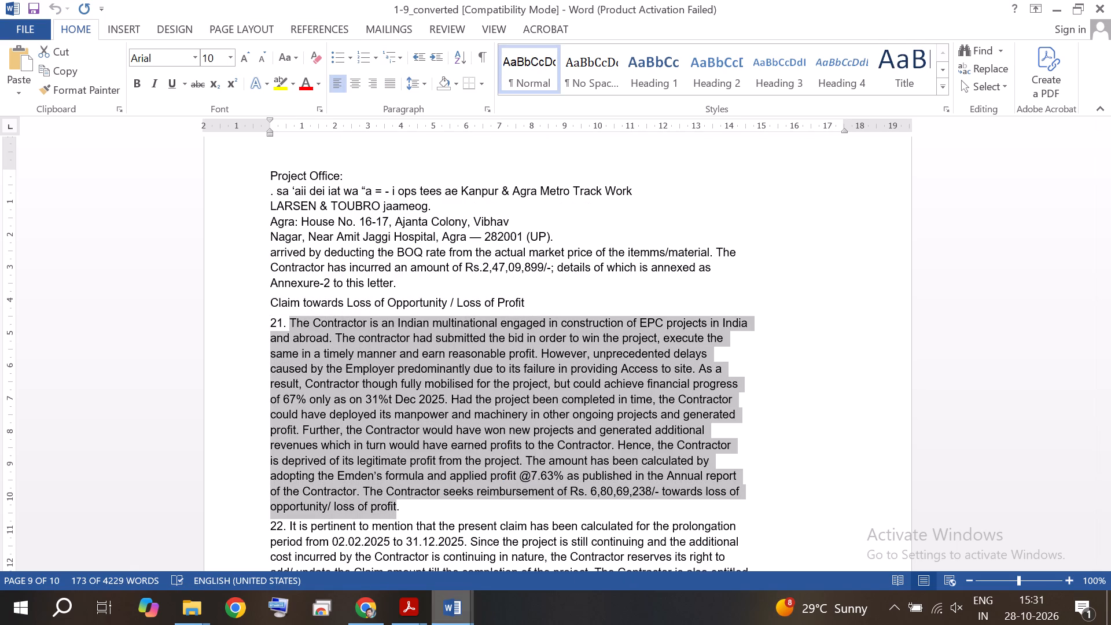
{"action": "left_click", "coordinate": [451, 604]}
{"action": "left_click", "coordinate": [537, 514]}
{"action": "right_click", "coordinate": [589, 393]}
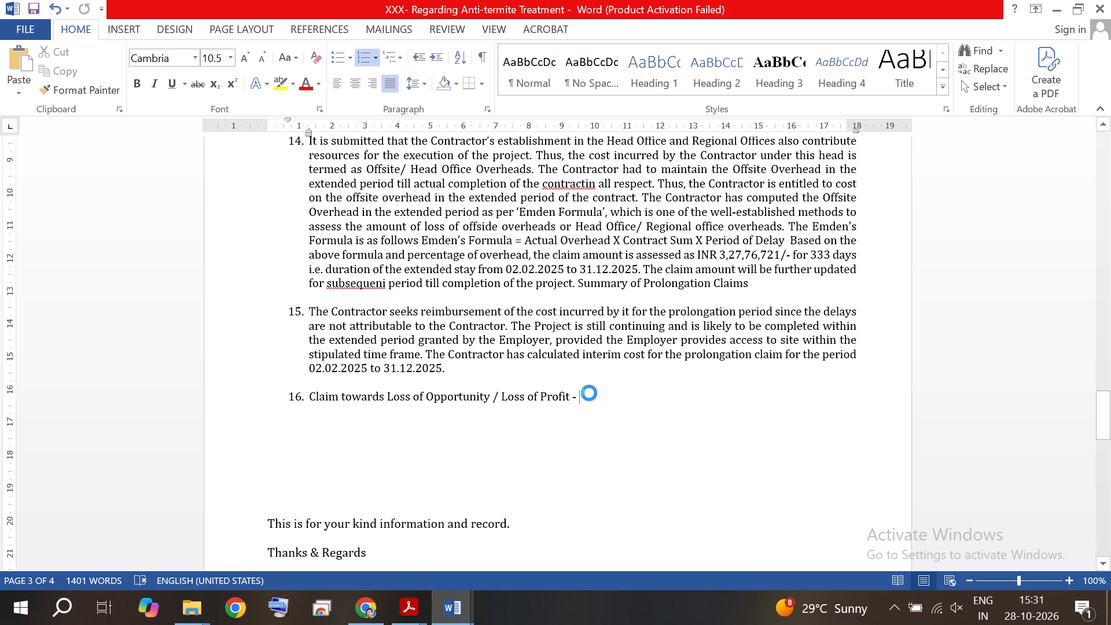
{"action": "left_click", "coordinate": [701, 124]}
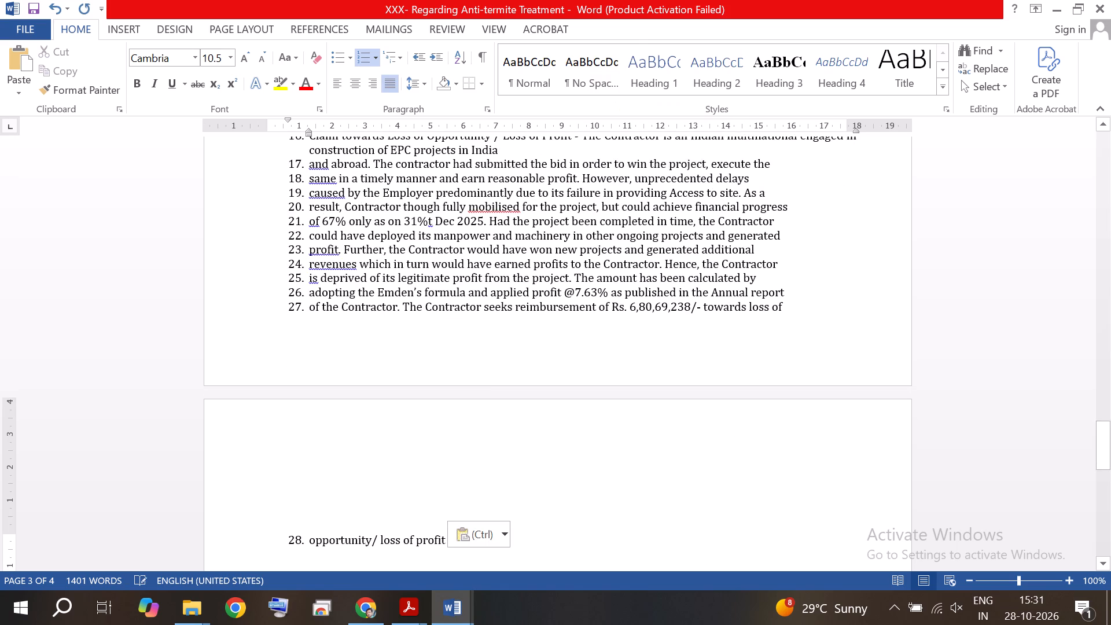
Join the lines starting "and abroad" and "same in a timely manner" onto item 16, separated by single spaces.
{"action": "scroll", "coordinate": [395, 398], "scroll_direction": "up", "scroll_amount": 2}
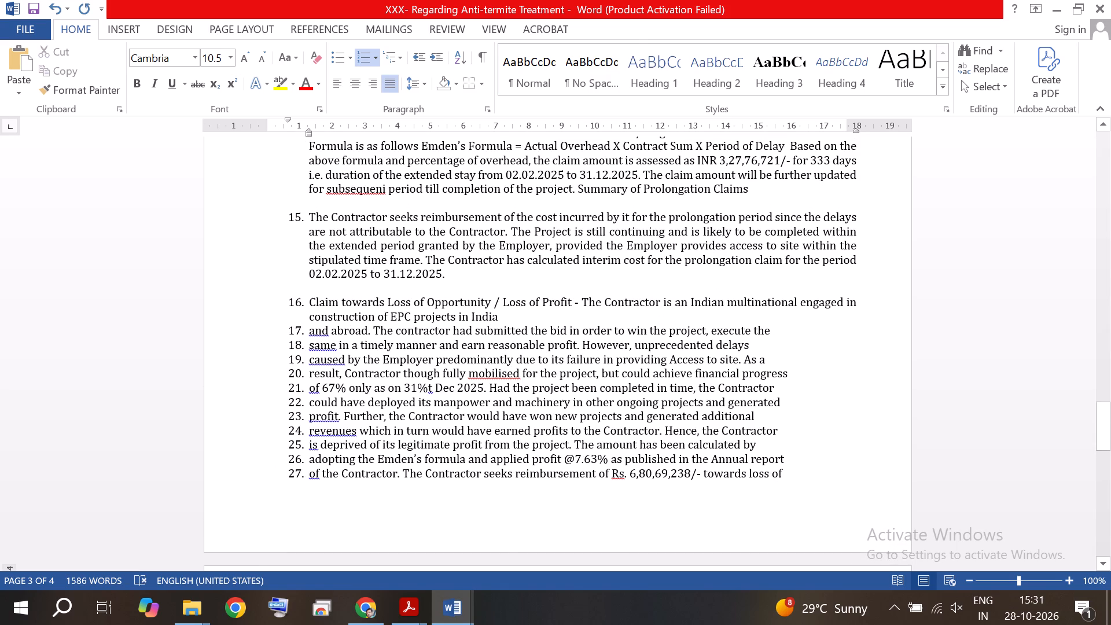
{"action": "left_click", "coordinate": [312, 331]}
{"action": "key", "text": "Left"}
{"action": "key", "text": "BackSpace"}
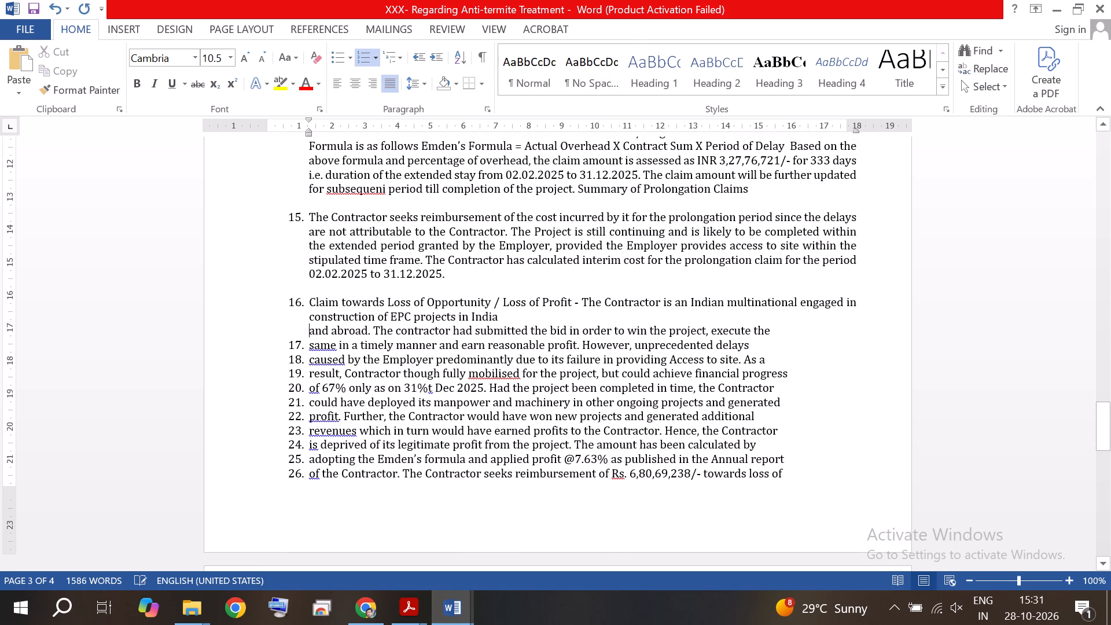
{"action": "key", "text": "BackSpace"}
{"action": "key", "text": "BackSpace"}
{"action": "key", "text": "BackSpace"}
{"action": "key", "text": "space"}
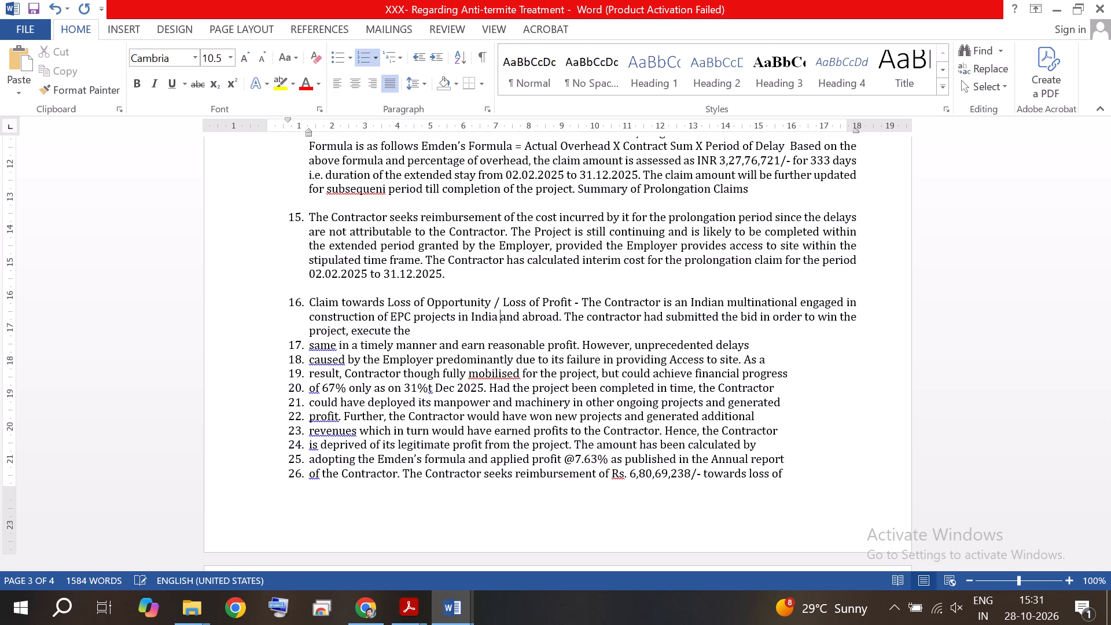
{"action": "left_click", "coordinate": [311, 347]}
{"action": "key", "text": "BackSpace"}
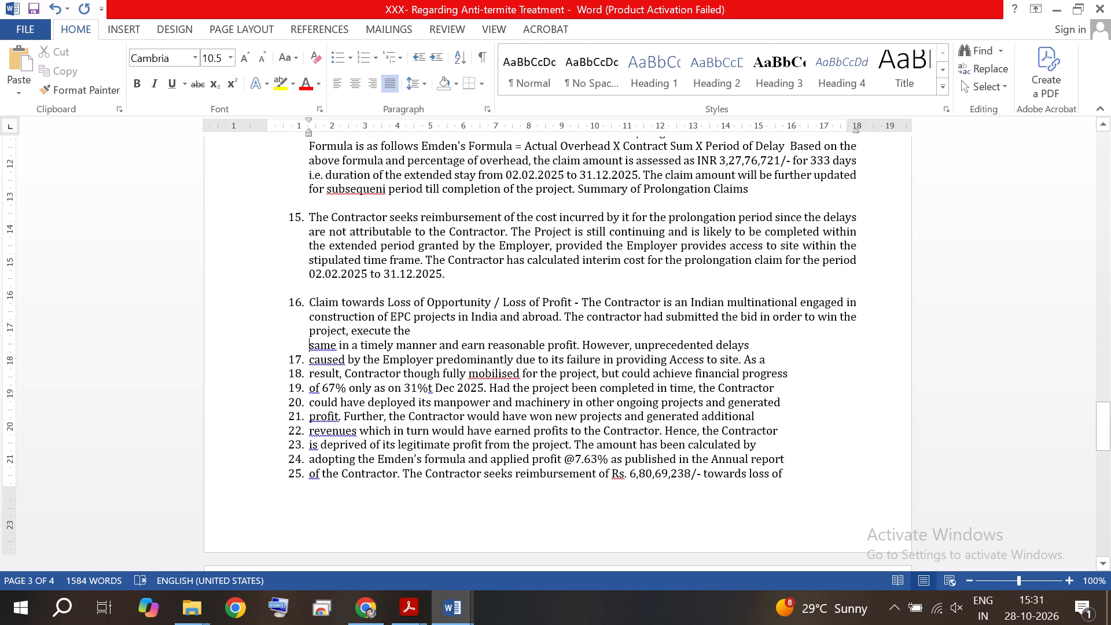
{"action": "key", "text": "BackSpace"}
{"action": "key", "text": "BackSpace"}
{"action": "key", "text": "BackSpace"}
{"action": "key", "text": "space"}
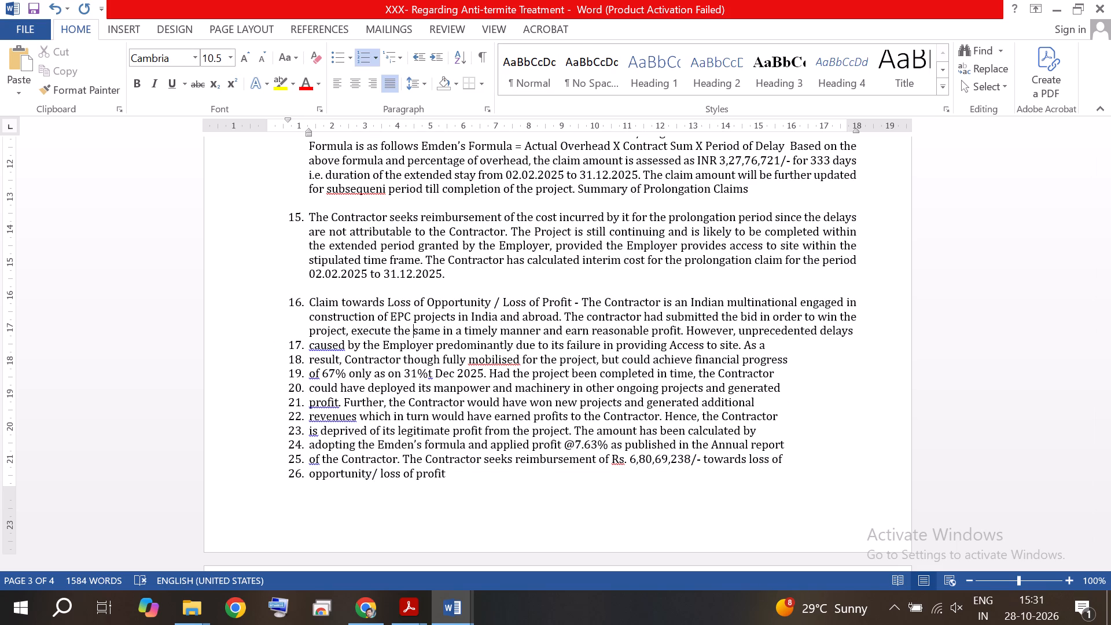
Join the lines starting "caused by the Employer" and "result, Contractor though" onto item 16 with single spaces.
{"action": "left_click", "coordinate": [307, 341]}
{"action": "key", "text": "BackSpace"}
{"action": "key", "text": "BackSpace"}
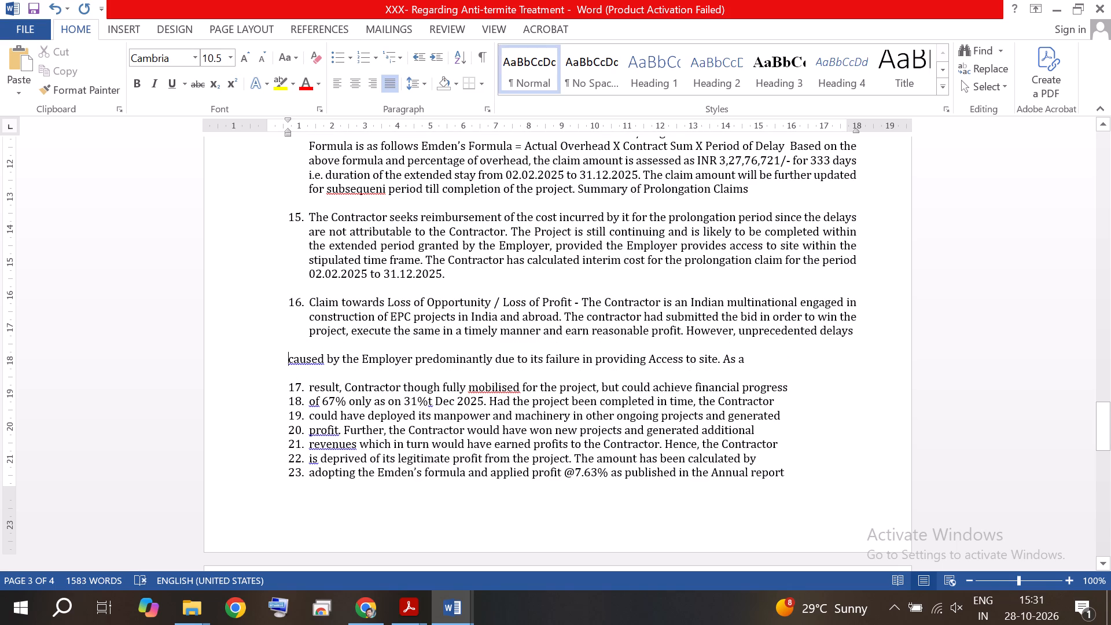
{"action": "key", "text": "BackSpace"}
{"action": "key", "text": "BackSpace"}
{"action": "key", "text": "space"}
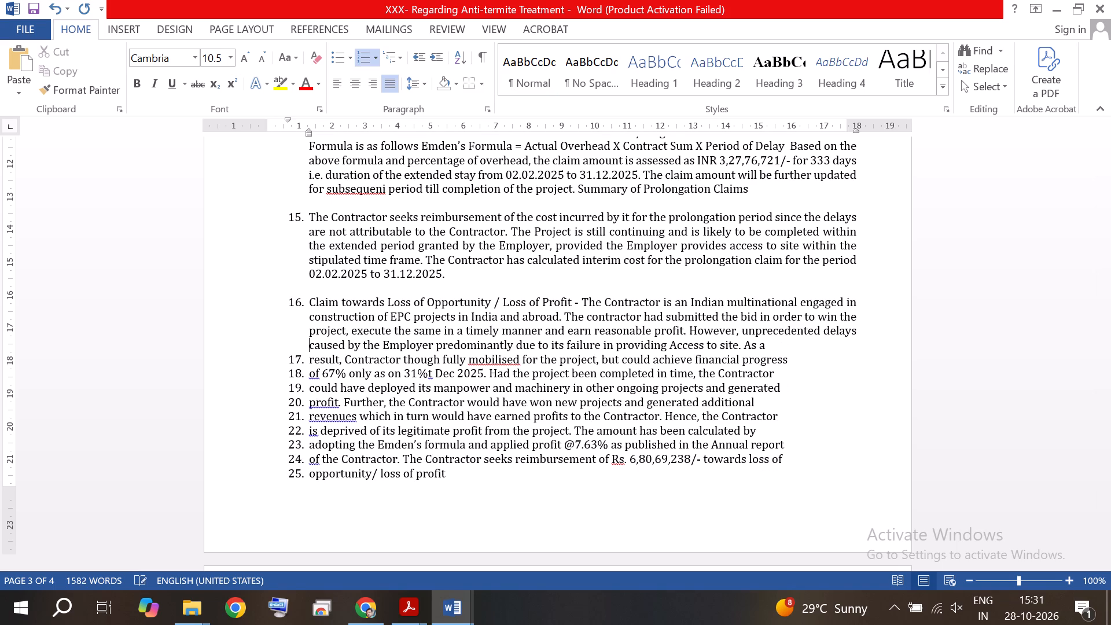
{"action": "left_click", "coordinate": [309, 353]}
{"action": "key", "text": "BackSpace"}
{"action": "key", "text": "BackSpace"}
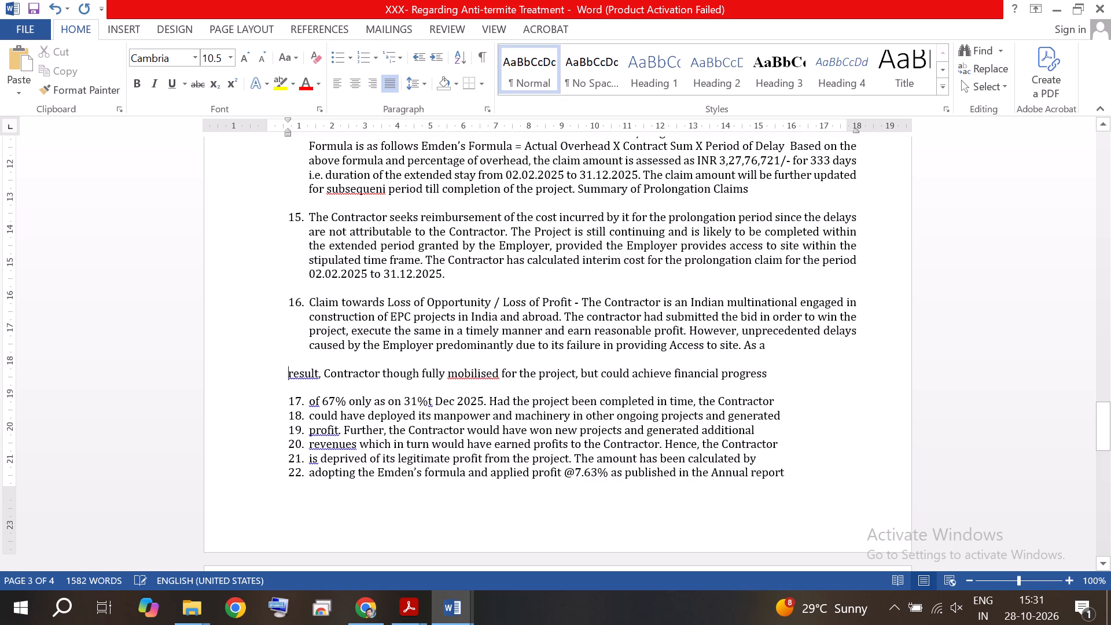
{"action": "key", "text": "BackSpace"}
{"action": "key", "text": "BackSpace"}
{"action": "key", "text": "space"}
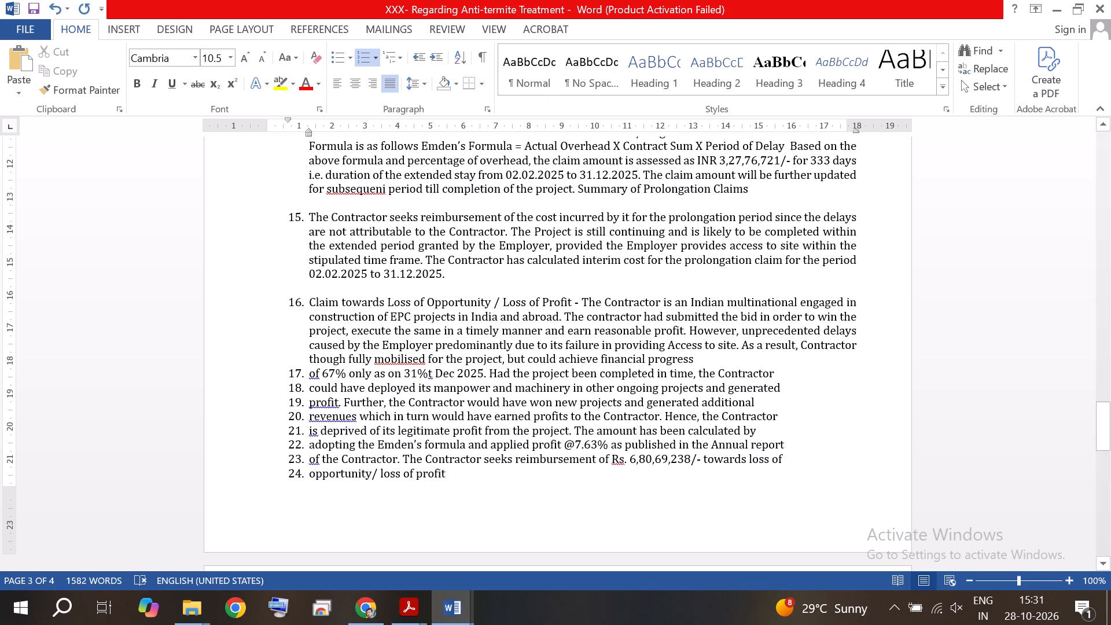
Join the lines starting "of 67% only" and "could have deployed" onto item 16 with single spaces.
{"action": "left_click", "coordinate": [311, 376]}
{"action": "key", "text": "BackSpace"}
{"action": "key", "text": "BackSpace"}
{"action": "key", "text": "BackSpace"}
{"action": "key", "text": "BackSpace"}
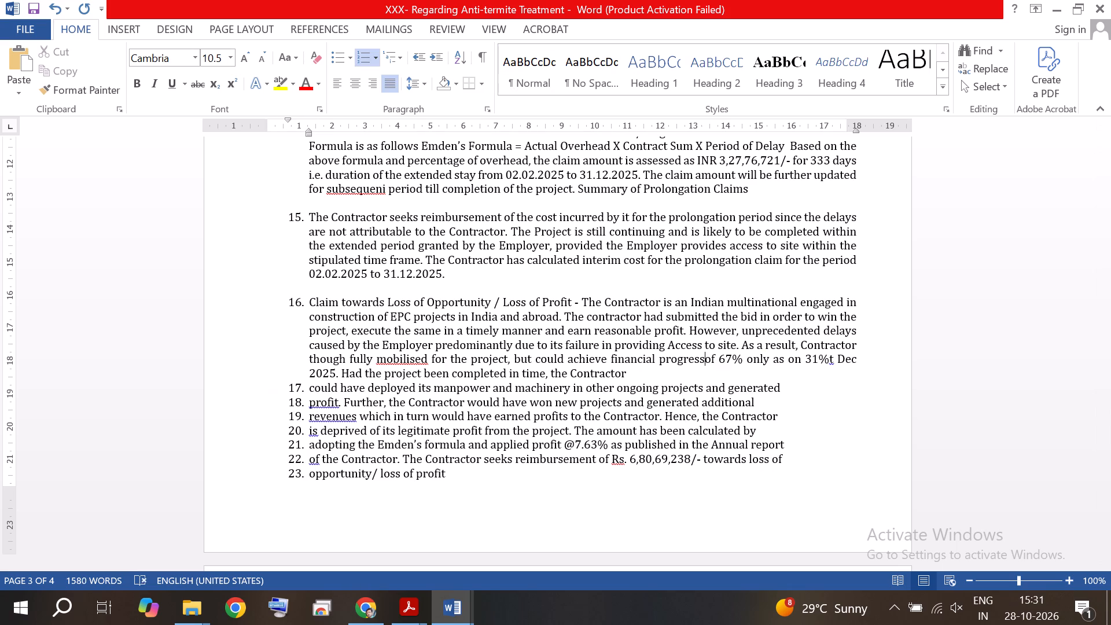
{"action": "key", "text": "space"}
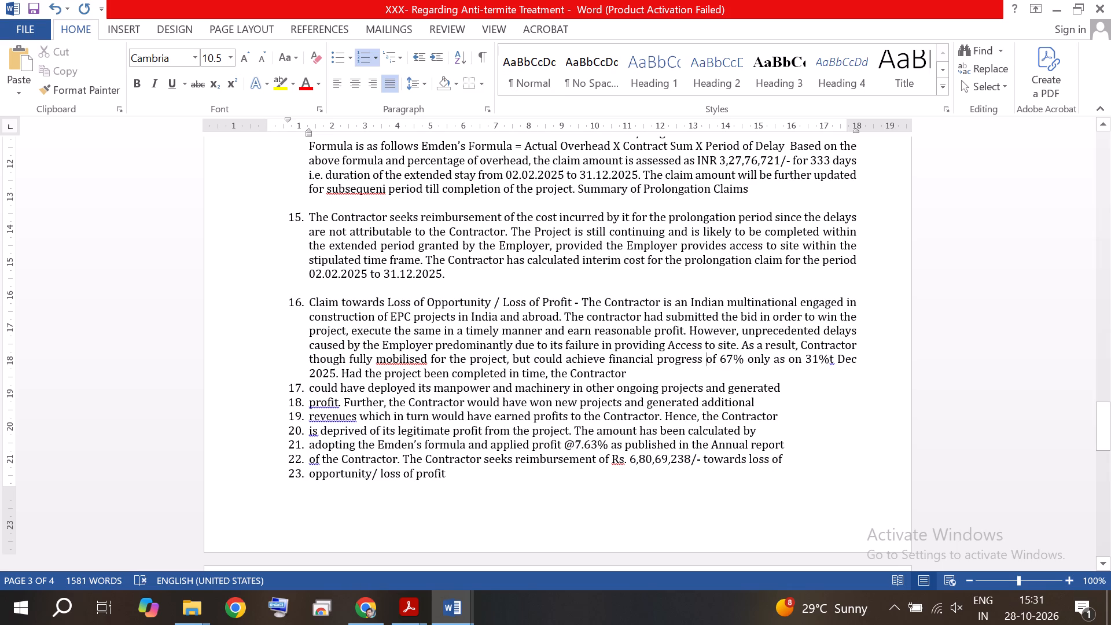
{"action": "left_click", "coordinate": [308, 385]}
{"action": "key", "text": "BackSpace"}
{"action": "key", "text": "BackSpace"}
{"action": "key", "text": "BackSpace"}
{"action": "key", "text": "BackSpace"}
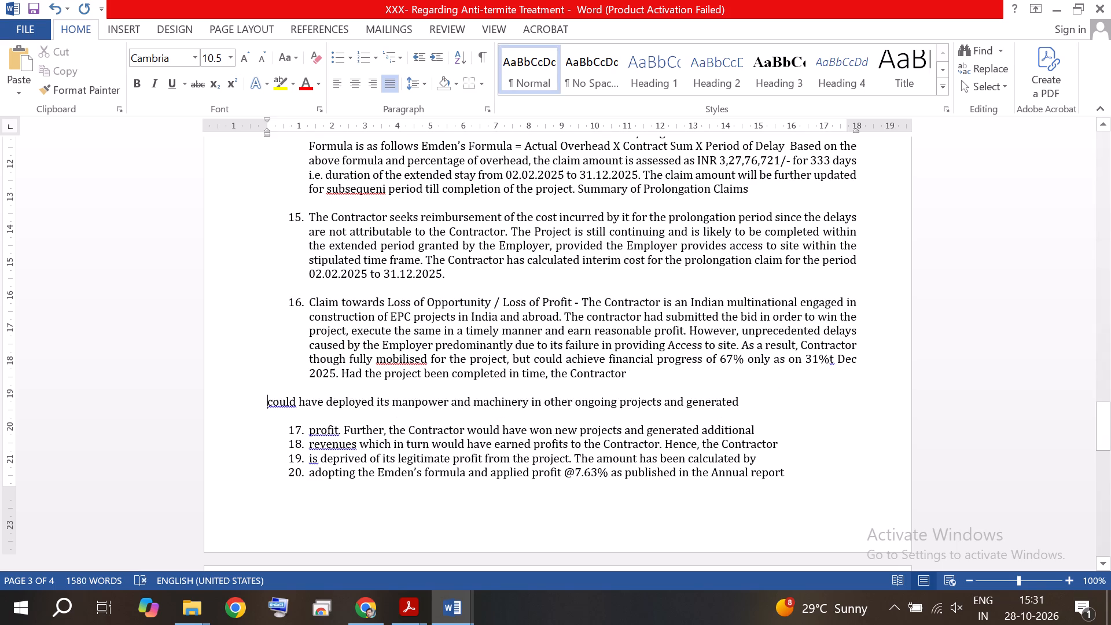
{"action": "key", "text": "space"}
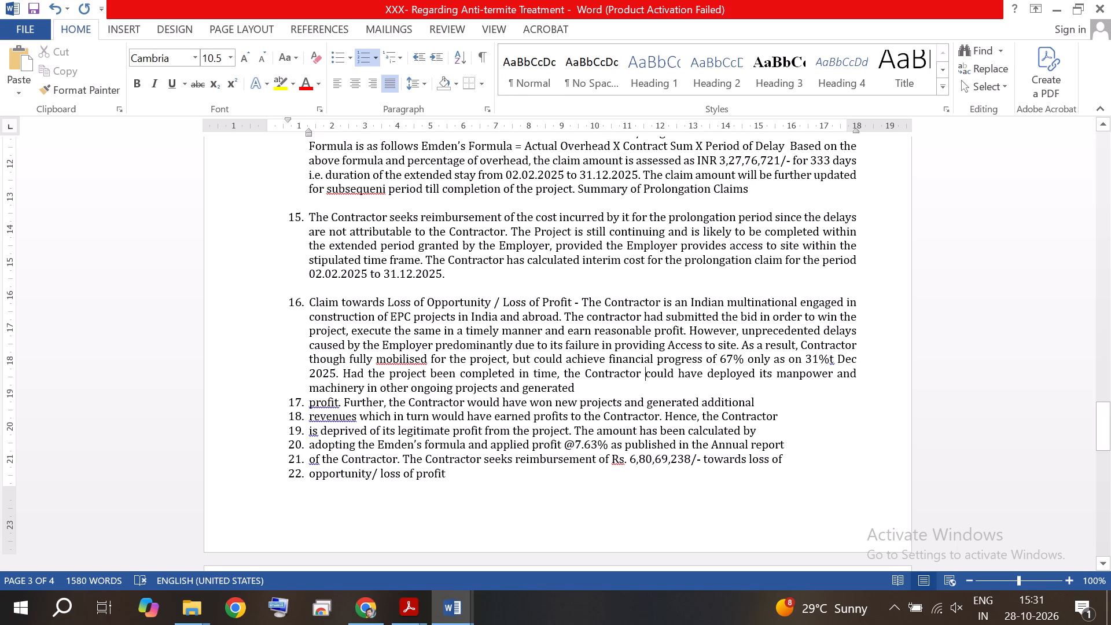
Join the lines starting "profit. Further" and "revenues which in turn" onto item 16 with single spaces.
{"action": "left_click", "coordinate": [306, 403]}
{"action": "key", "text": "BackSpace"}
{"action": "key", "text": "BackSpace"}
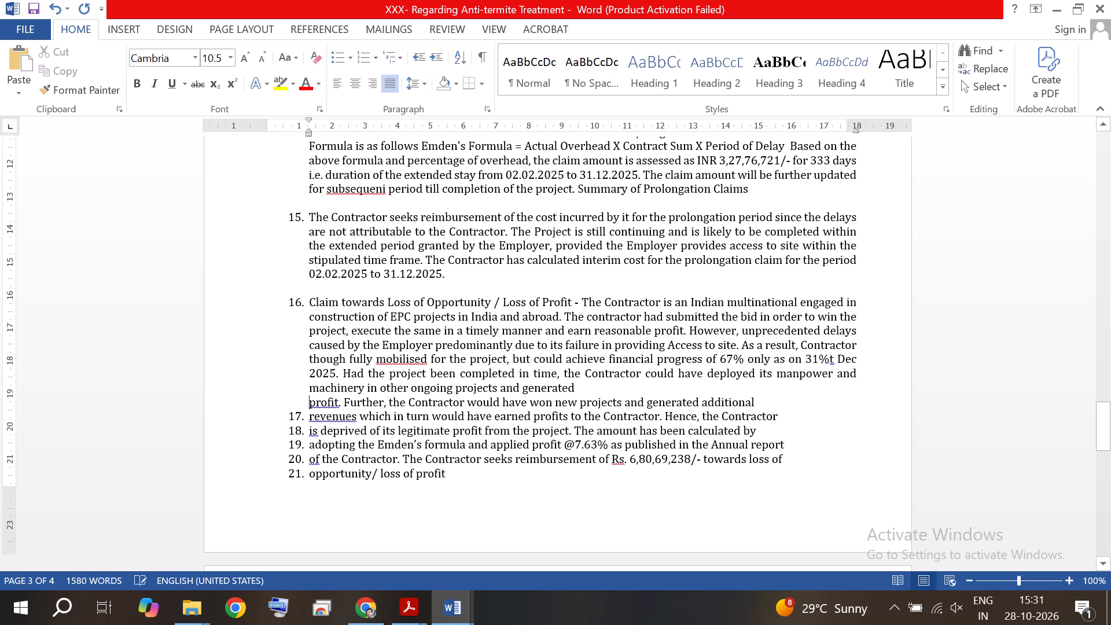
{"action": "key", "text": "BackSpace"}
{"action": "key", "text": "BackSpace"}
{"action": "key", "text": "space"}
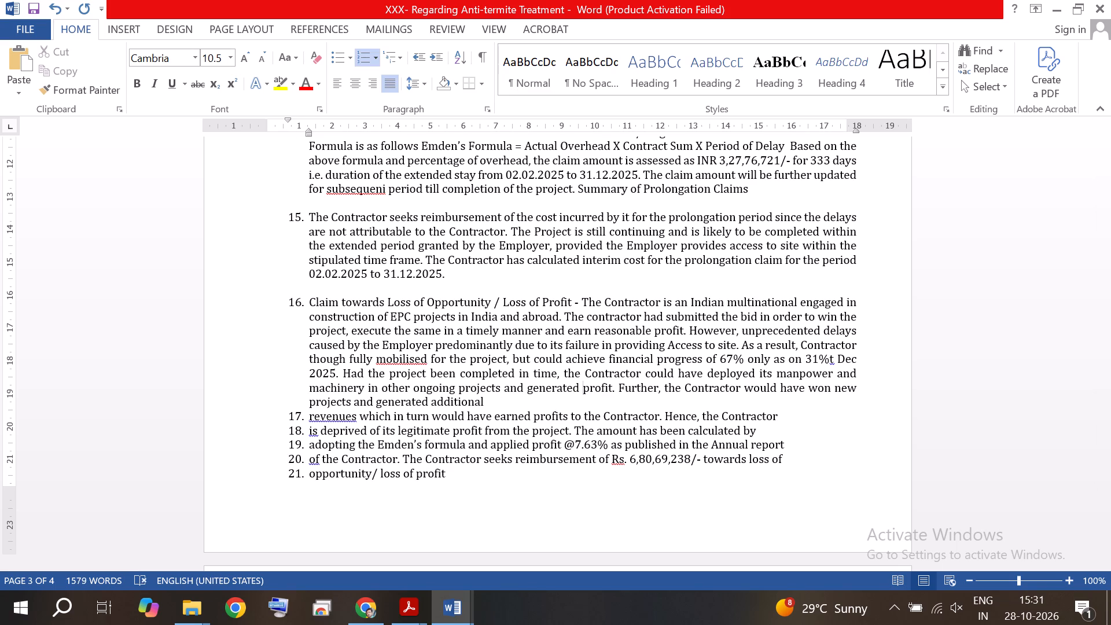
{"action": "left_click", "coordinate": [312, 416]}
{"action": "key", "text": "Left"}
{"action": "key", "text": "BackSpace"}
{"action": "key", "text": "BackSpace"}
{"action": "key", "text": "BackSpace"}
{"action": "key", "text": "BackSpace"}
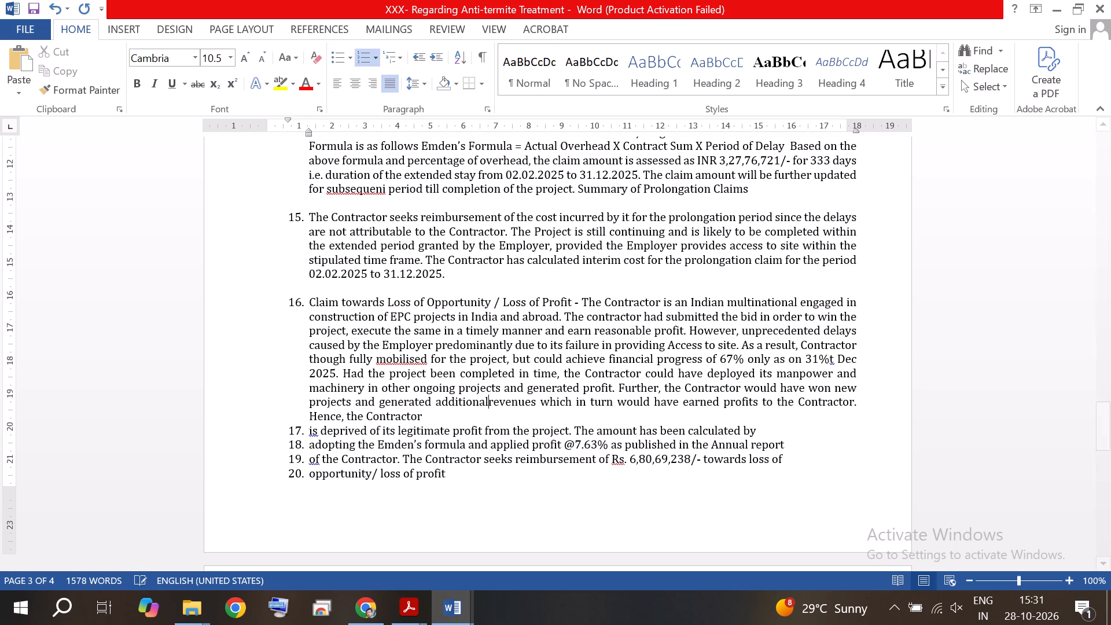
{"action": "key", "text": "space"}
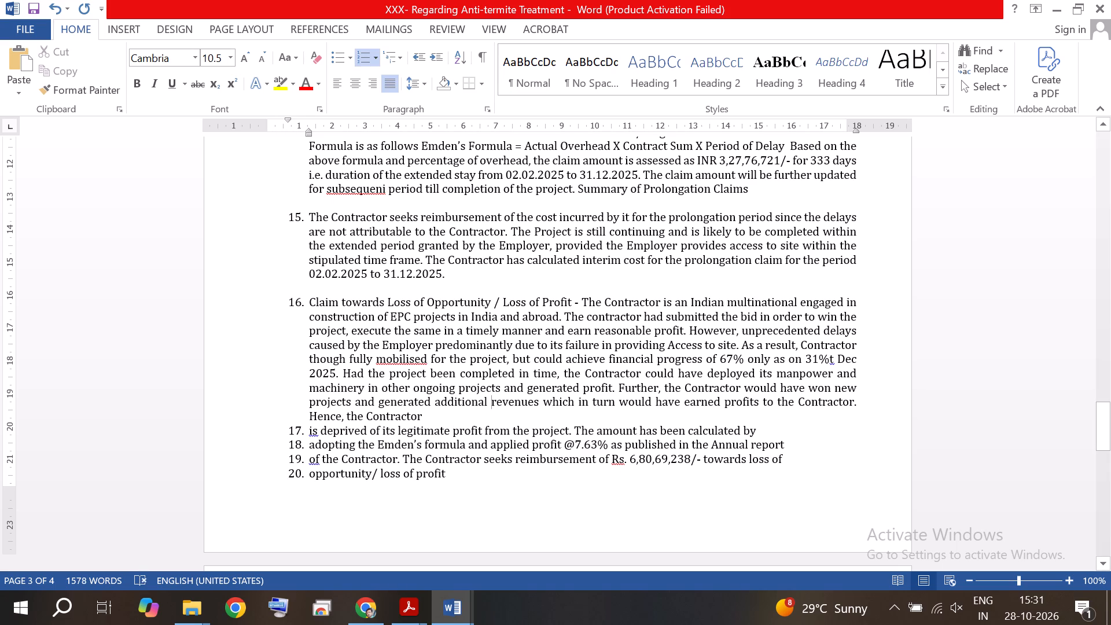
Join the lines starting "is deprived of" and "adopting the Emden's formula" onto item 16 with single spaces.
{"action": "left_click", "coordinate": [310, 433]}
{"action": "key", "text": "BackSpace"}
{"action": "key", "text": "BackSpace"}
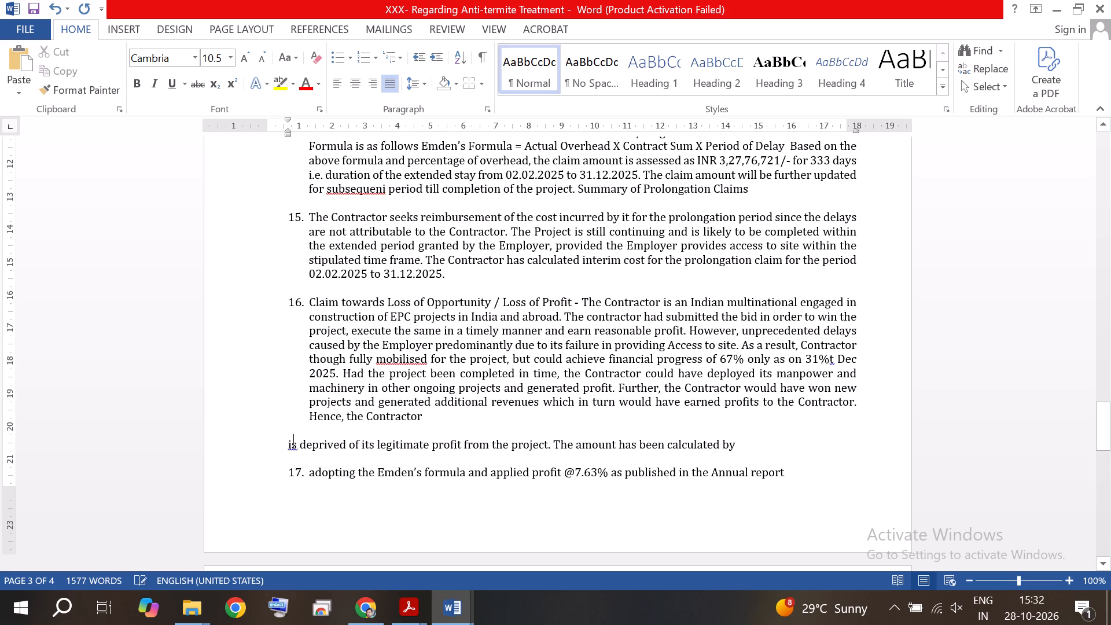
{"action": "key", "text": "BackSpace"}
{"action": "key", "text": "BackSpace"}
{"action": "key", "text": "space"}
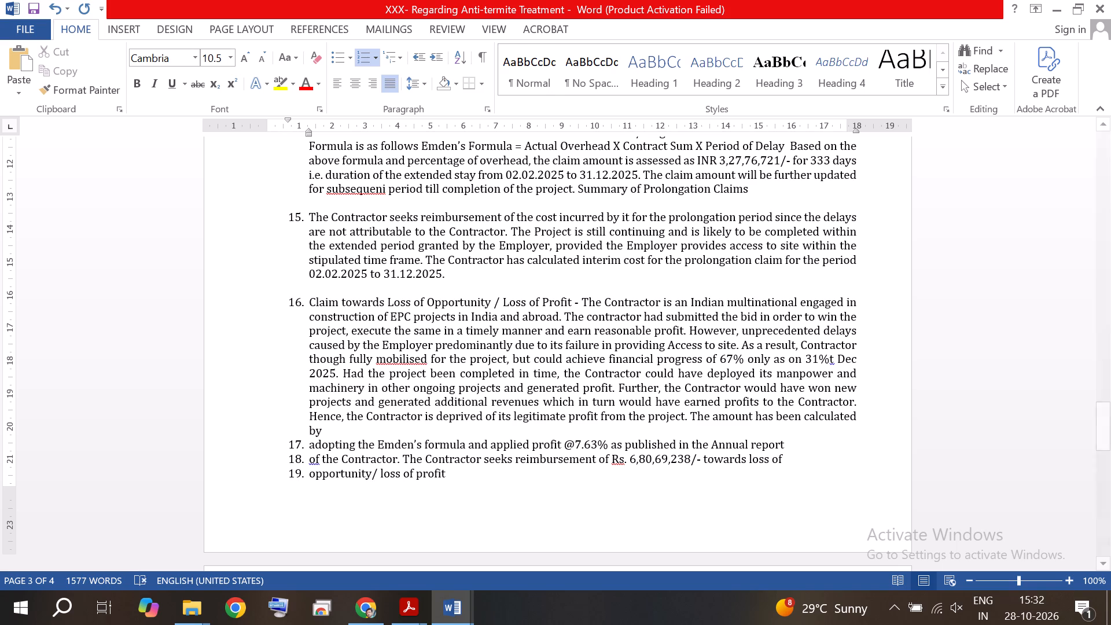
{"action": "left_click", "coordinate": [309, 446]}
{"action": "key", "text": "BackSpace"}
{"action": "key", "text": "BackSpace"}
{"action": "key", "text": "BackSpace"}
{"action": "key", "text": "BackSpace"}
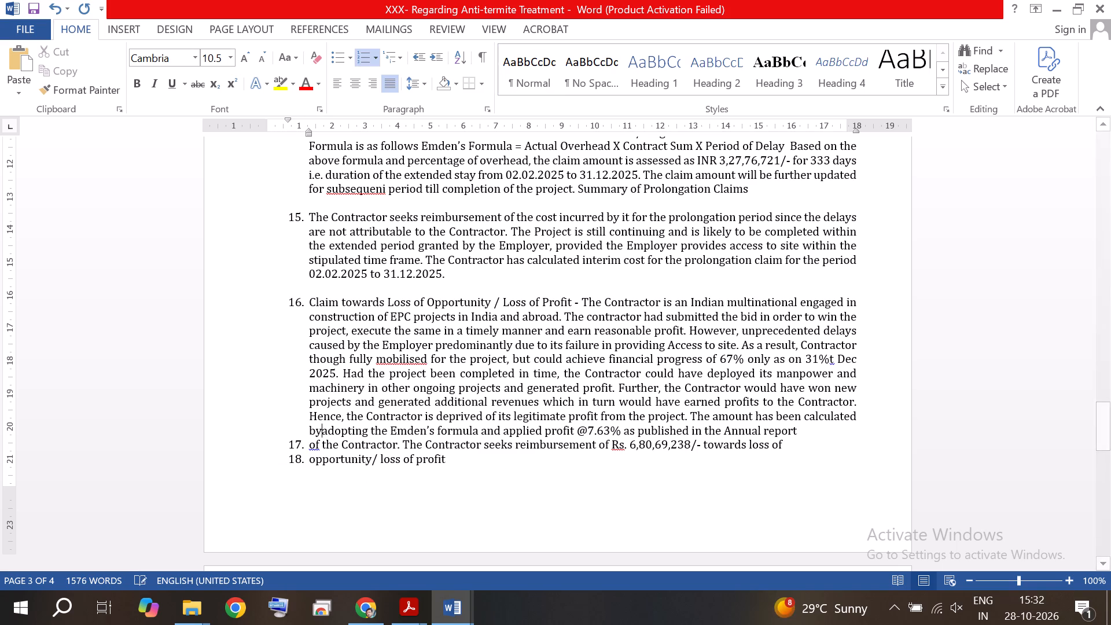
{"action": "key", "text": "space"}
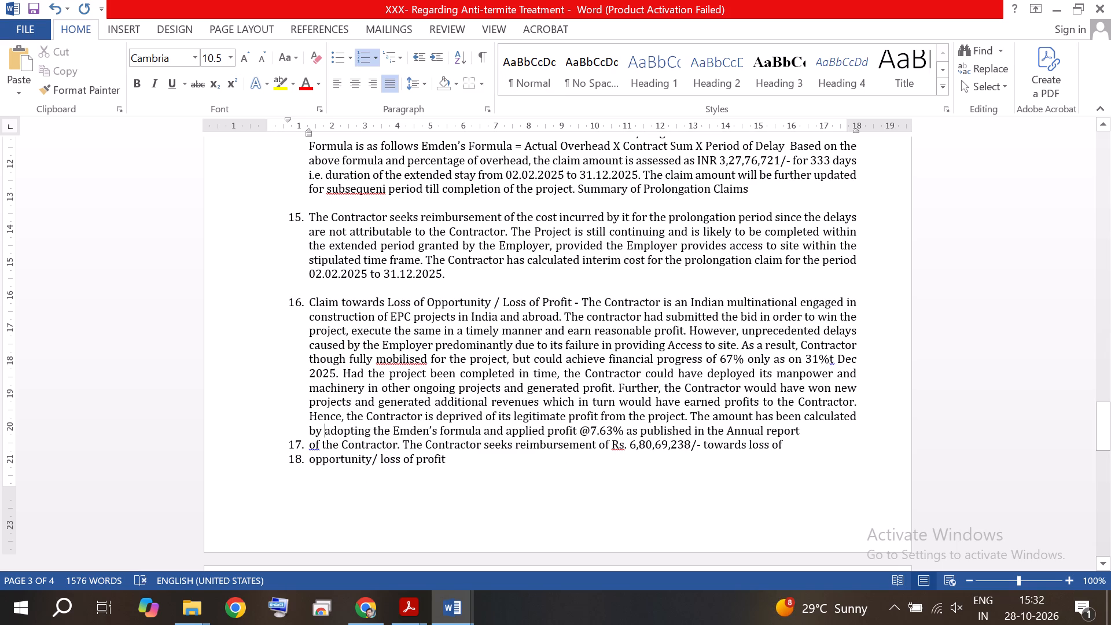
Join the remaining lines starting "of the Contractor" and "opportunity/ loss of profit" onto item 16 with single spaces.
{"action": "left_click", "coordinate": [312, 446]}
{"action": "key", "text": "BackSpace"}
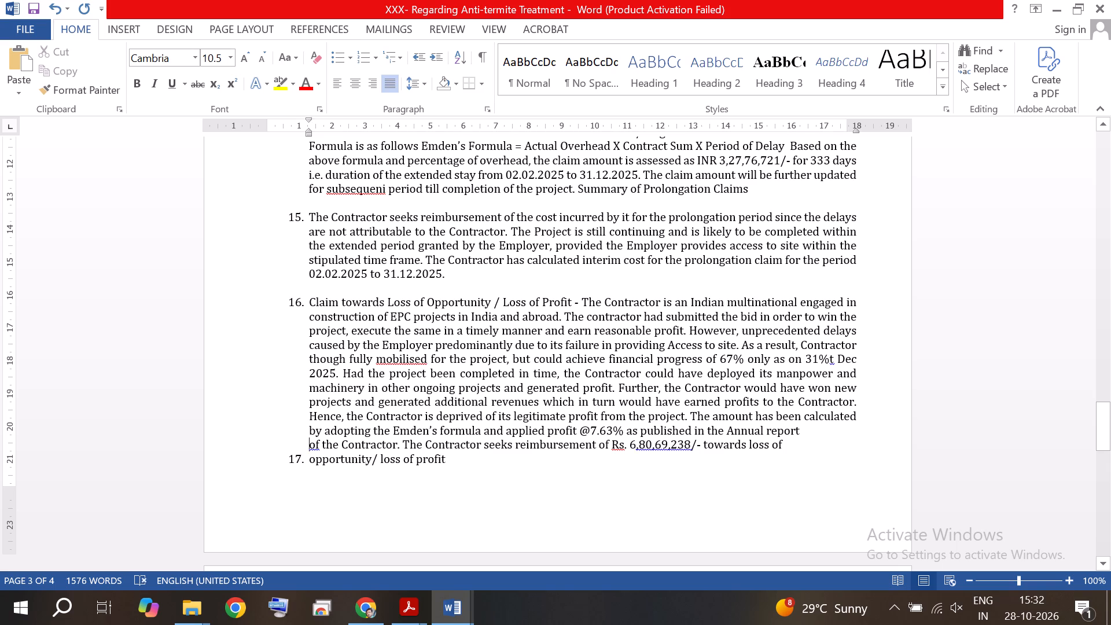
{"action": "key", "text": "BackSpace"}
{"action": "key", "text": "BackSpace"}
{"action": "key", "text": "BackSpace"}
{"action": "key", "text": "space"}
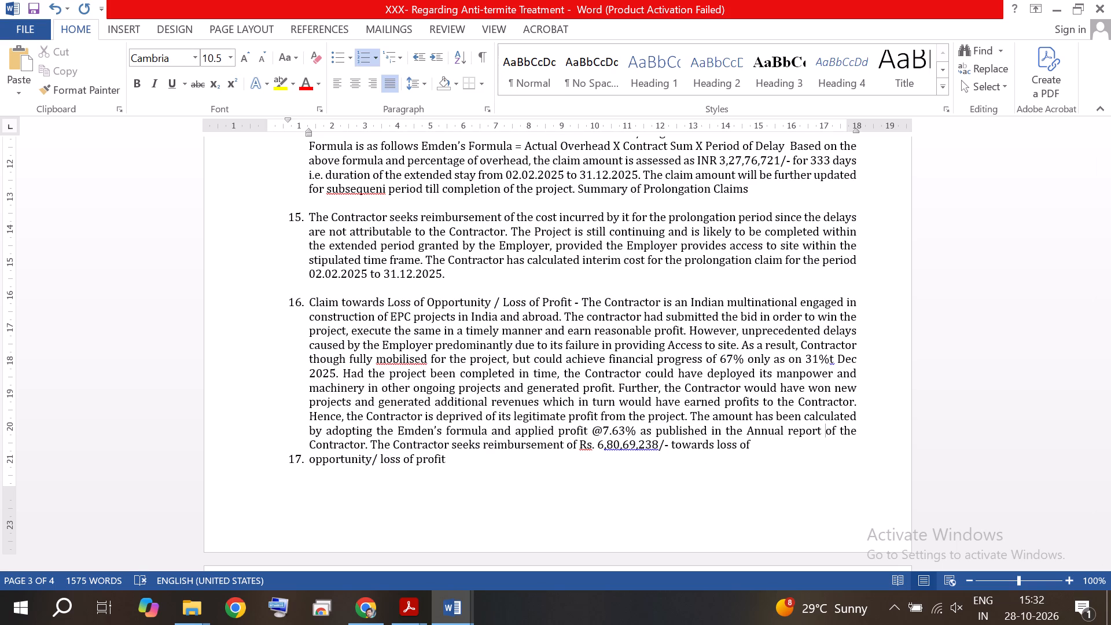
{"action": "left_click", "coordinate": [310, 450]}
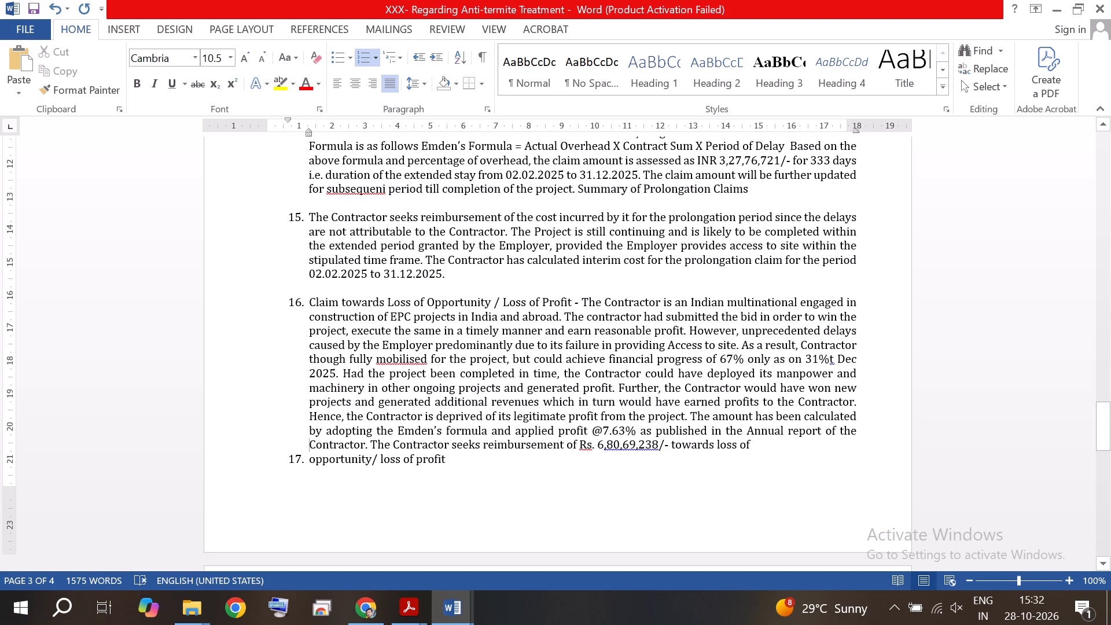
{"action": "left_click", "coordinate": [310, 462]}
{"action": "key", "text": "BackSpace"}
{"action": "key", "text": "BackSpace"}
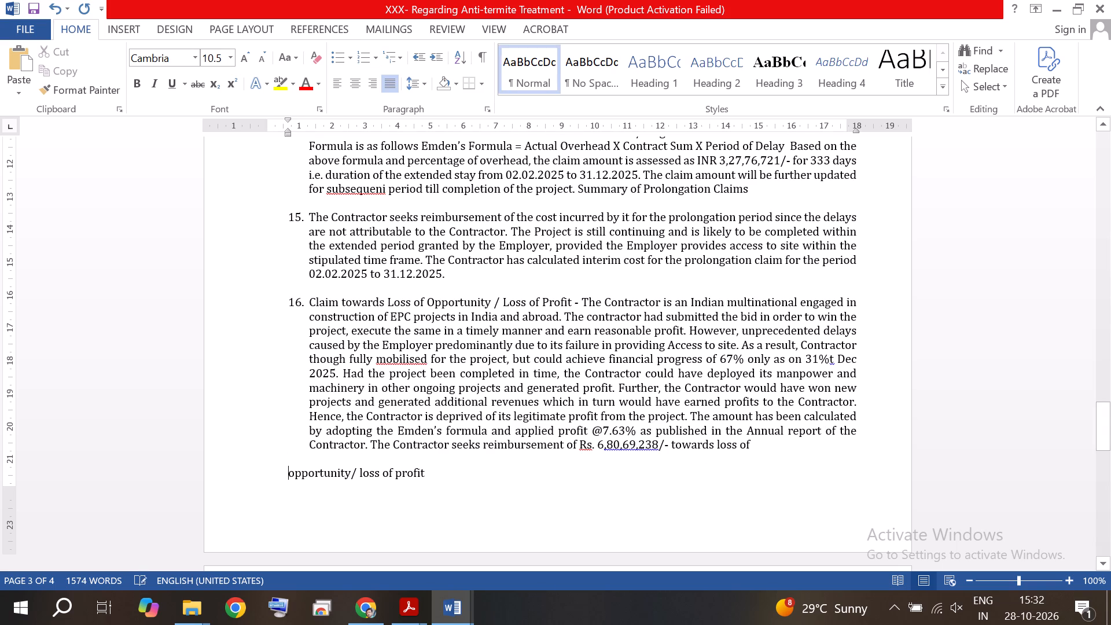
{"action": "key", "text": "BackSpace"}
{"action": "key", "text": "BackSpace"}
{"action": "key", "text": "space"}
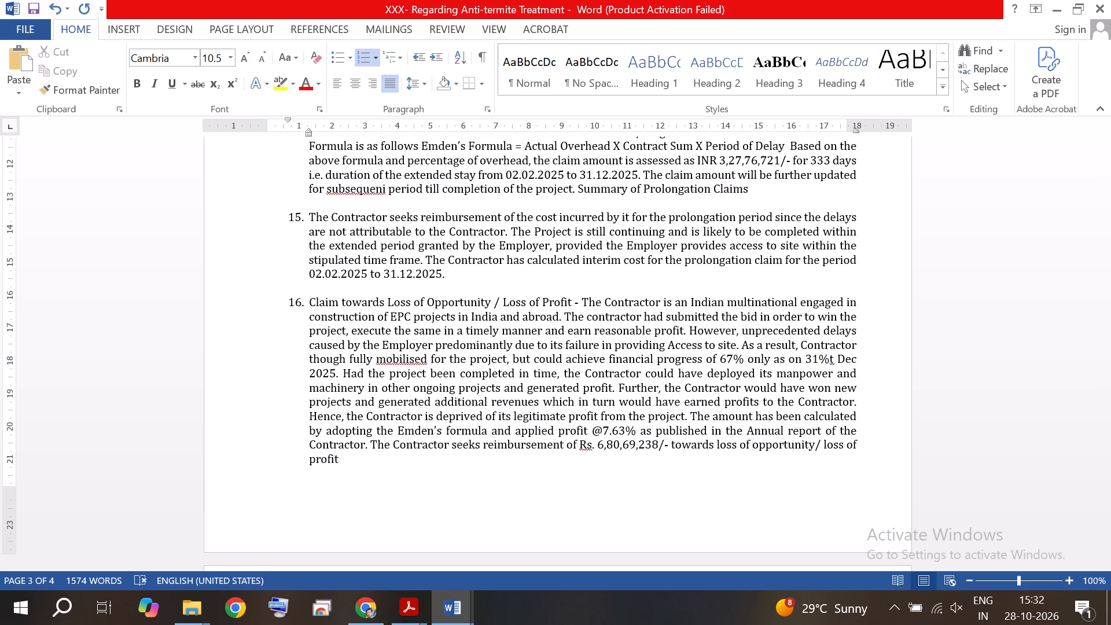
Place the text cursor after "profit" at the end of item 16.
{"action": "left_click", "coordinate": [343, 463]}
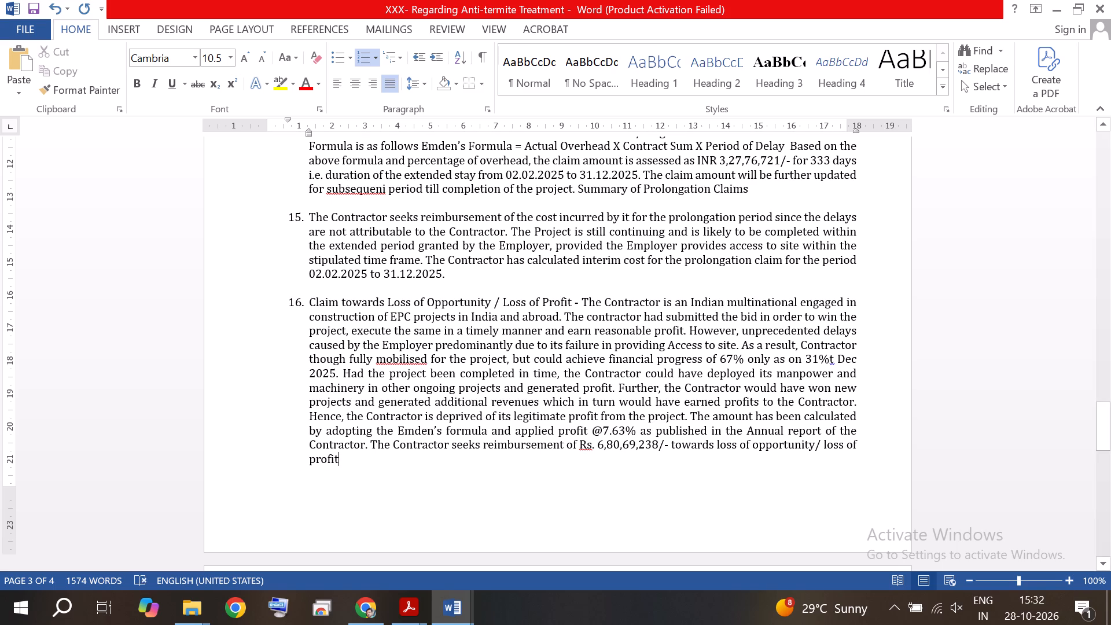
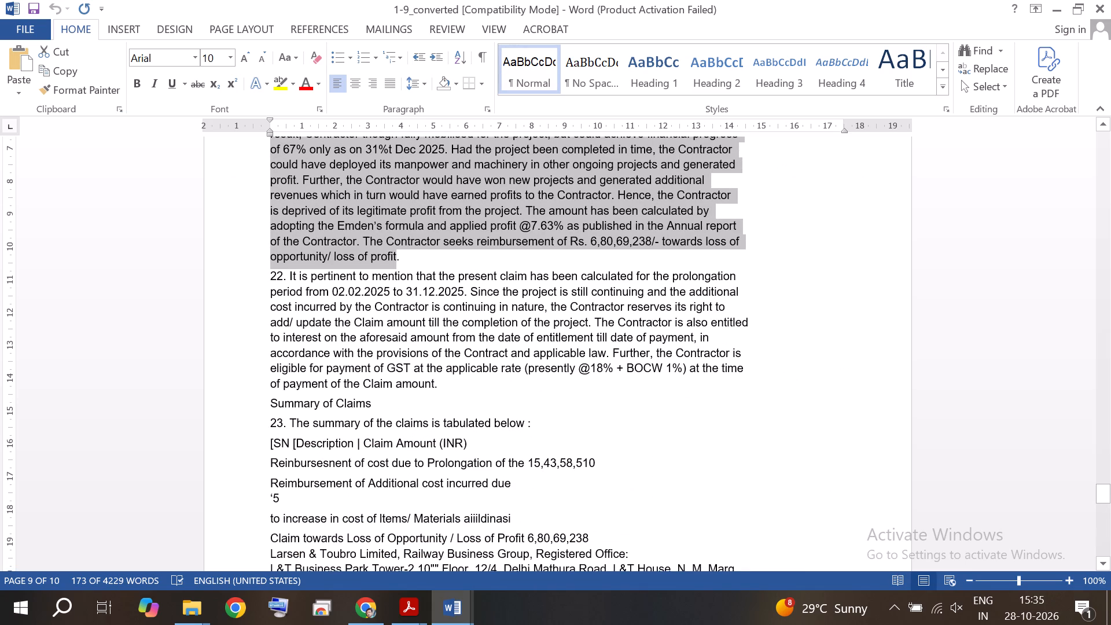
Copy the text of paragraph 22 in 1-9_converted, from "It is pertinent to mention" through "Claim amount", without its number or final period.
{"action": "left_click_drag", "start_coordinate": [290, 274], "coordinate": [325, 307]}
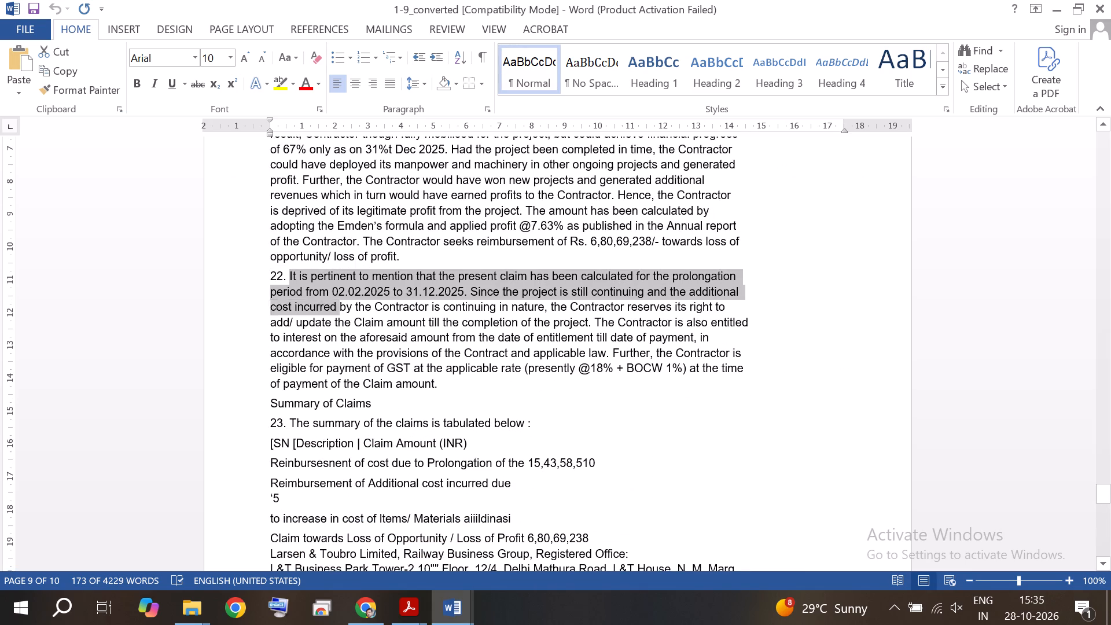
{"action": "left_click_drag", "start_coordinate": [325, 307], "coordinate": [426, 381]}
{"action": "right_click", "coordinate": [379, 314]}
{"action": "left_click", "coordinate": [441, 351]}
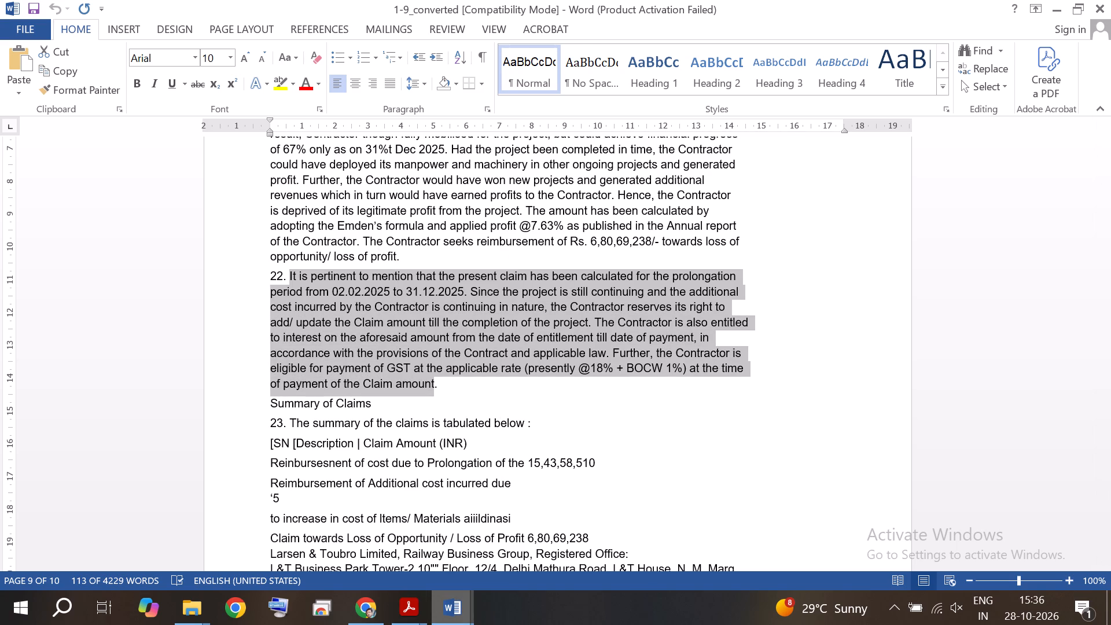
In the Anti-termite Treatment letter, end item 16 with a full stop and start item 17 below it.
{"action": "left_click", "coordinate": [494, 567]}
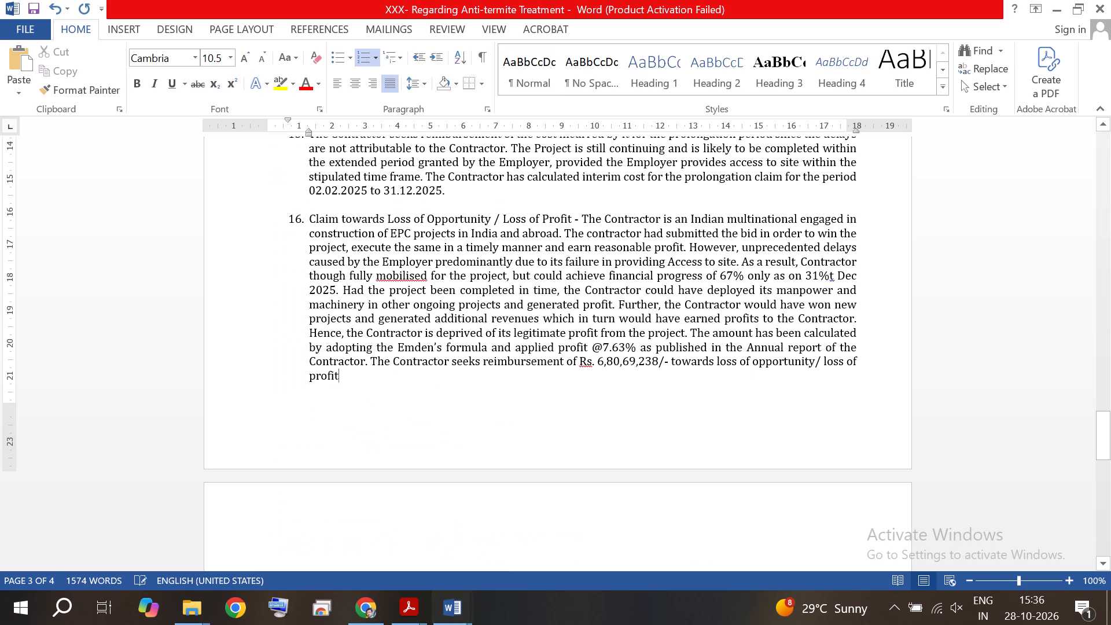
{"action": "key", "text": "period"}
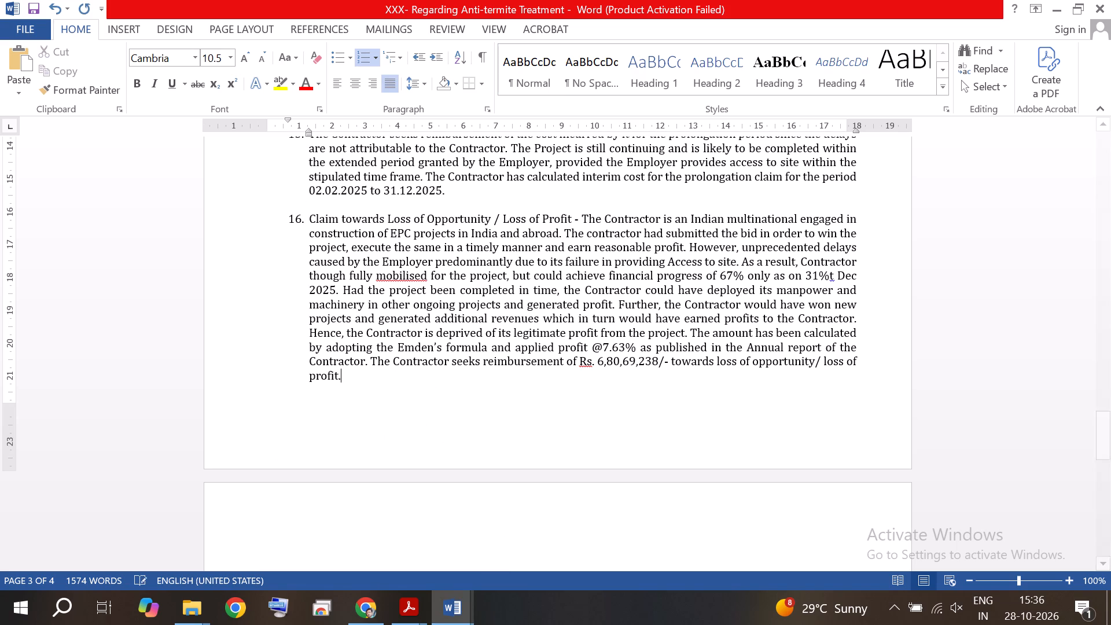
{"action": "key", "text": "Return"}
Turn off "Don't add space between paragraphs of the same style" for item 16.
{"action": "left_click", "coordinate": [377, 380]}
{"action": "left_click", "coordinate": [414, 90]}
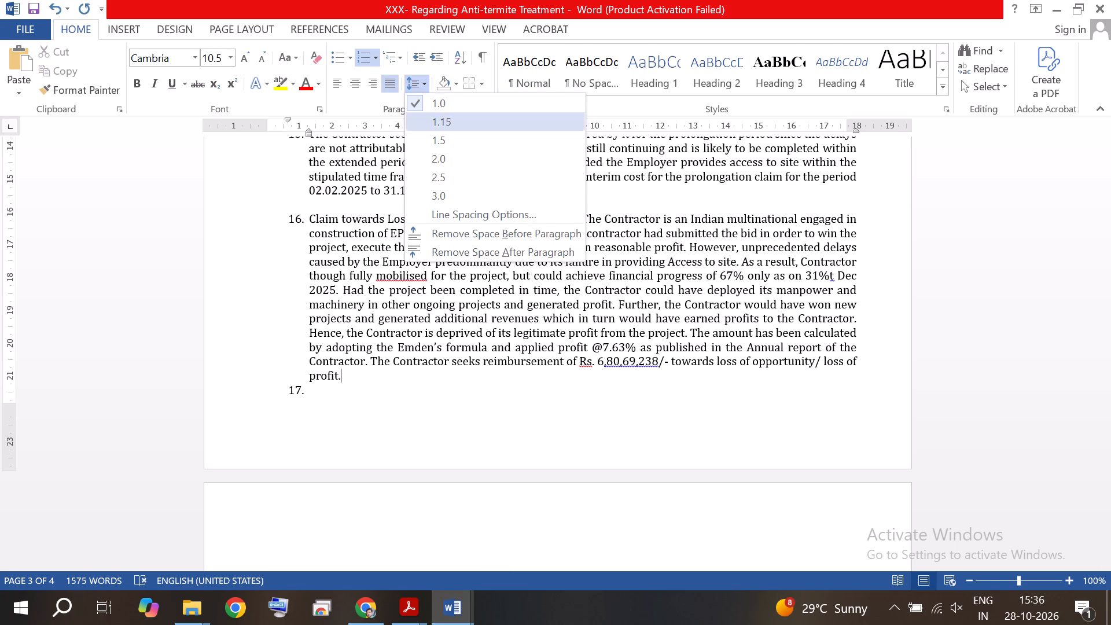
{"action": "left_click", "coordinate": [448, 214]}
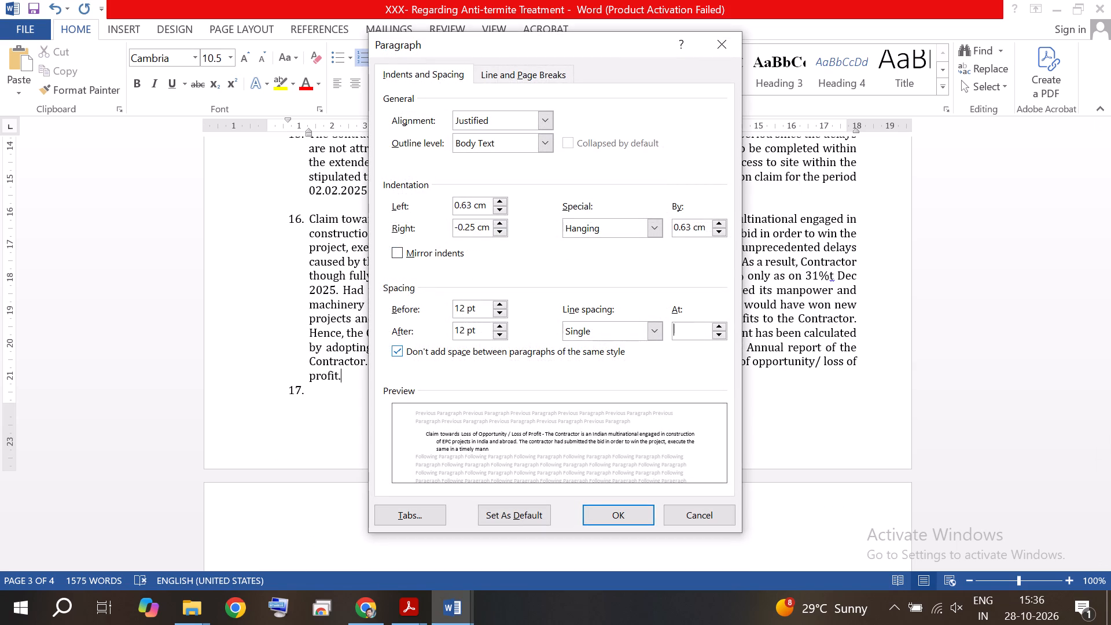
{"action": "left_click", "coordinate": [472, 349]}
{"action": "left_click", "coordinate": [590, 518]}
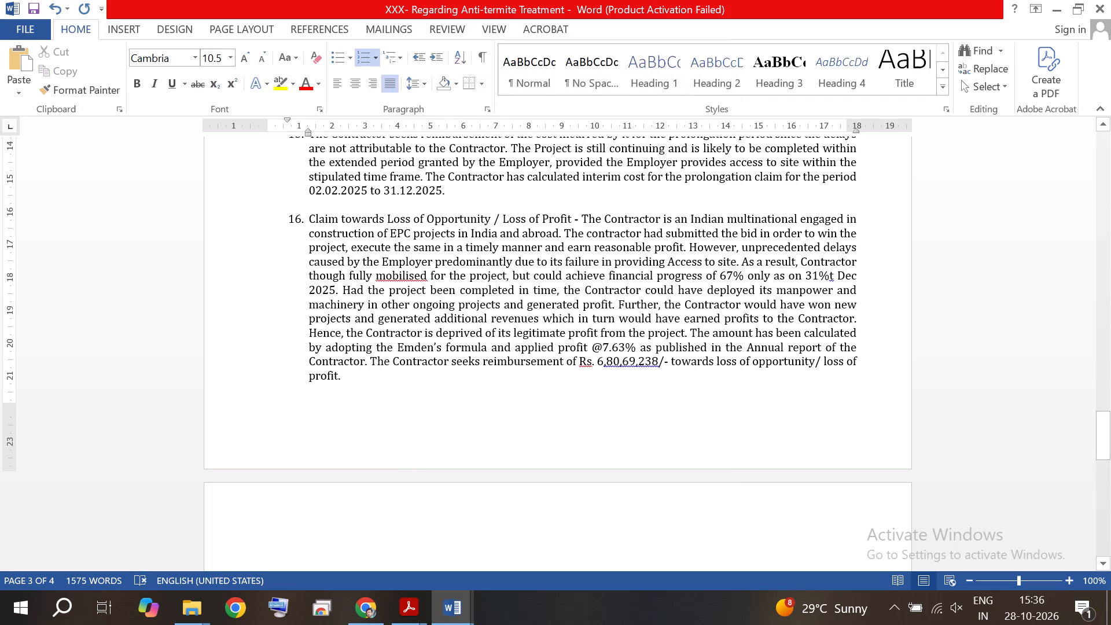
Paste the copied clause beginning "It is pertinent to mention" as item 17.
{"action": "scroll", "coordinate": [402, 413], "scroll_direction": "down", "scroll_amount": 5}
{"action": "left_click", "coordinate": [335, 209]}
{"action": "right_click", "coordinate": [335, 209]}
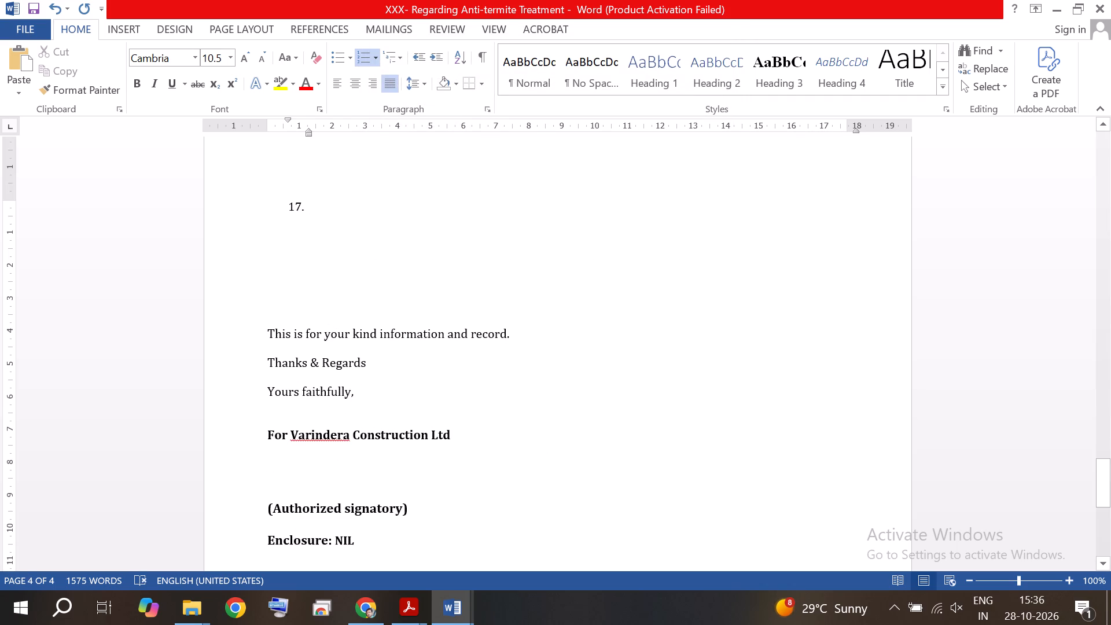
{"action": "left_click", "coordinate": [448, 284]}
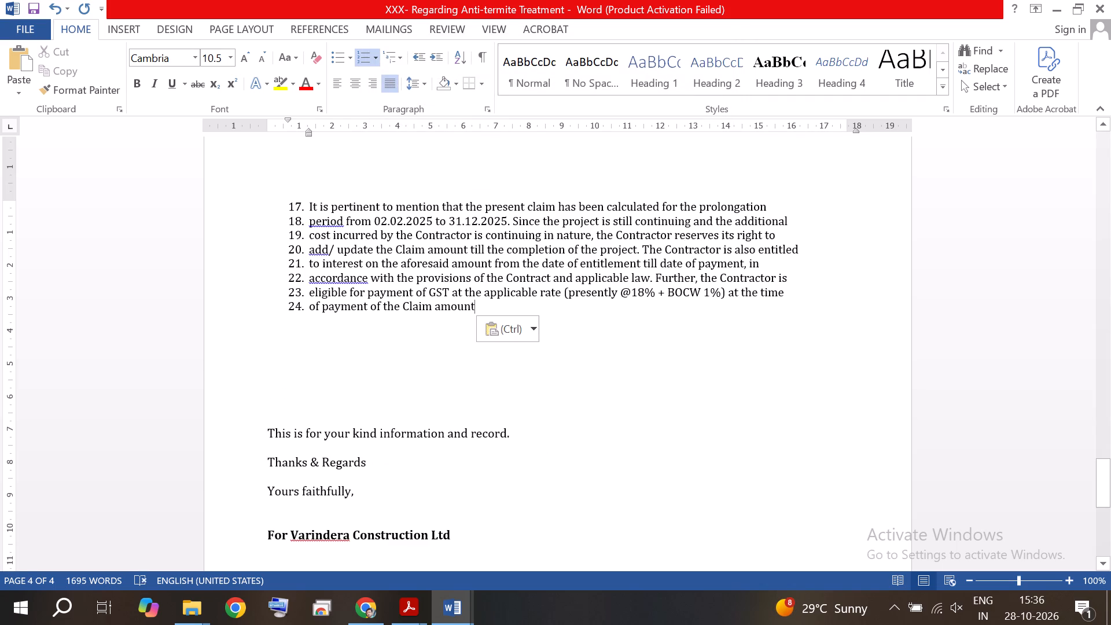
Join the lines starting "period from 02.02.2025" and "cost incurred by the Contractor" onto item 17 with single spaces.
{"action": "left_click", "coordinate": [313, 222]}
{"action": "left_click_drag", "start_coordinate": [308, 225], "coordinate": [467, 185]}
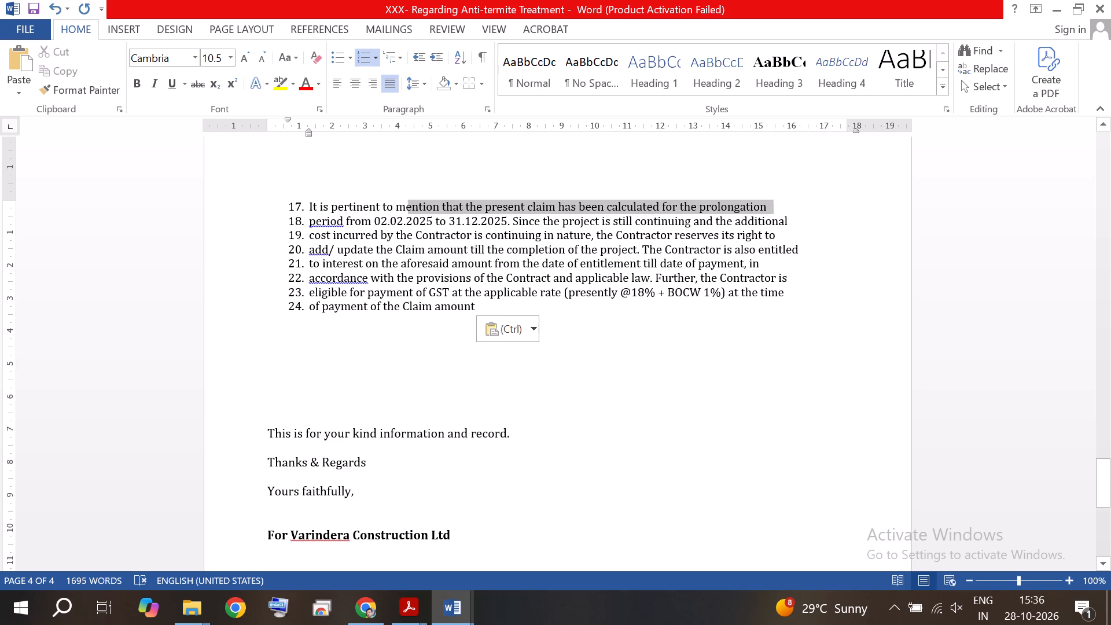
{"action": "left_click_drag", "start_coordinate": [467, 185], "coordinate": [767, 197]}
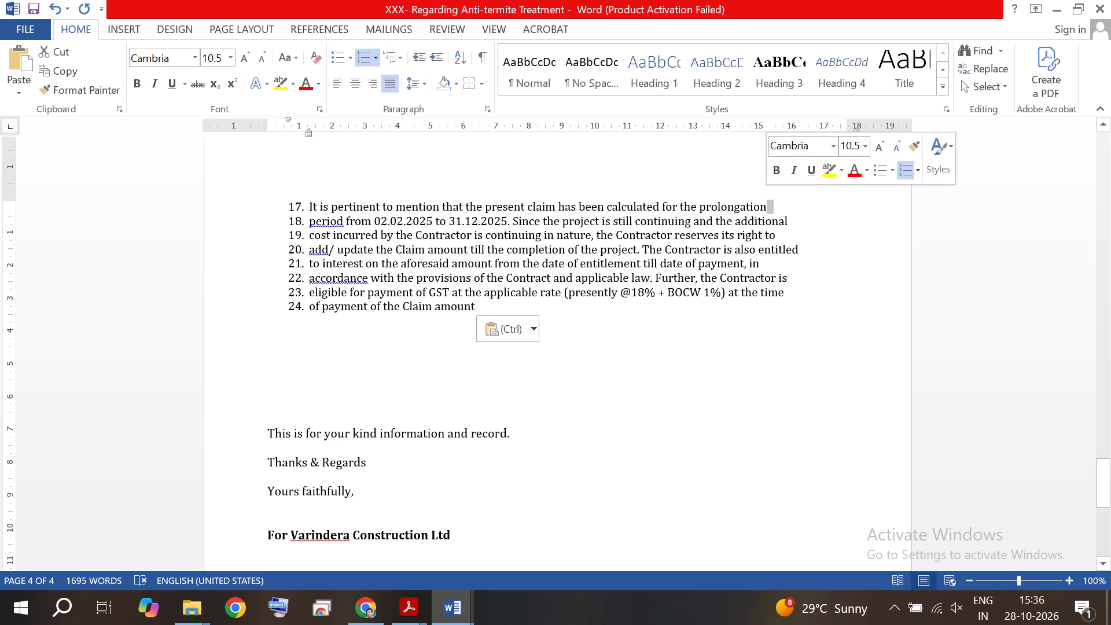
{"action": "left_click", "coordinate": [768, 203]}
{"action": "key", "text": "Delete"}
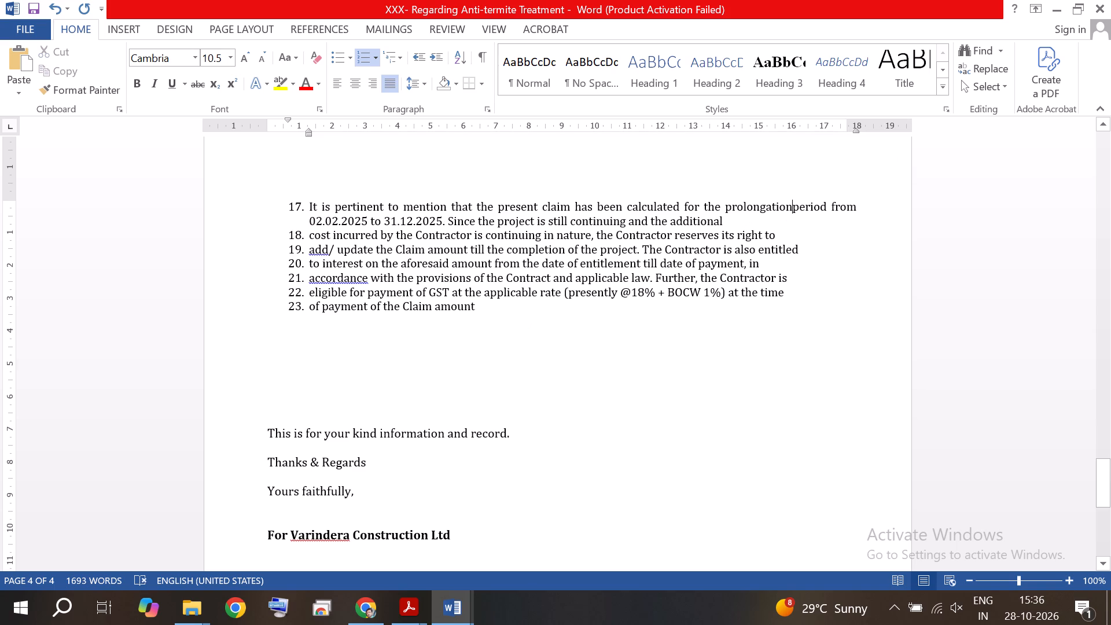
{"action": "key", "text": "space"}
{"action": "key", "text": "Down"}
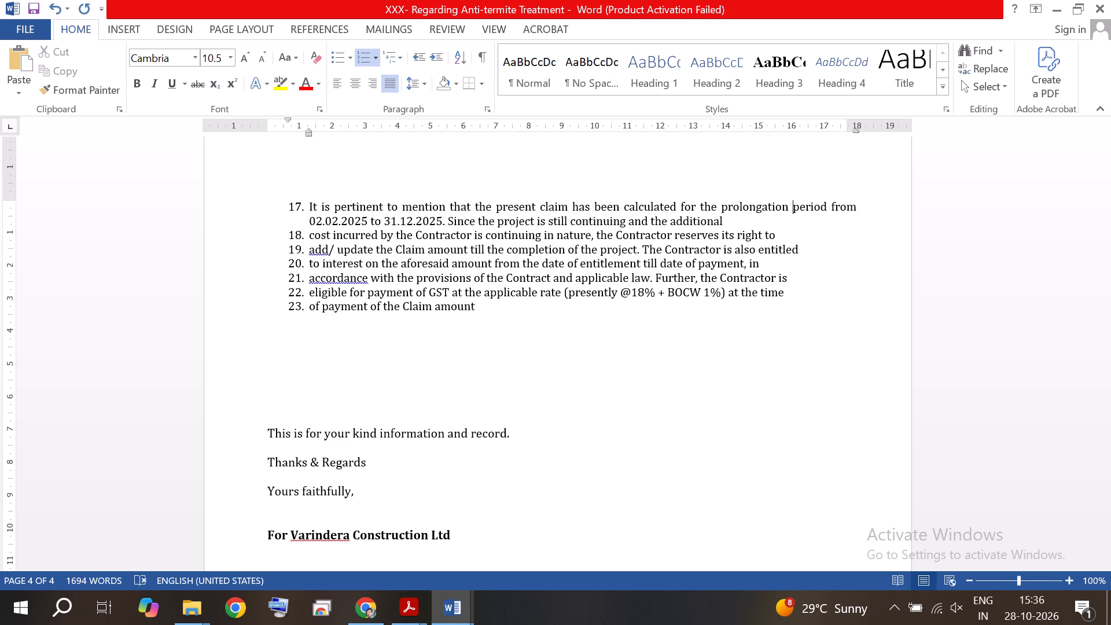
{"action": "key", "text": "Delete"}
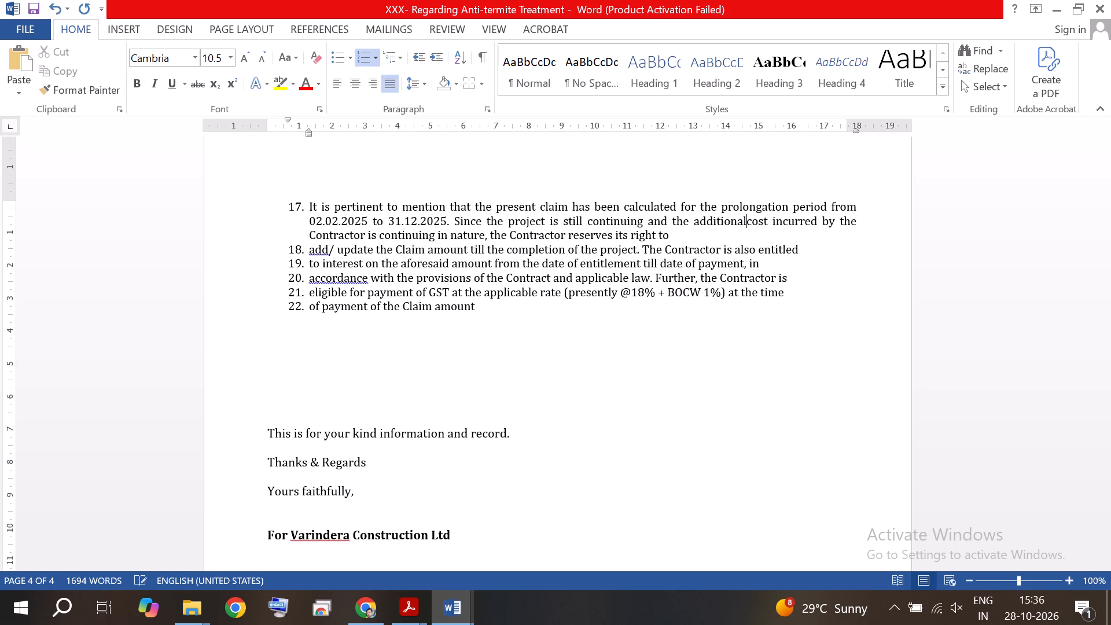
{"action": "key", "text": "space"}
Join the line starting "add/ update" onto item 17 without a space, and the line starting "to interest" with a single space.
{"action": "key", "text": "Down"}
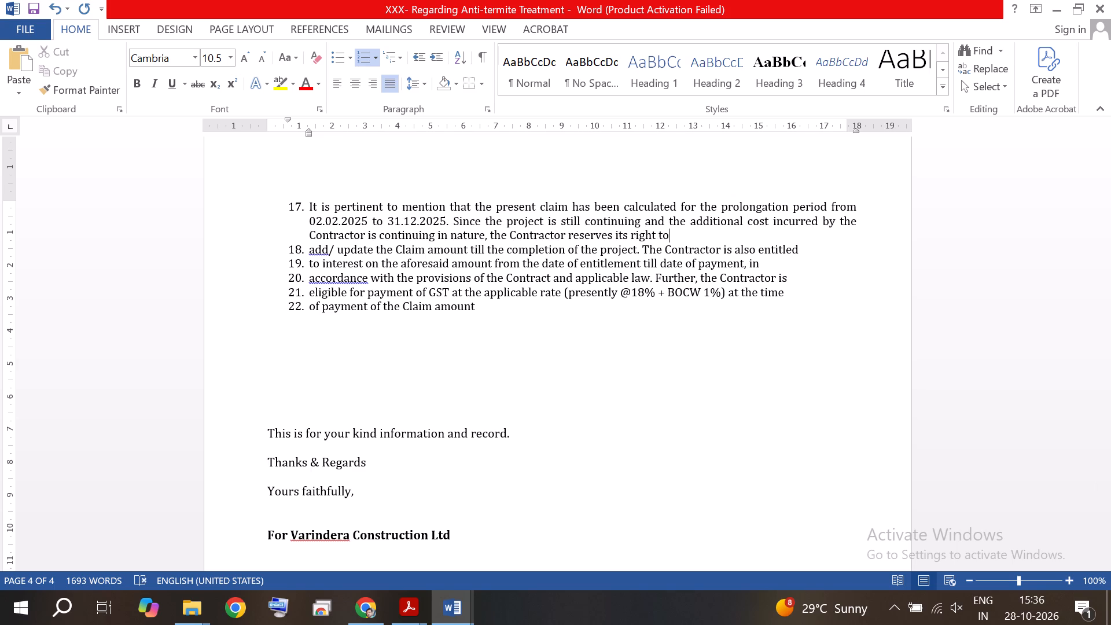
{"action": "key", "text": "Delete"}
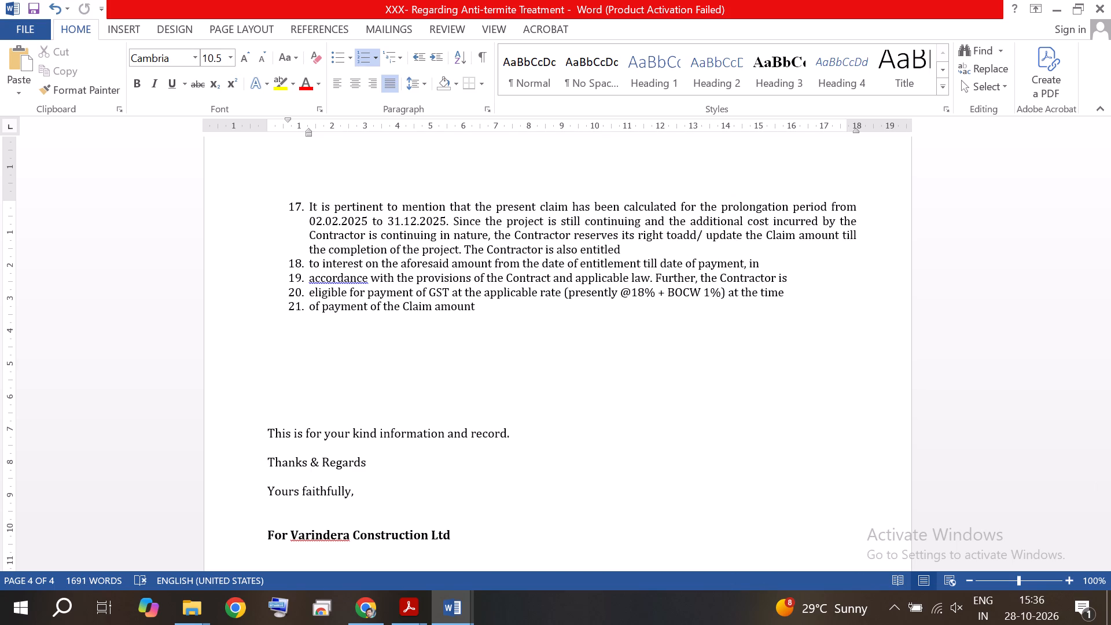
{"action": "key", "text": "Down"}
{"action": "key", "text": "Delete"}
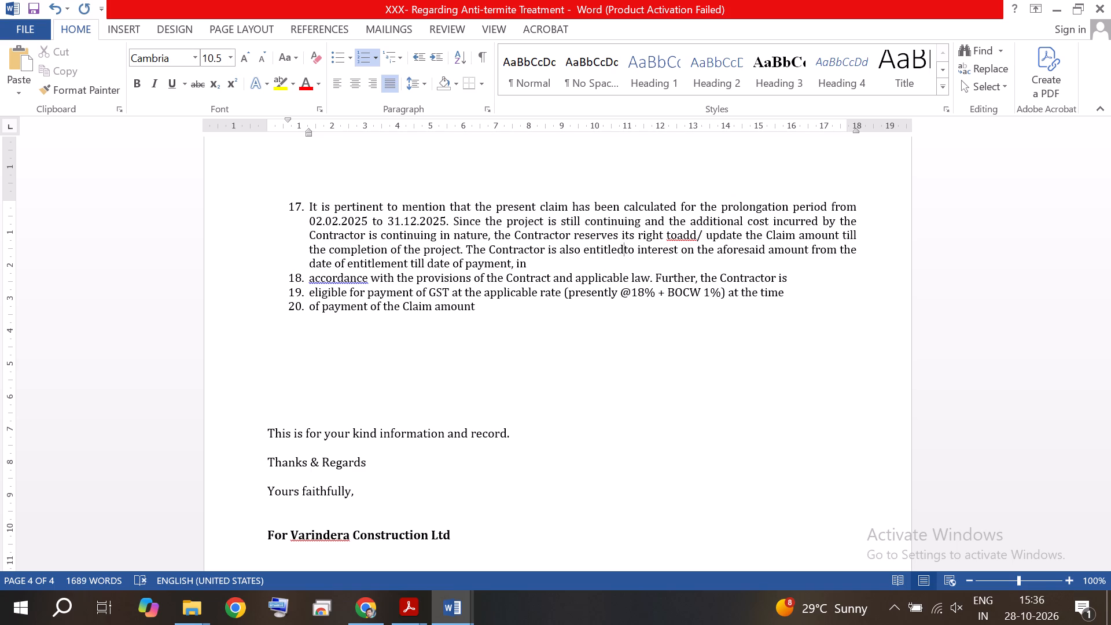
{"action": "key", "text": "space"}
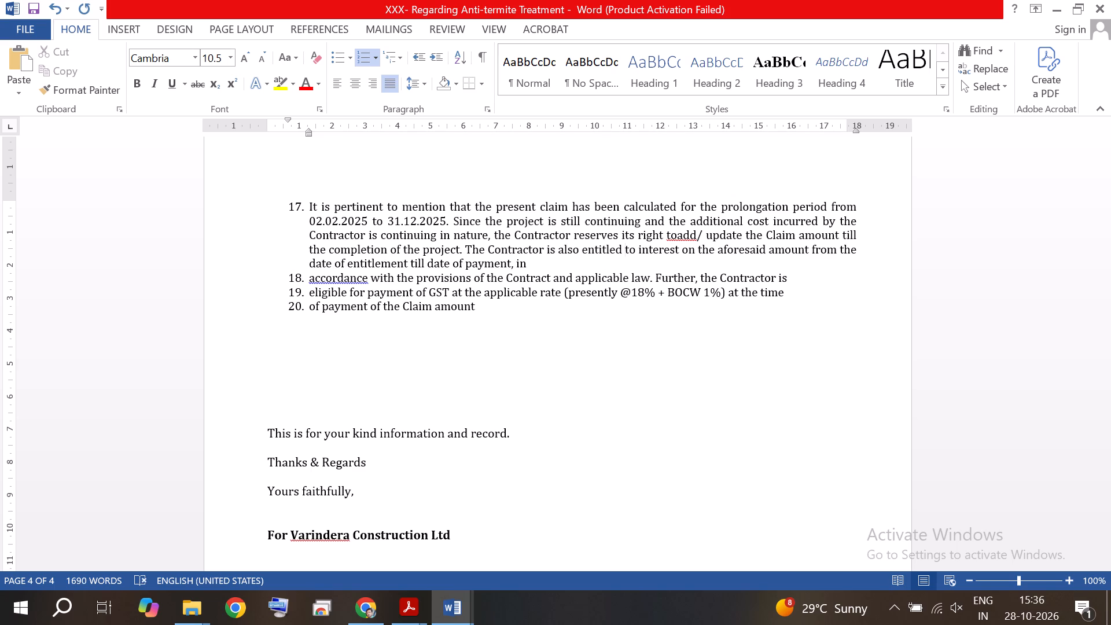
Join the remaining lines starting "accordance with", "eligible for payment" and "of payment of the Claim" onto item 17 with single spaces.
{"action": "key", "text": "Down"}
{"action": "key", "text": "Delete"}
{"action": "key", "text": "space"}
{"action": "key", "text": "Down"}
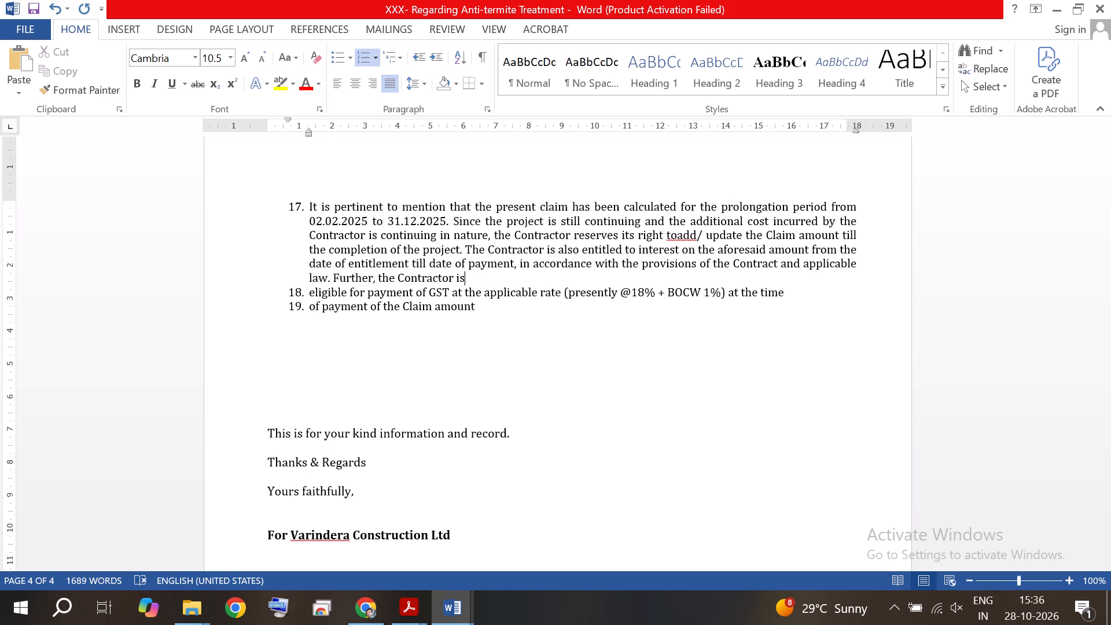
{"action": "key", "text": "Delete"}
{"action": "key", "text": "space"}
{"action": "key", "text": "Down"}
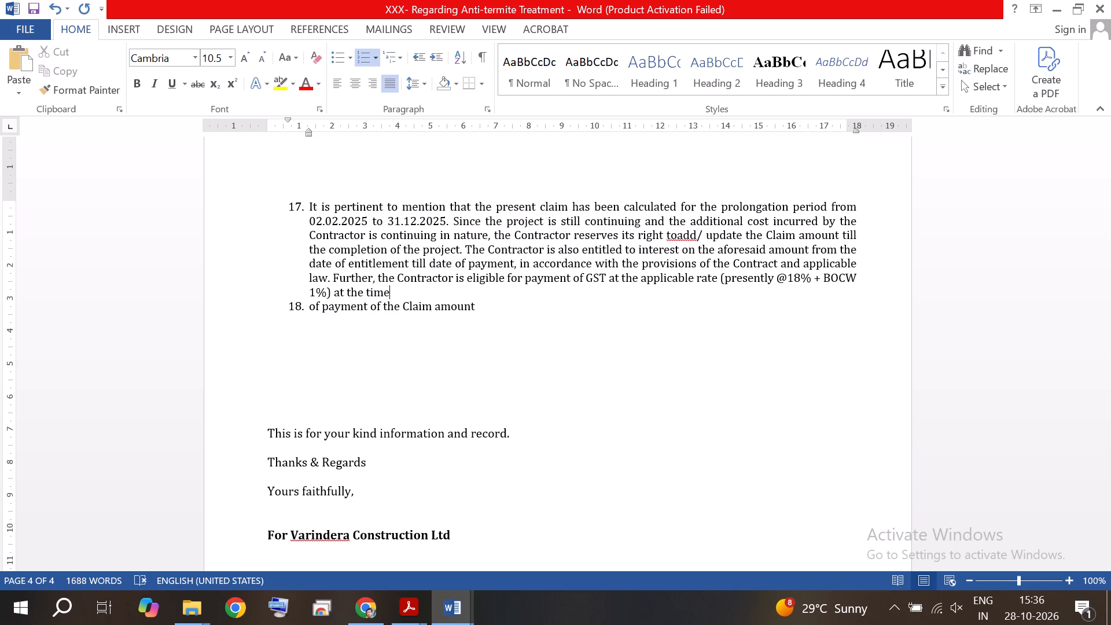
{"action": "key", "text": "Delete"}
{"action": "key", "text": "space"}
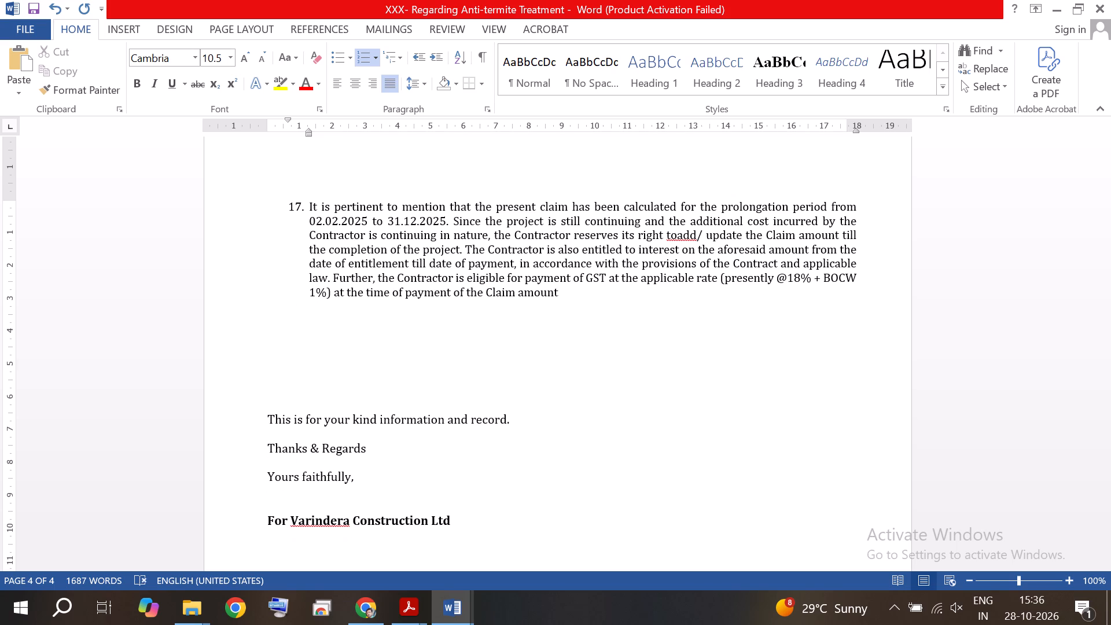
Start item 18 below item 17 and turn off "Don't add space between paragraphs of the same style" for item 17.
{"action": "left_click", "coordinate": [663, 289]}
{"action": "key", "text": "Return"}
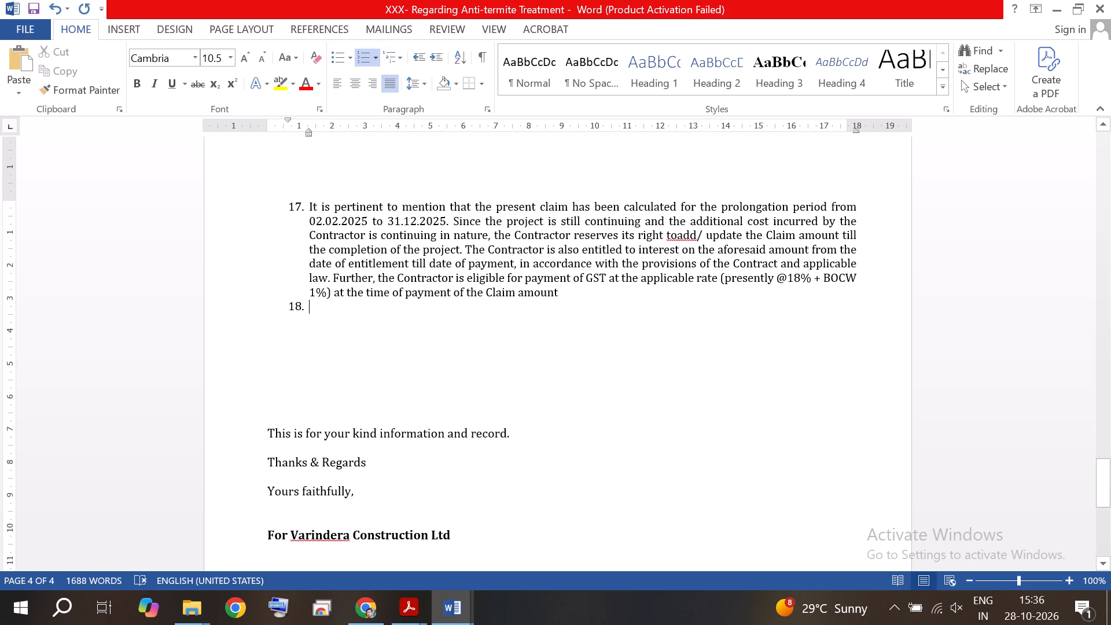
{"action": "left_click", "coordinate": [608, 291]}
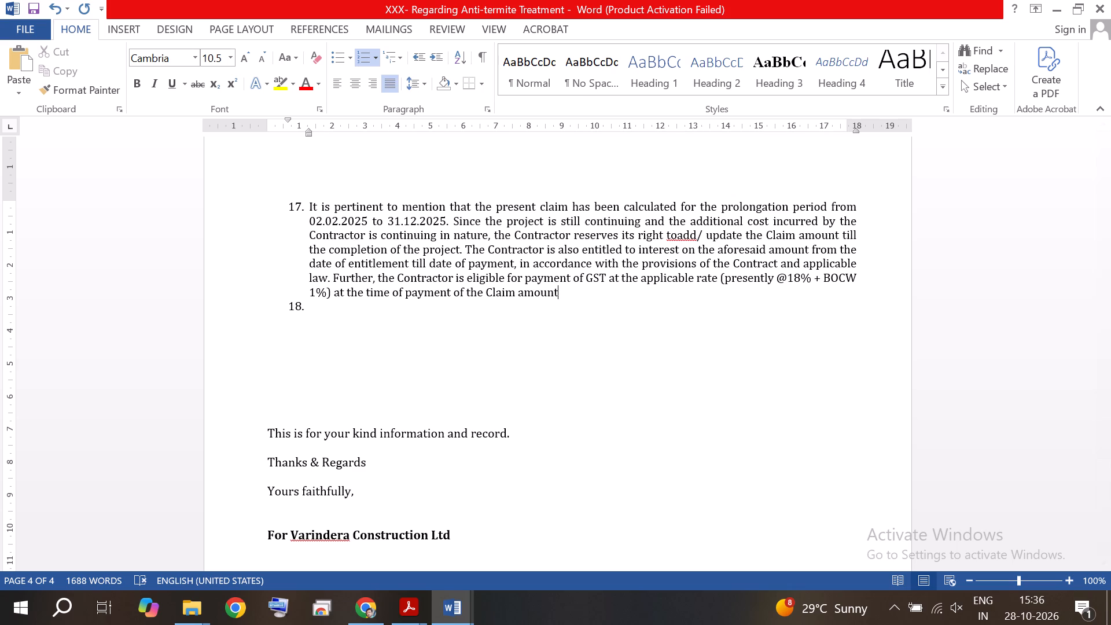
{"action": "left_click", "coordinate": [421, 85]}
{"action": "left_click", "coordinate": [445, 218]}
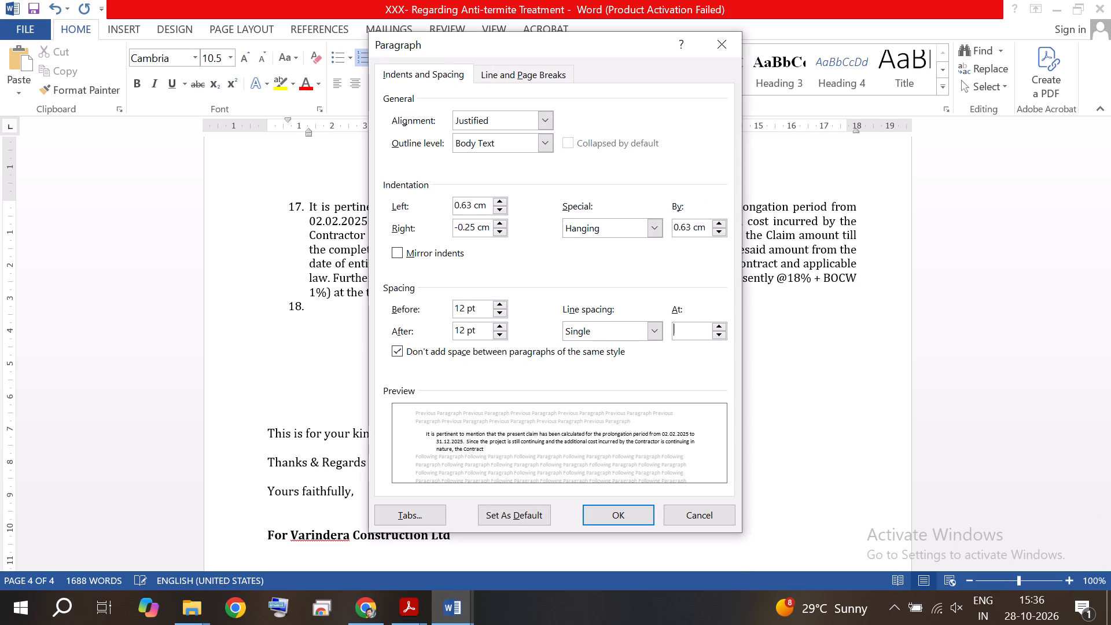
{"action": "left_click", "coordinate": [442, 359]}
{"action": "left_click", "coordinate": [442, 352]}
{"action": "left_click", "coordinate": [605, 517]}
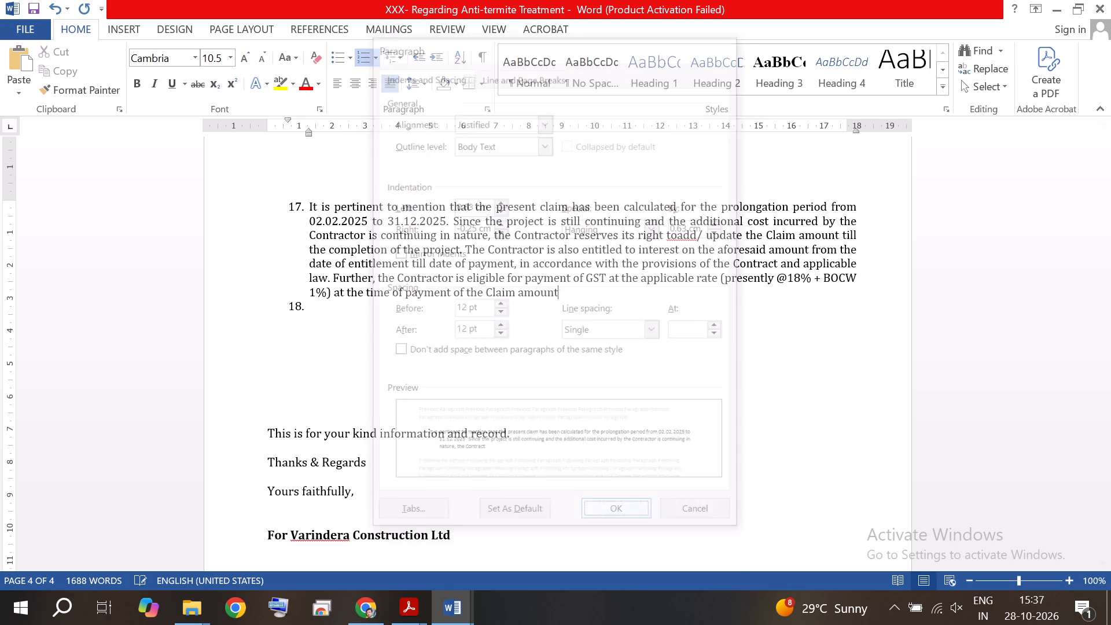
With the cursor left at the empty item 18, switch to 1-9_converted and copy the heading "Summary of Claims".
{"action": "left_click", "coordinate": [360, 336]}
{"action": "left_click", "coordinate": [349, 327]}
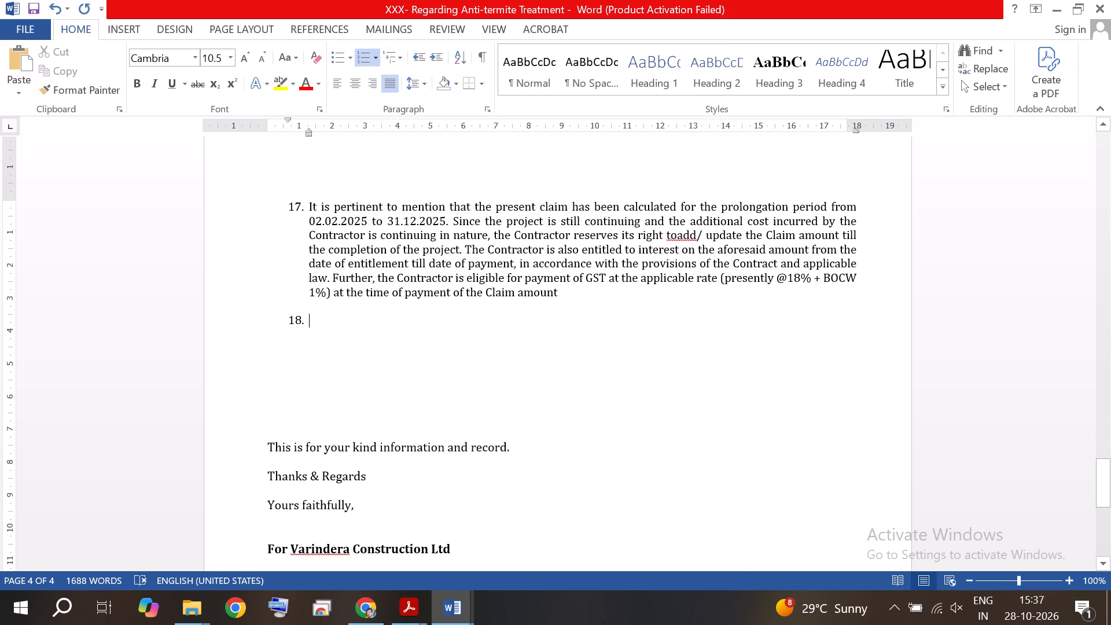
{"action": "left_click", "coordinate": [448, 600]}
{"action": "left_click", "coordinate": [384, 529]}
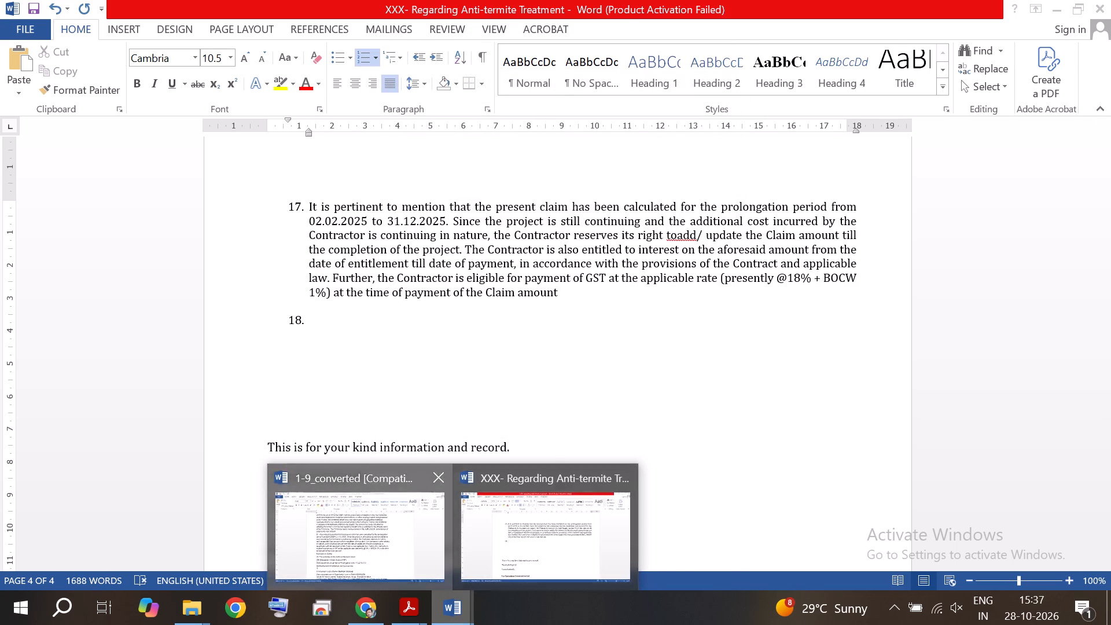
{"action": "scroll", "coordinate": [422, 394], "scroll_direction": "down", "scroll_amount": 2}
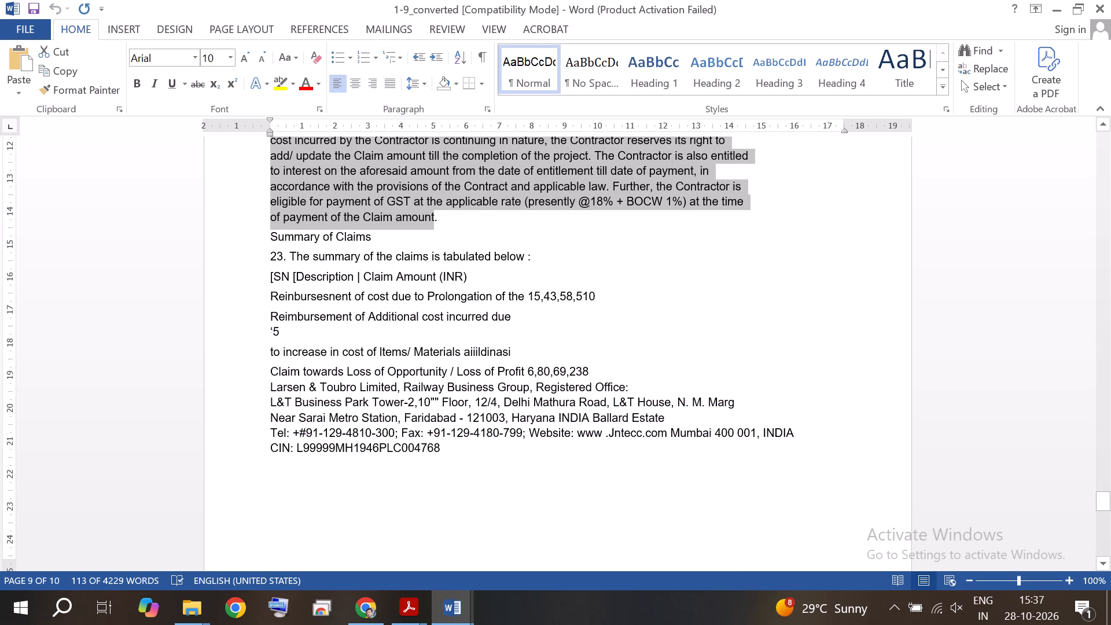
{"action": "left_click_drag", "start_coordinate": [377, 241], "coordinate": [277, 234]}
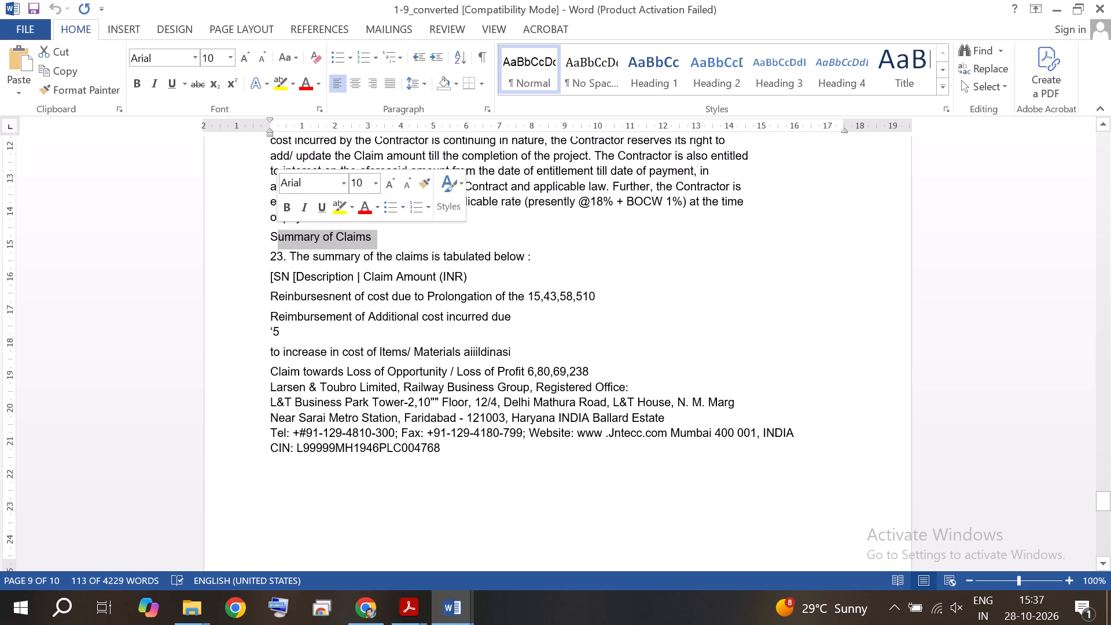
{"action": "left_click_drag", "start_coordinate": [271, 236], "coordinate": [344, 237]}
{"action": "right_click", "coordinate": [344, 237]}
{"action": "left_click", "coordinate": [375, 270]}
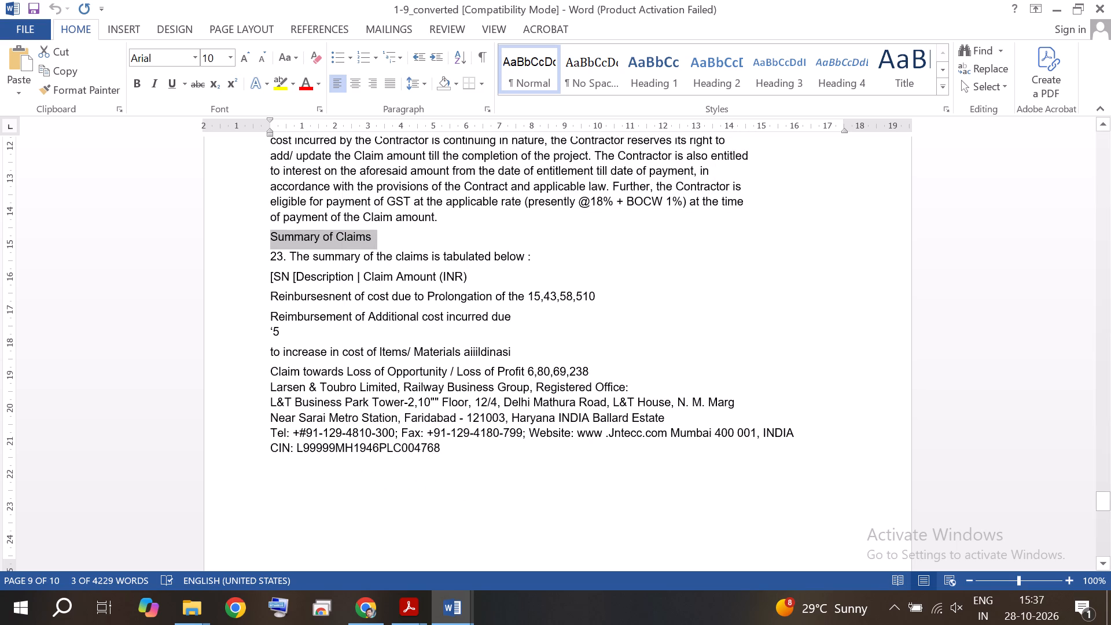
Back in the Anti-termite Treatment letter, paste "Summary of Claims" as item 18 and start item 19.
{"action": "left_click", "coordinate": [456, 602]}
{"action": "left_click", "coordinate": [540, 516]}
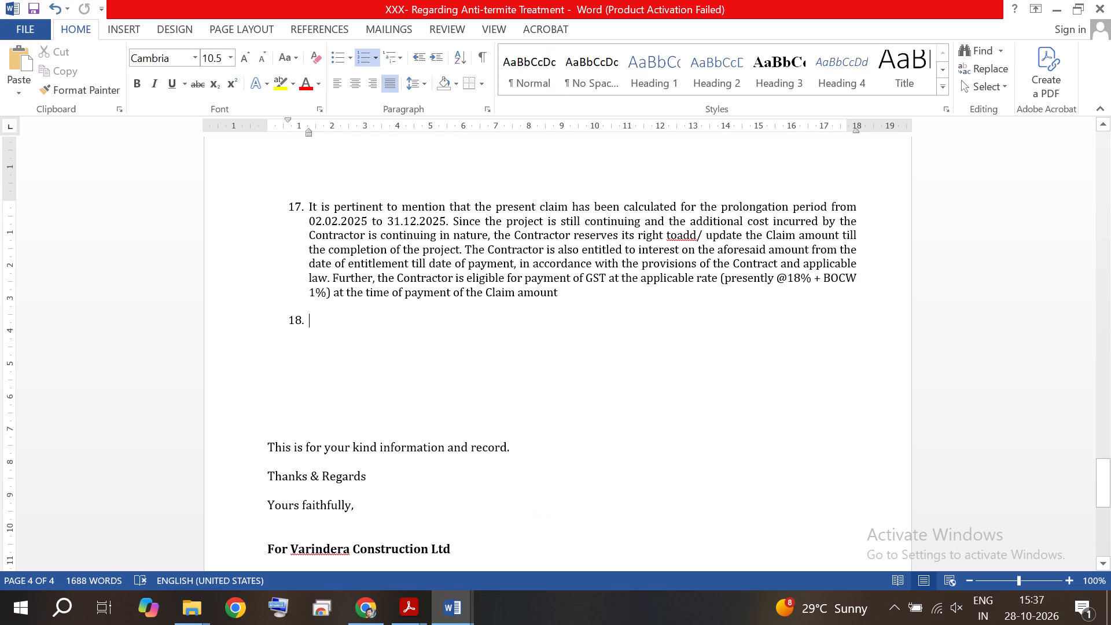
{"action": "right_click", "coordinate": [323, 322]}
{"action": "left_click", "coordinate": [409, 315]}
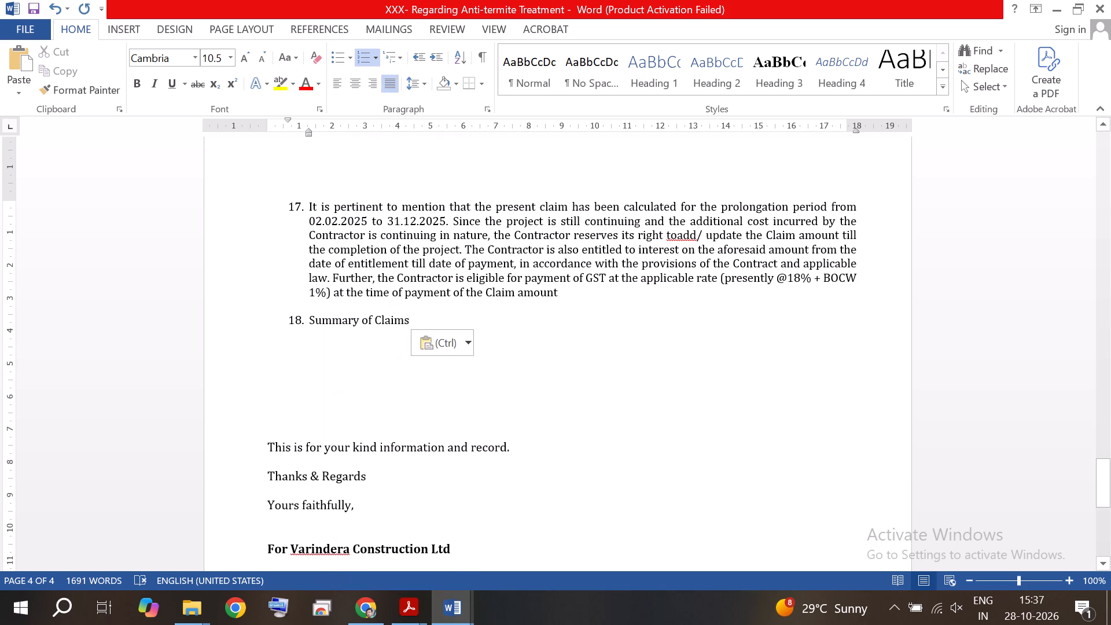
{"action": "key", "text": "Return"}
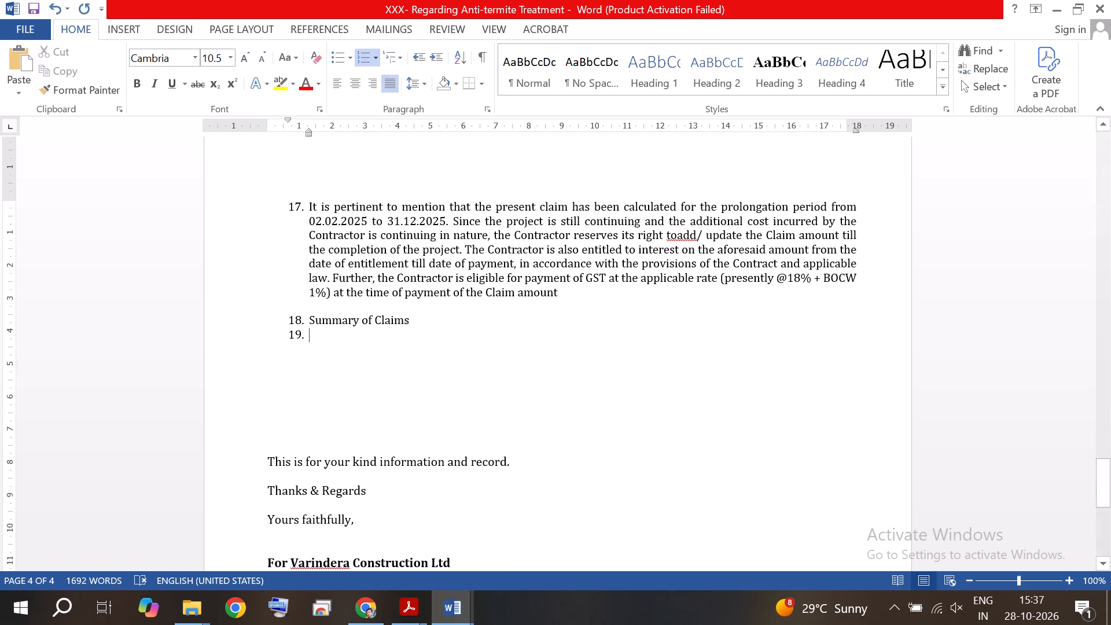
Add two unnumbered placeholder lines reading "xxxxxx" under "Summary of Claims" in item 18, keeping an empty item 19 below.
{"action": "left_click", "coordinate": [524, 326]}
{"action": "key", "text": "Return"}
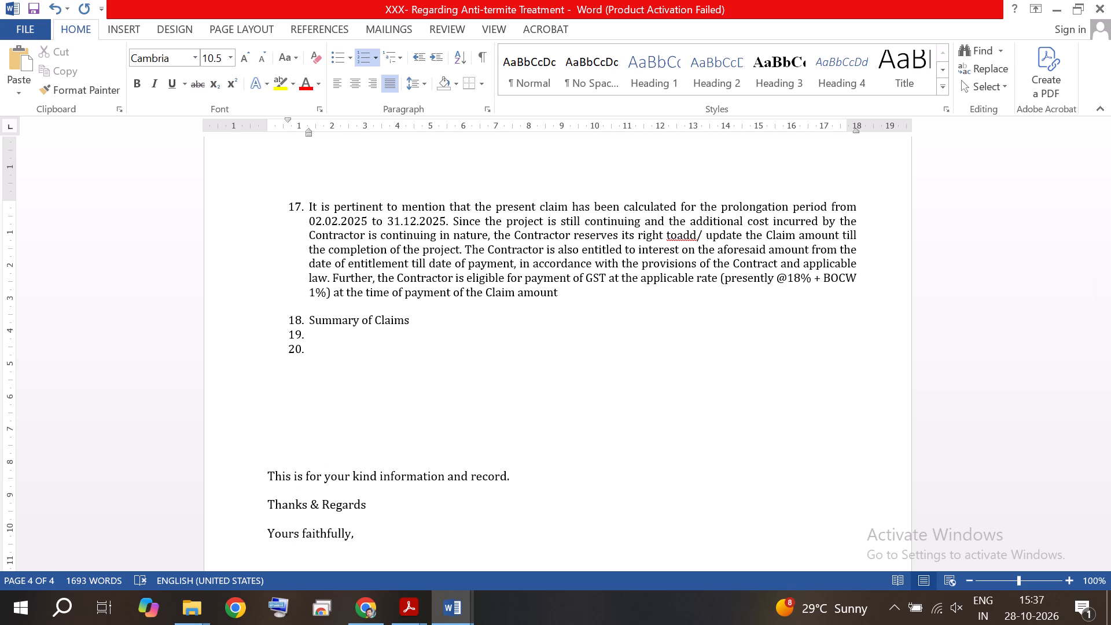
{"action": "key", "text": "BackSpace"}
{"action": "type", "text": "xxxxxx"}
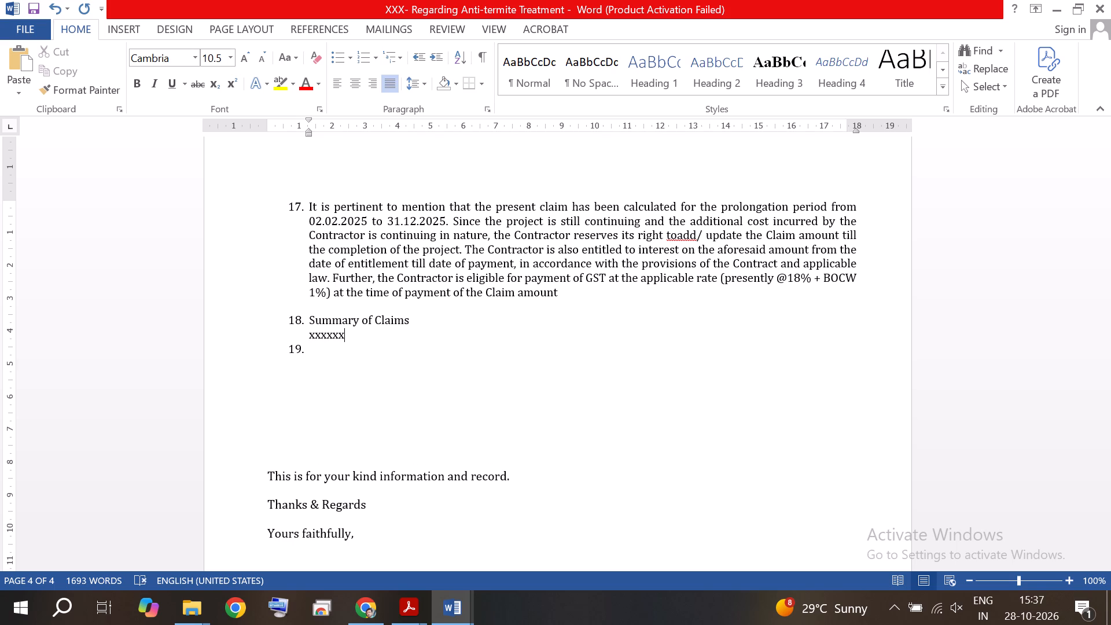
{"action": "key", "text": "Return"}
{"action": "type", "text": "xxxxxx"}
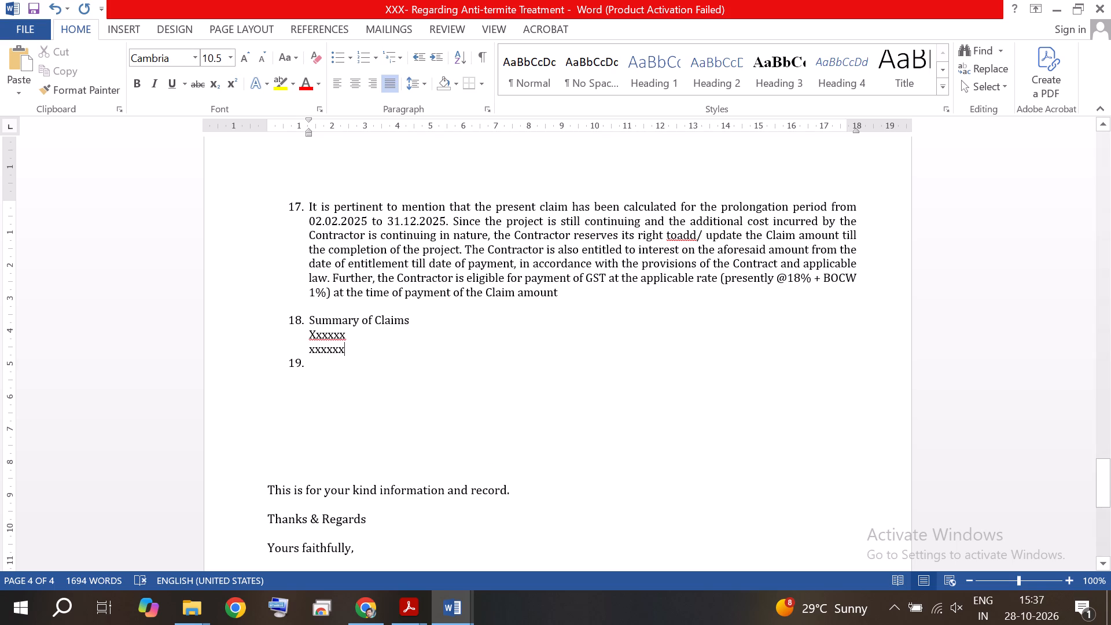
Turn off "Don't add space between paragraphs of the same style" for the second placeholder line under item 18.
{"action": "left_click", "coordinate": [410, 83]}
{"action": "left_click", "coordinate": [469, 218]}
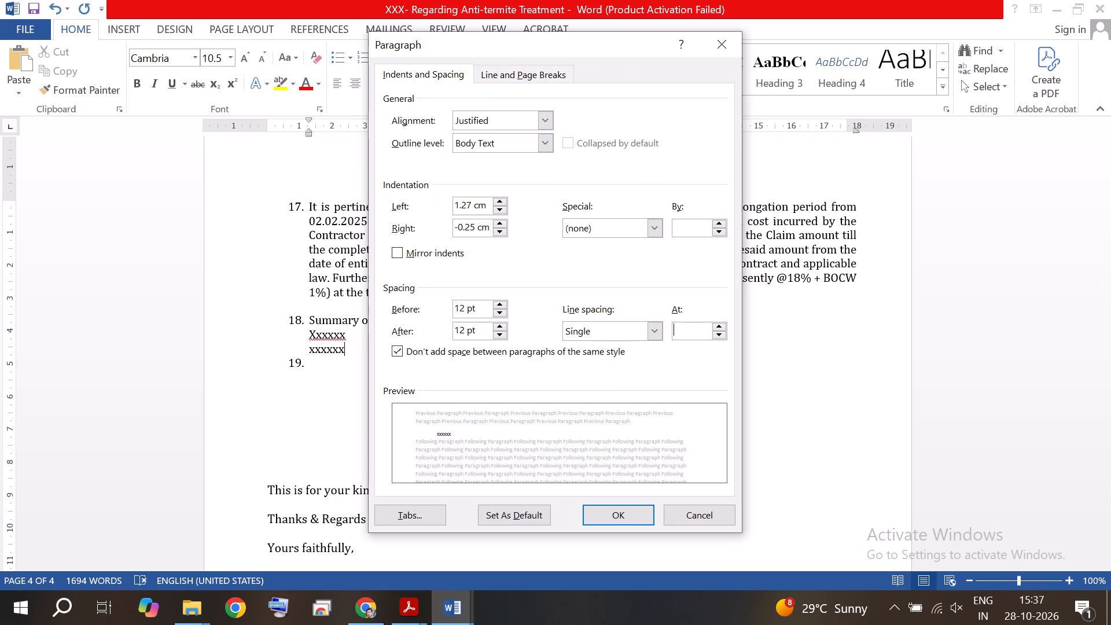
{"action": "left_click", "coordinate": [475, 355]}
{"action": "left_click", "coordinate": [602, 517]}
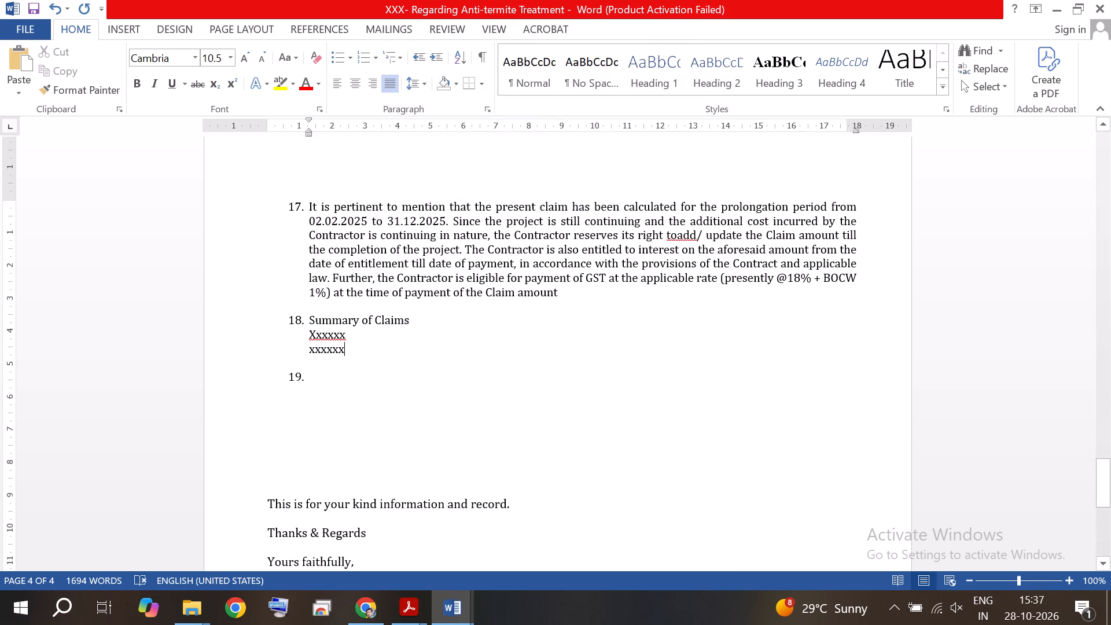
Switch to 1-9_converted and copy paragraph 24's text from "Itis submitted that Clause 2.2" through "main Contract", without its number and final full stop.
{"action": "left_click", "coordinate": [461, 605]}
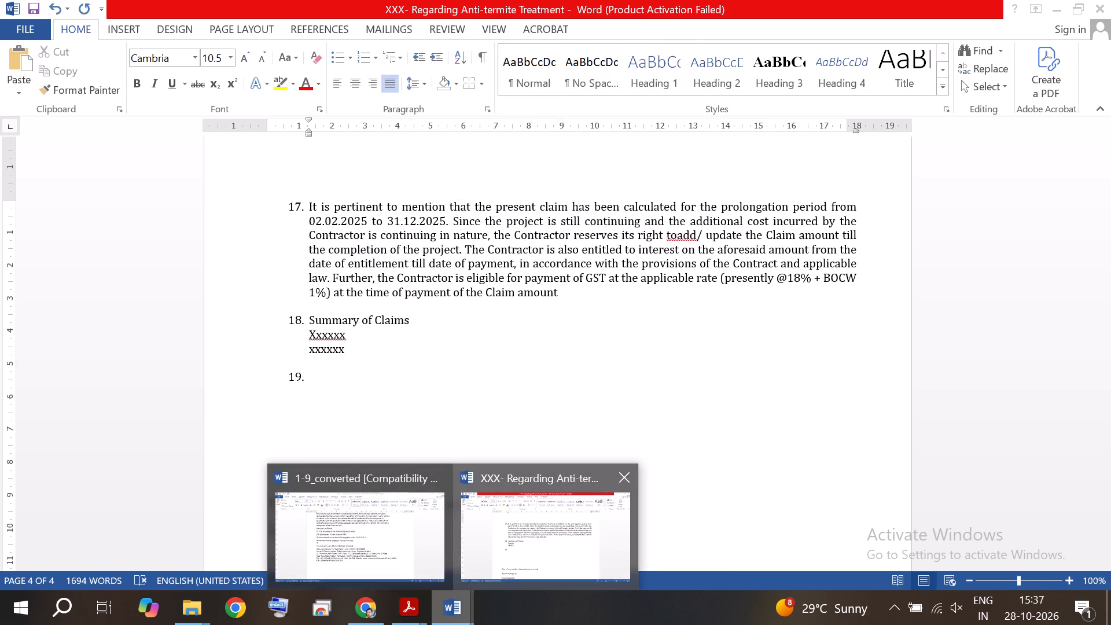
{"action": "left_click", "coordinate": [392, 525]}
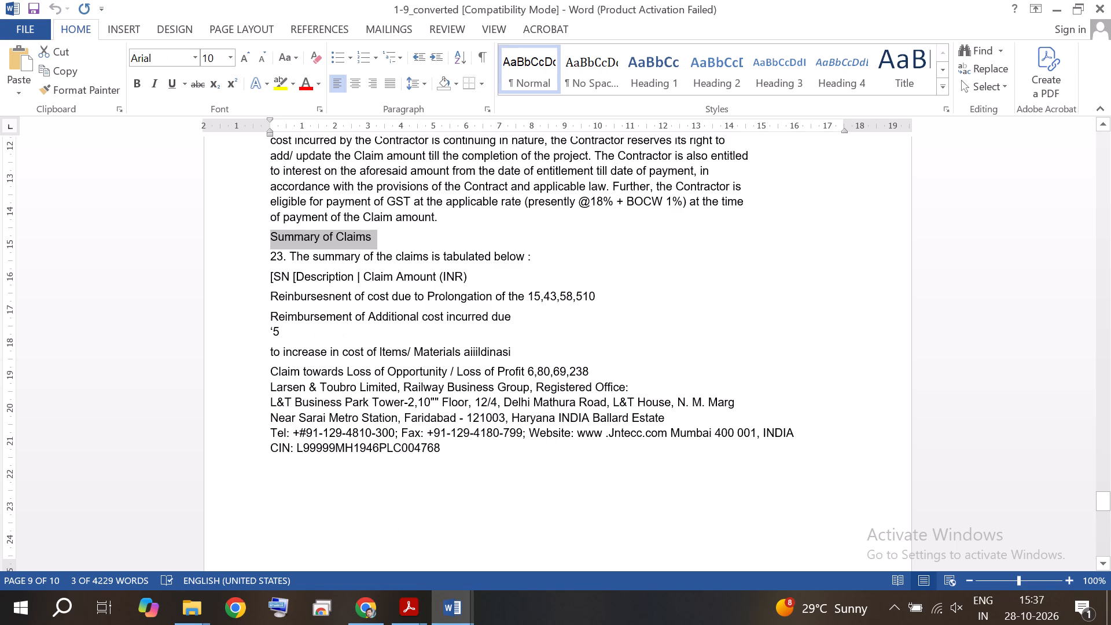
{"action": "scroll", "coordinate": [400, 426], "scroll_direction": "down", "scroll_amount": 6}
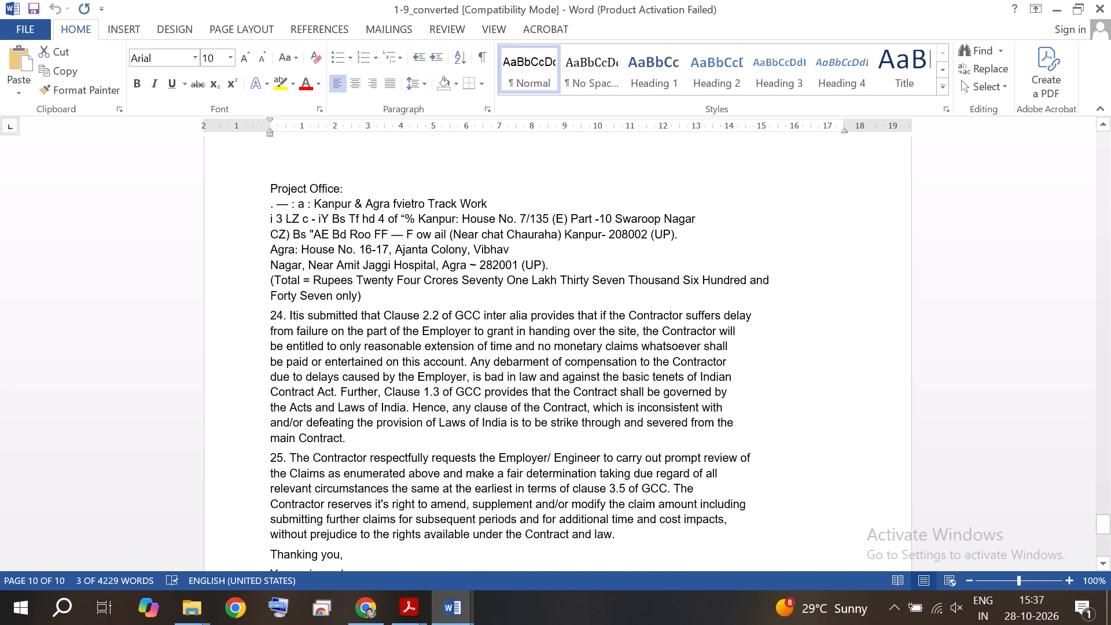
{"action": "scroll", "coordinate": [383, 393], "scroll_direction": "down", "scroll_amount": 1}
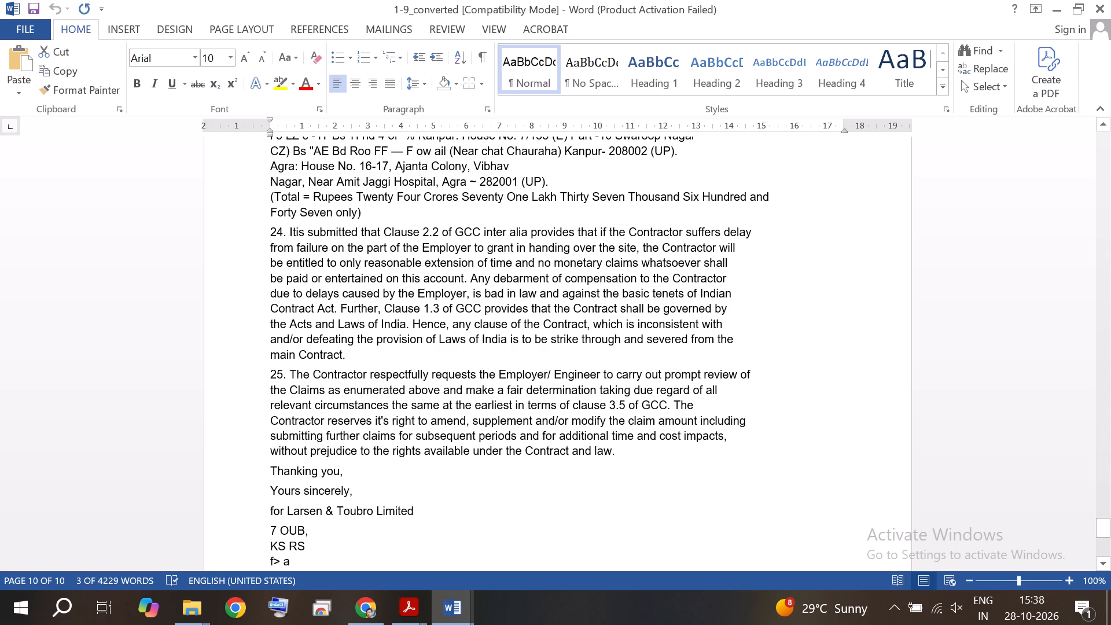
{"action": "left_click_drag", "start_coordinate": [290, 230], "coordinate": [343, 350]}
{"action": "right_click", "coordinate": [327, 273]}
{"action": "left_click", "coordinate": [362, 303]}
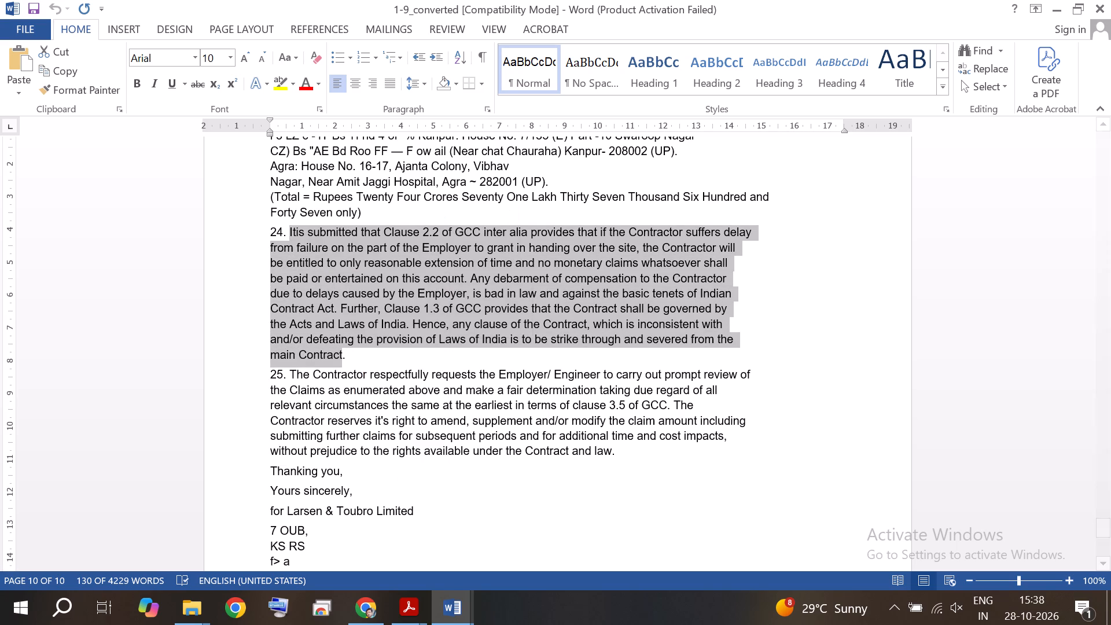
Back in the Anti-termite Treatment letter, paste the copied clause as text only at the empty item 19.
{"action": "left_click", "coordinate": [446, 603]}
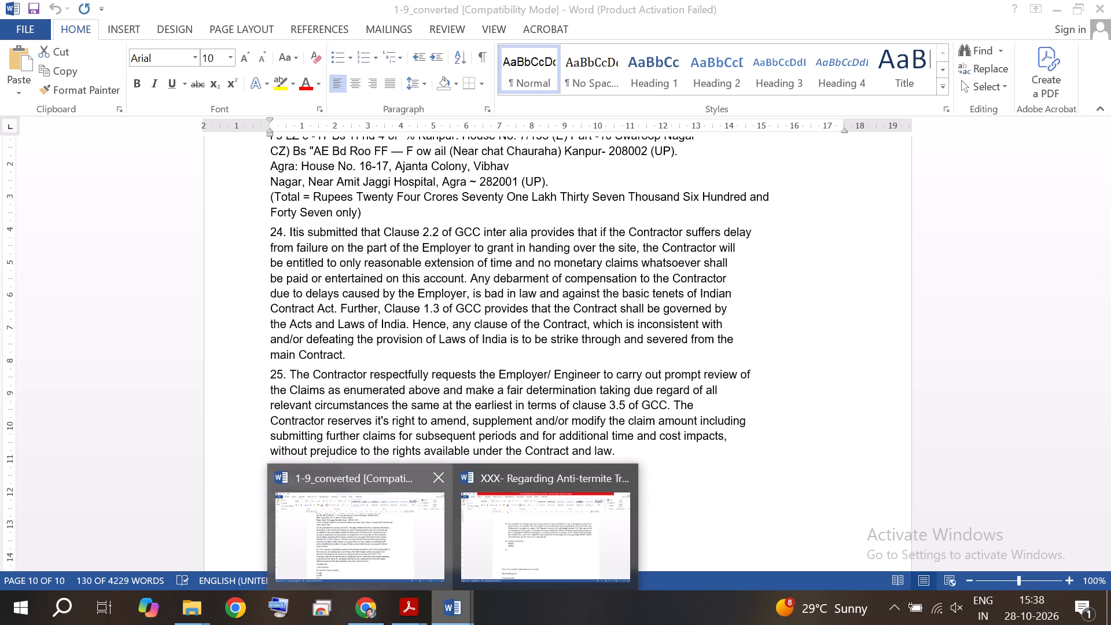
{"action": "left_click", "coordinate": [510, 516]}
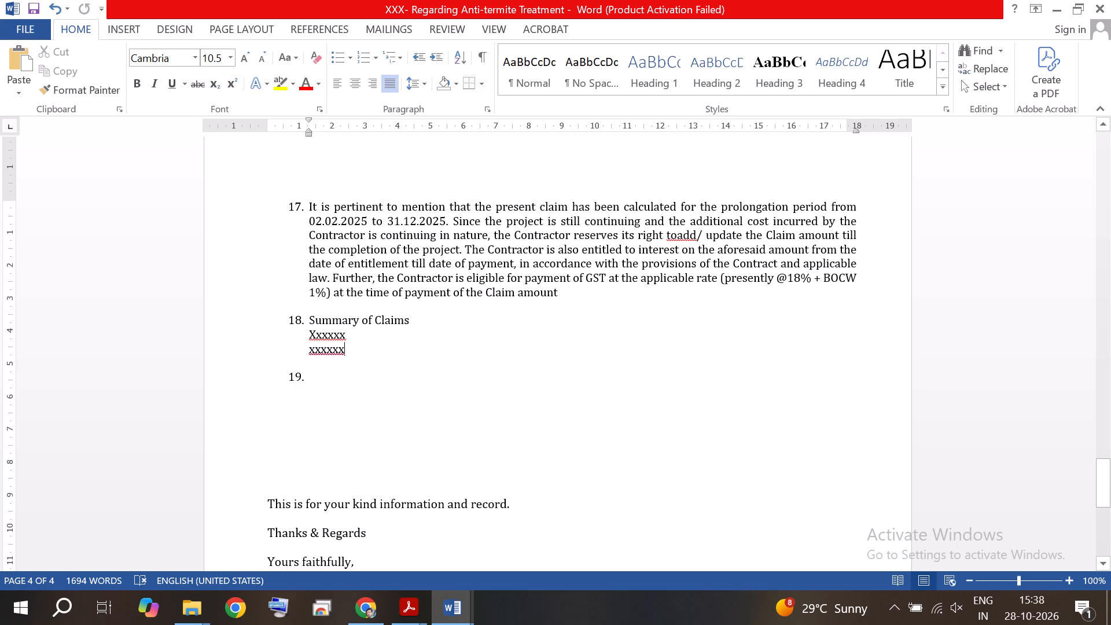
{"action": "left_click", "coordinate": [329, 378]}
{"action": "right_click", "coordinate": [323, 377]}
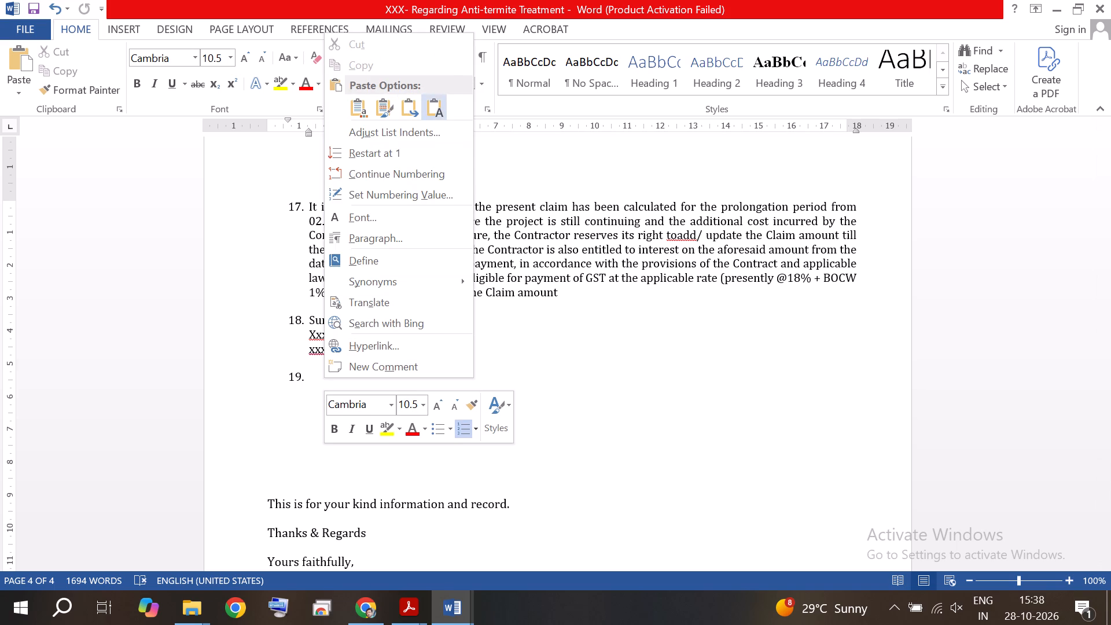
{"action": "left_click", "coordinate": [436, 115]}
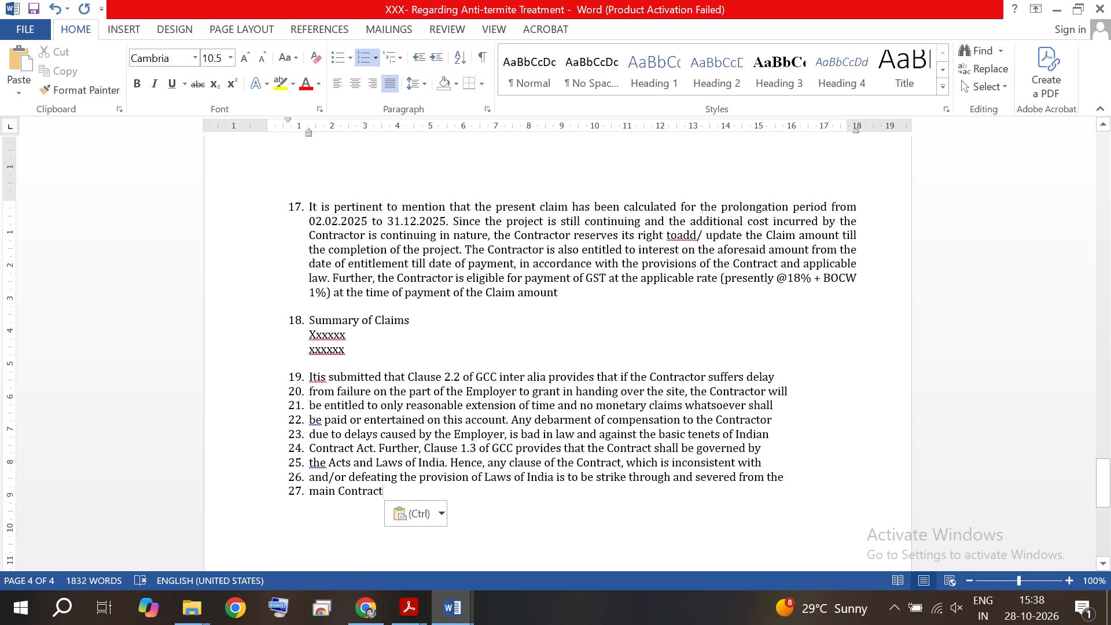
Join the lines starting "from failure", "be entitled", "be paid" and "due to delays" onto item 19 with single spaces.
{"action": "left_click", "coordinate": [775, 374]}
{"action": "key", "text": "Delete"}
{"action": "key", "text": "space"}
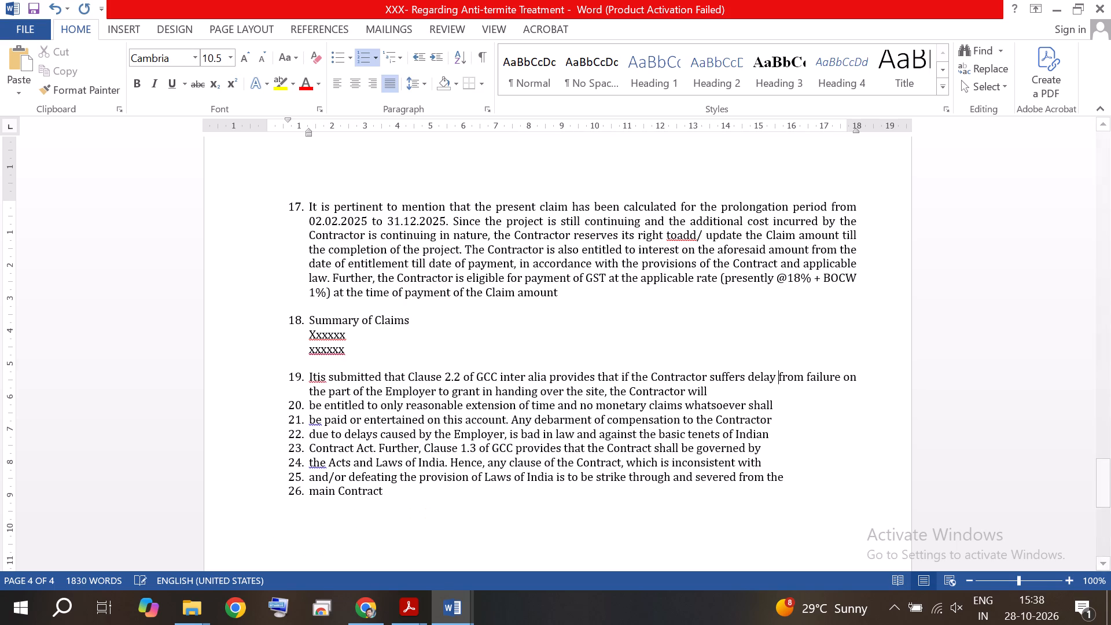
{"action": "key", "text": "Down"}
{"action": "key", "text": "Delete"}
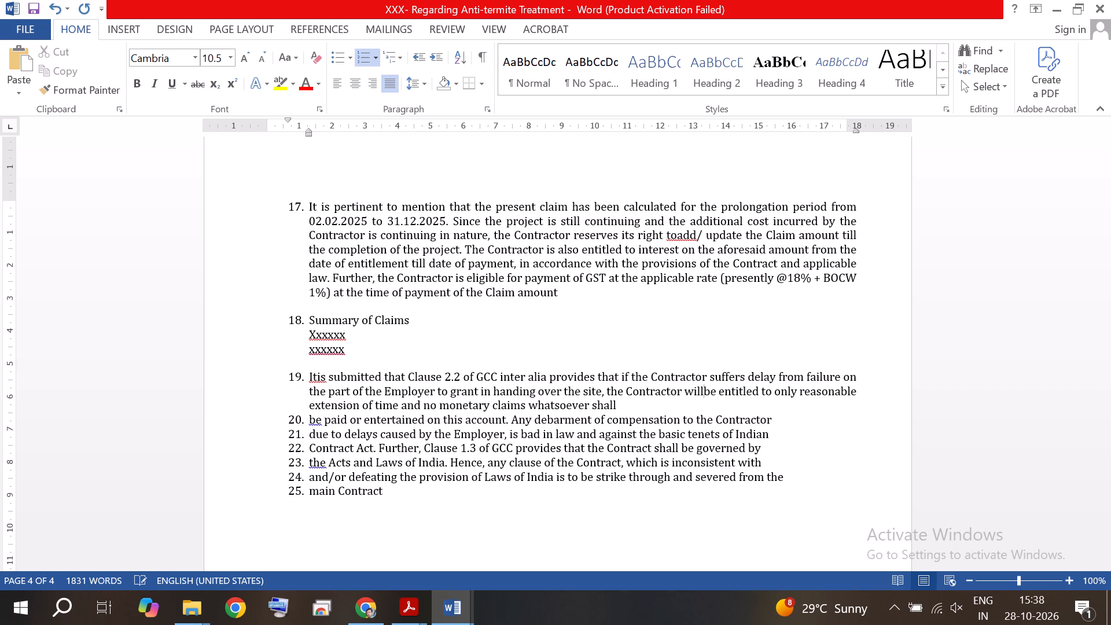
{"action": "key", "text": "space"}
{"action": "key", "text": "Down"}
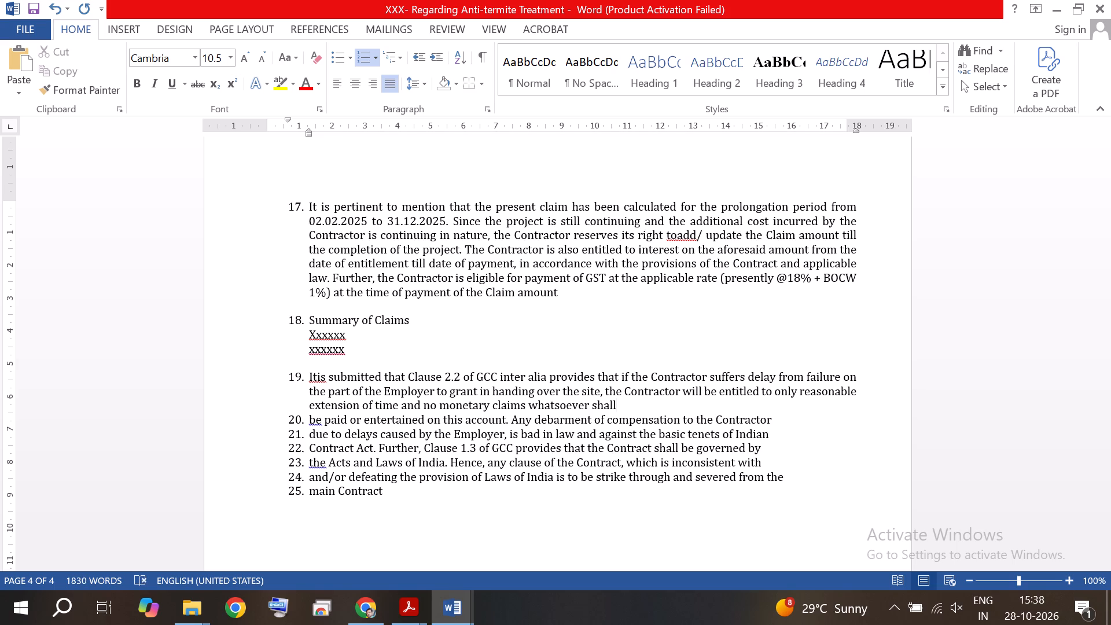
{"action": "key", "text": "Delete"}
{"action": "key", "text": "space"}
{"action": "key", "text": "Down"}
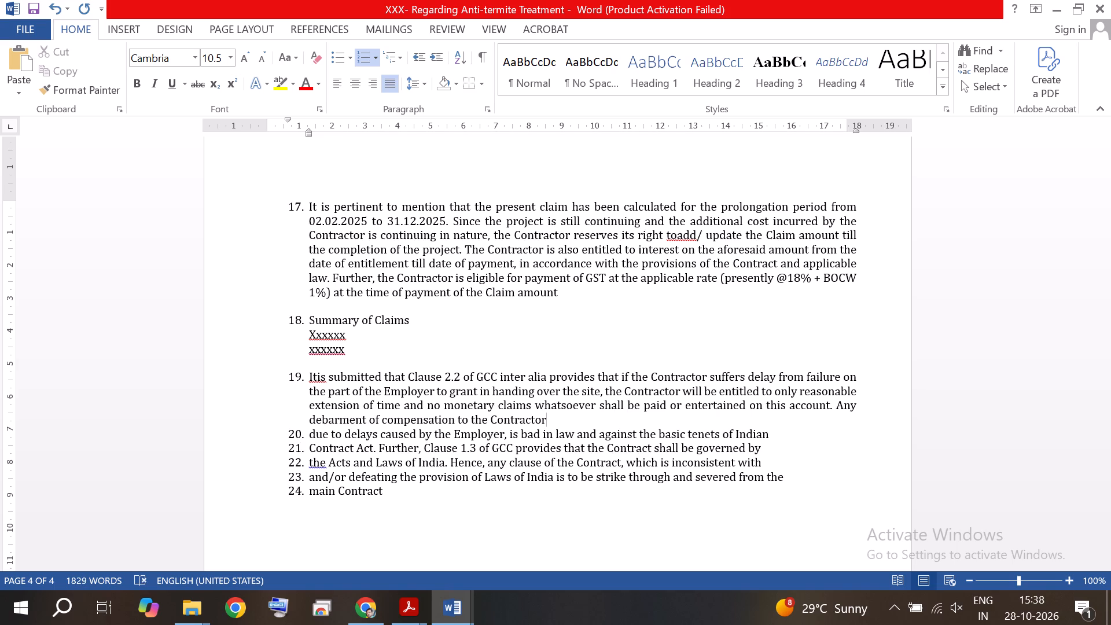
{"action": "key", "text": "Delete"}
{"action": "key", "text": "space"}
Join the remaining lines starting "Contract Act", "the Acts and Laws", "and/or defeating" and "main Contract" onto item 19 with single spaces.
{"action": "key", "text": "Down"}
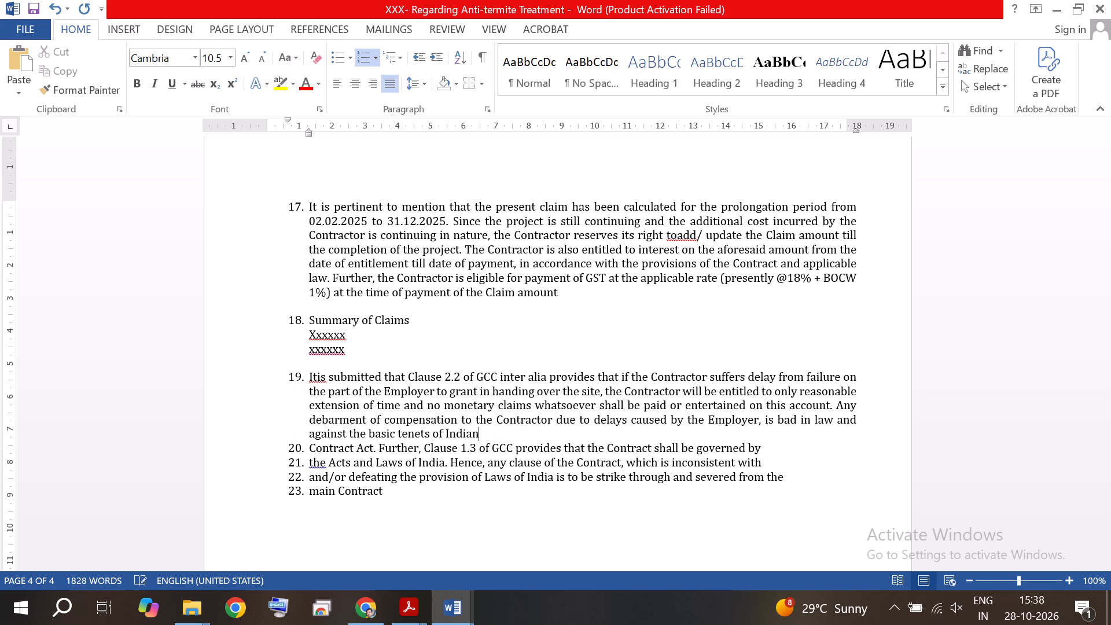
{"action": "key", "text": "Delete"}
{"action": "key", "text": "space"}
{"action": "key", "text": "Down"}
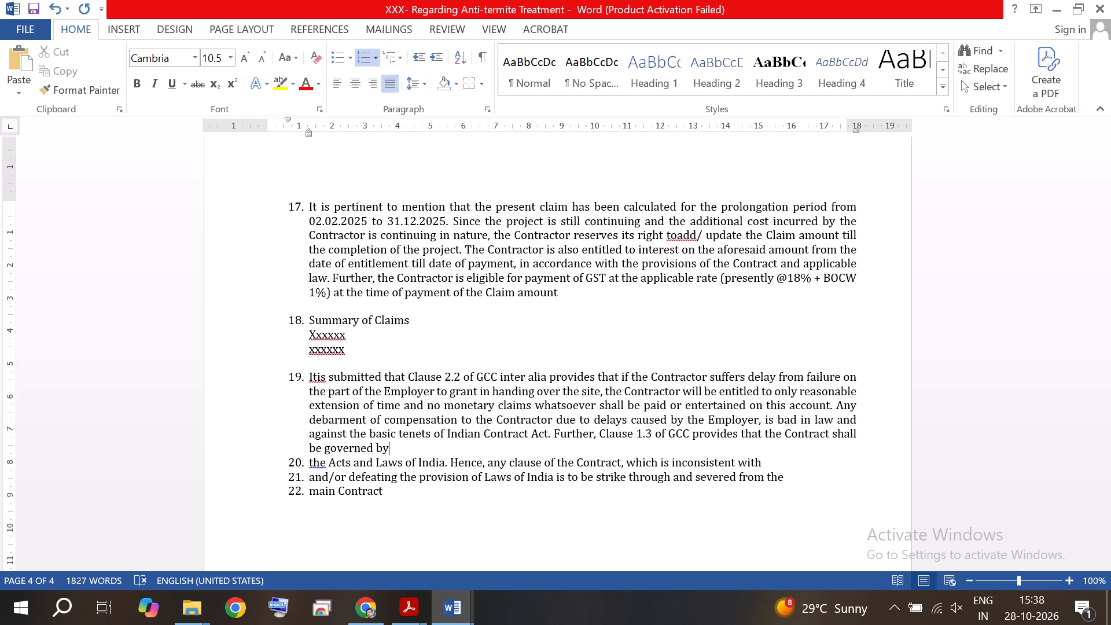
{"action": "key", "text": "Delete"}
{"action": "key", "text": "space"}
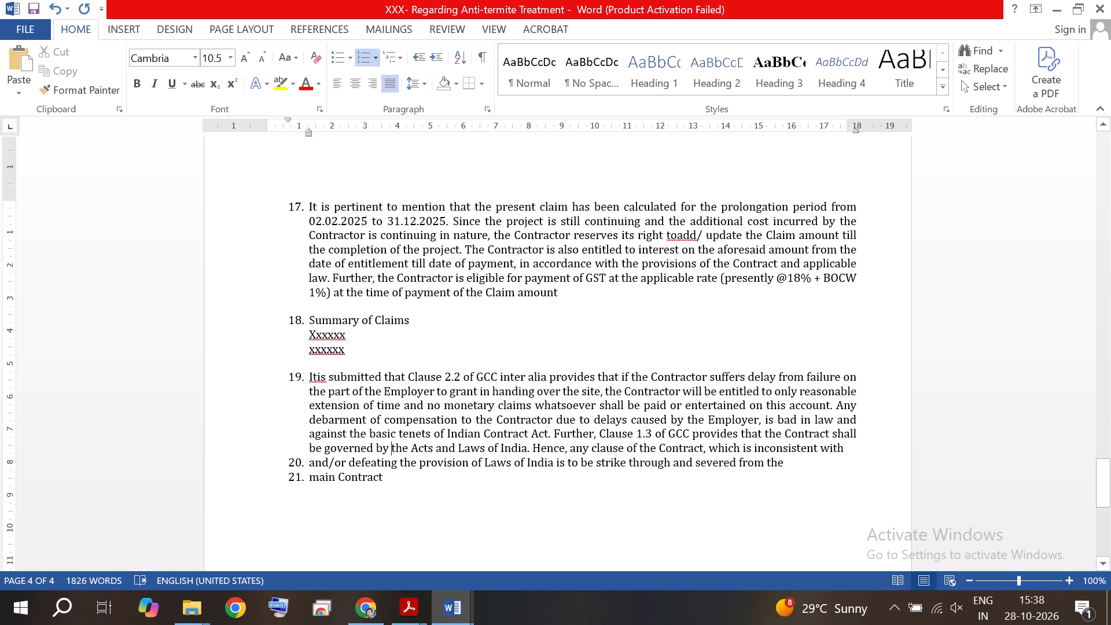
{"action": "left_click", "coordinate": [849, 452]}
{"action": "key", "text": "Delete"}
{"action": "key", "text": "space"}
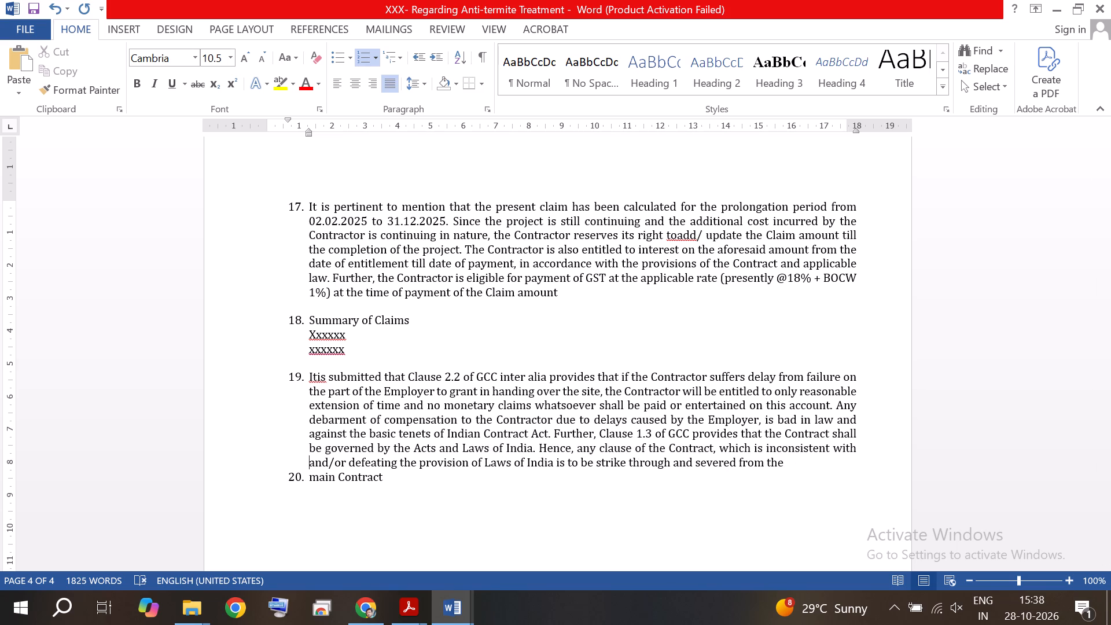
{"action": "left_click", "coordinate": [818, 465]}
{"action": "key", "text": "Delete"}
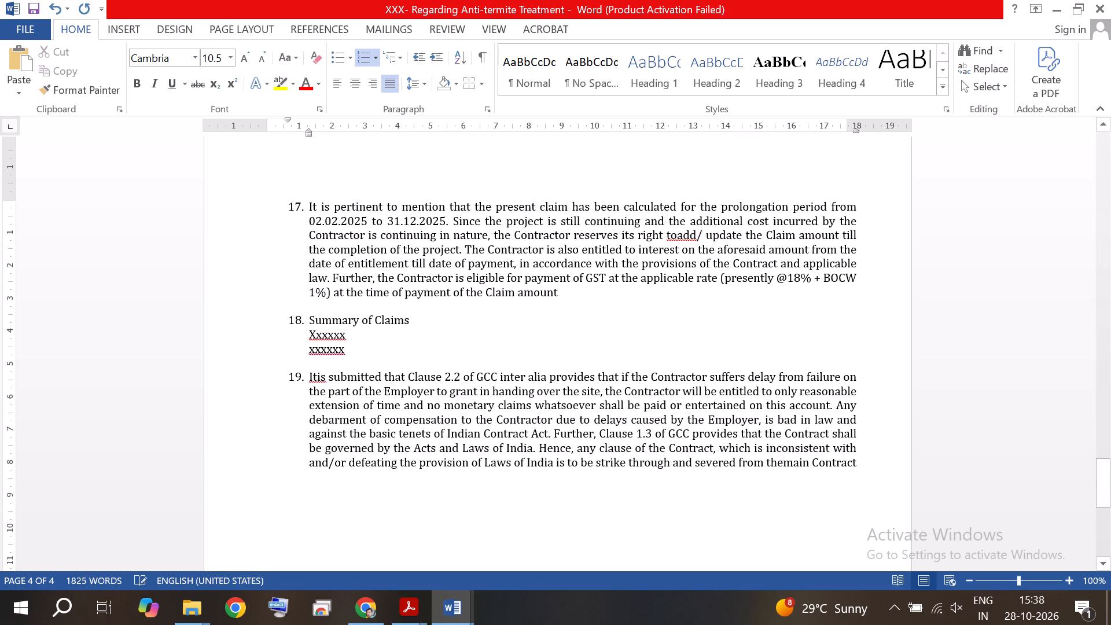
{"action": "key", "text": "space"}
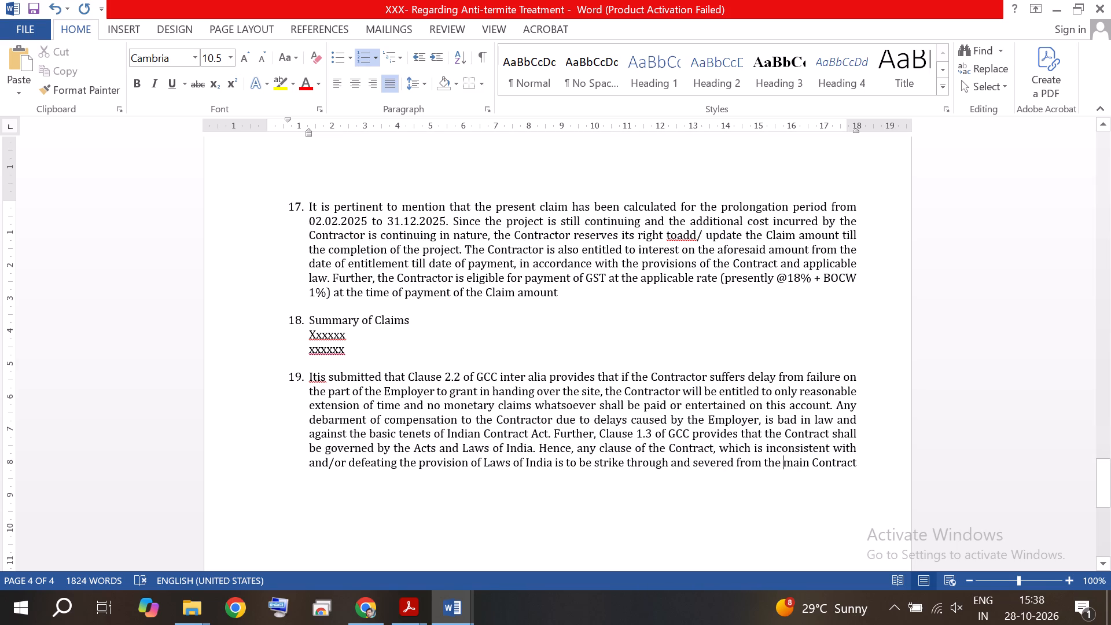
Start item 20 below item 19 and turn off "Don't add space between paragraphs of the same style" for item 19.
{"action": "left_click", "coordinate": [863, 460]}
{"action": "key", "text": "Return"}
{"action": "left_click", "coordinate": [860, 464]}
{"action": "left_click", "coordinate": [419, 86]}
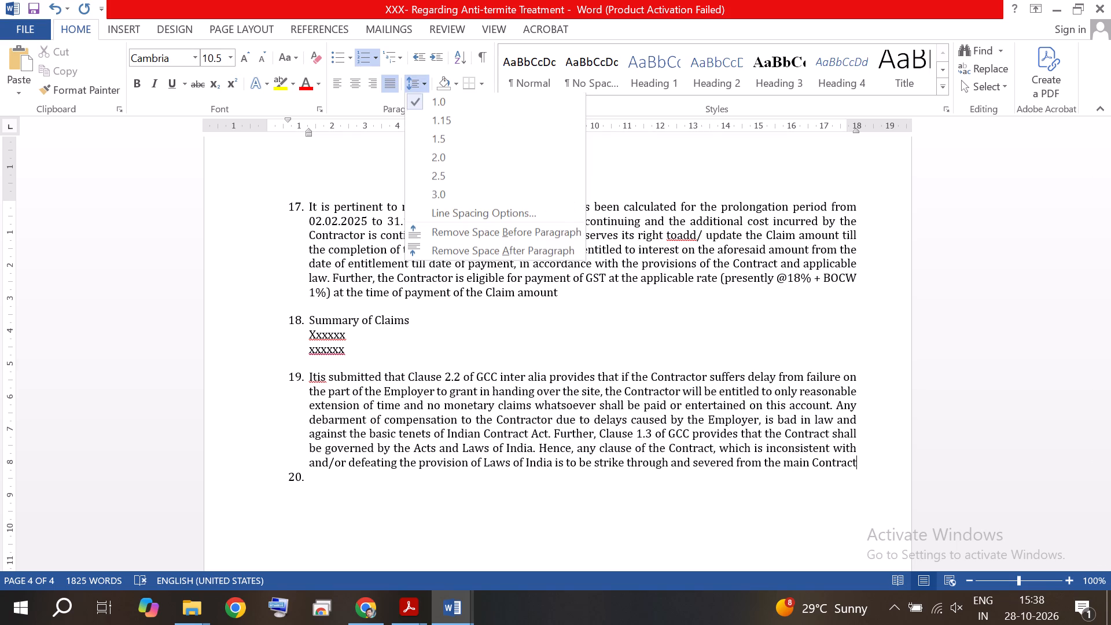
{"action": "left_click", "coordinate": [463, 209]}
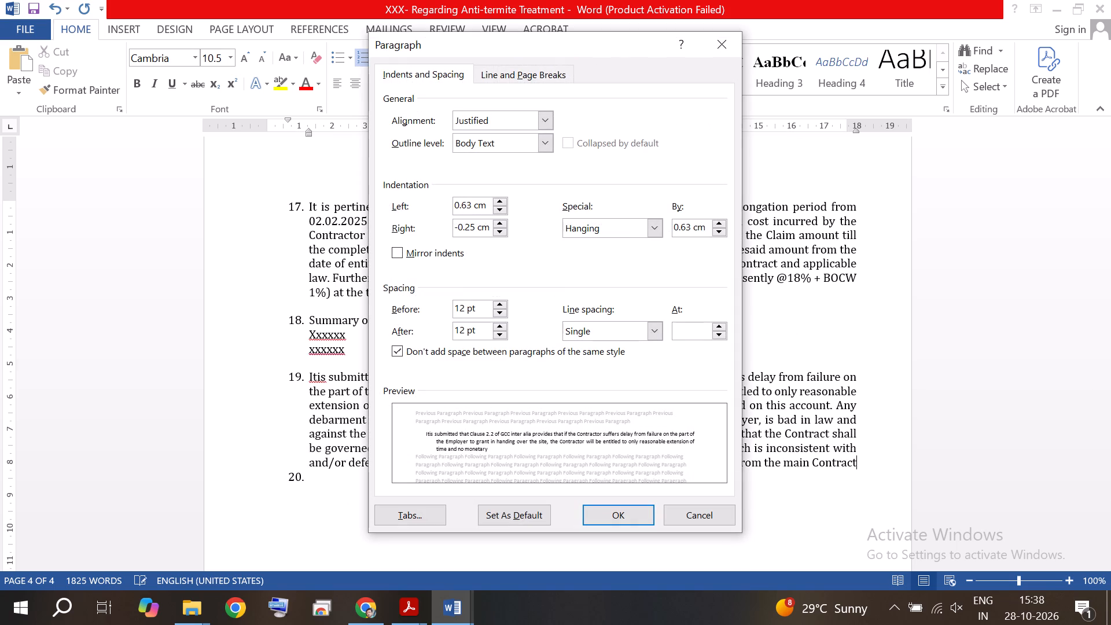
{"action": "left_click", "coordinate": [476, 355]}
{"action": "left_click", "coordinate": [615, 508]}
In 1-9_converted, copy the text of clause 25, from "The Contractor respectfully requests" to "under the Contract and law".
{"action": "left_click", "coordinate": [387, 501]}
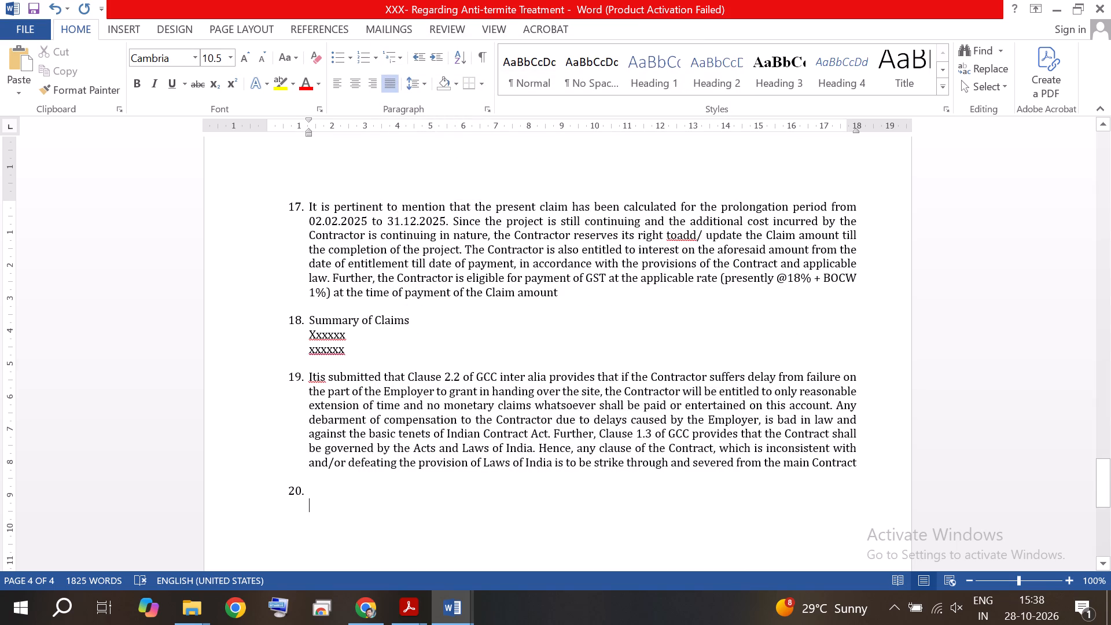
{"action": "scroll", "coordinate": [406, 462], "scroll_direction": "down", "scroll_amount": 2}
{"action": "left_click", "coordinate": [323, 323]}
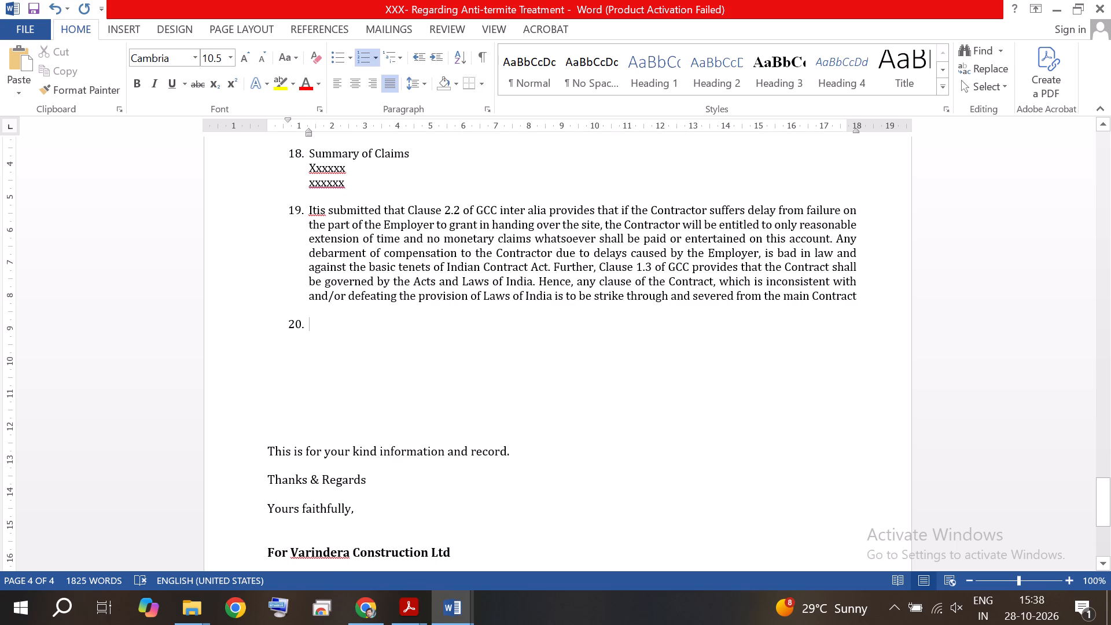
{"action": "left_click", "coordinate": [461, 601]}
{"action": "left_click", "coordinate": [424, 527]}
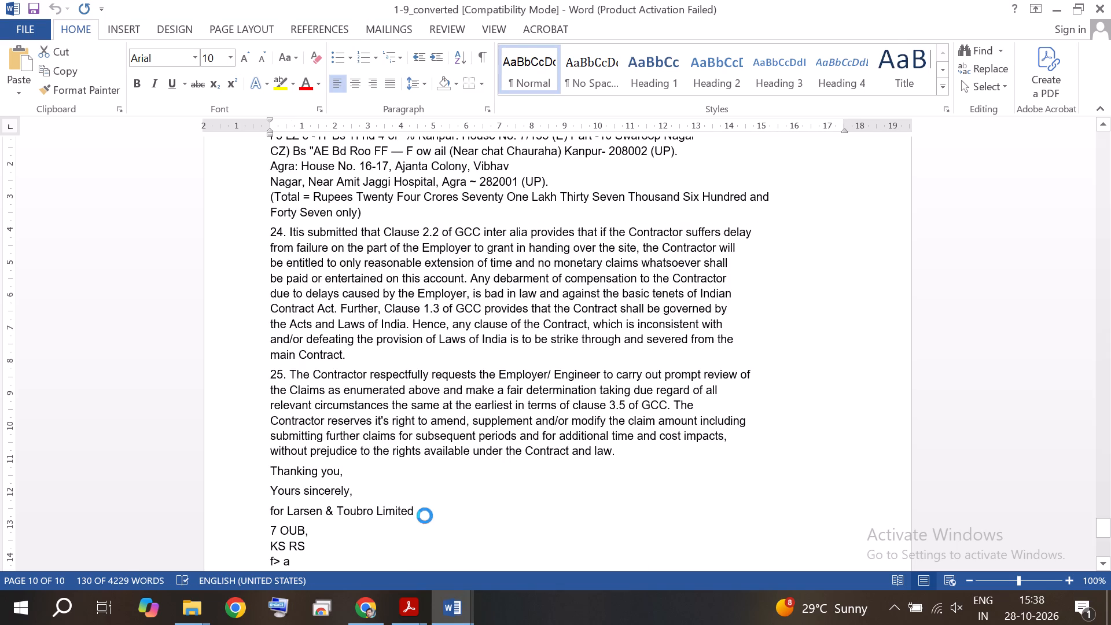
{"action": "scroll", "coordinate": [424, 424], "scroll_direction": "down", "scroll_amount": 1}
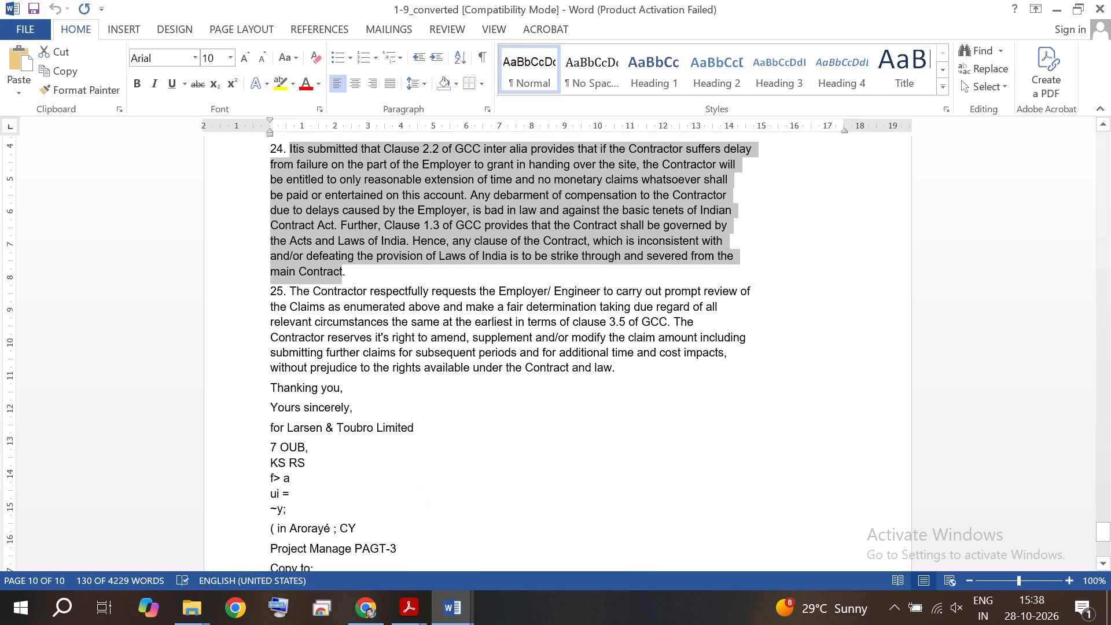
{"action": "left_click_drag", "start_coordinate": [292, 288], "coordinate": [457, 311]}
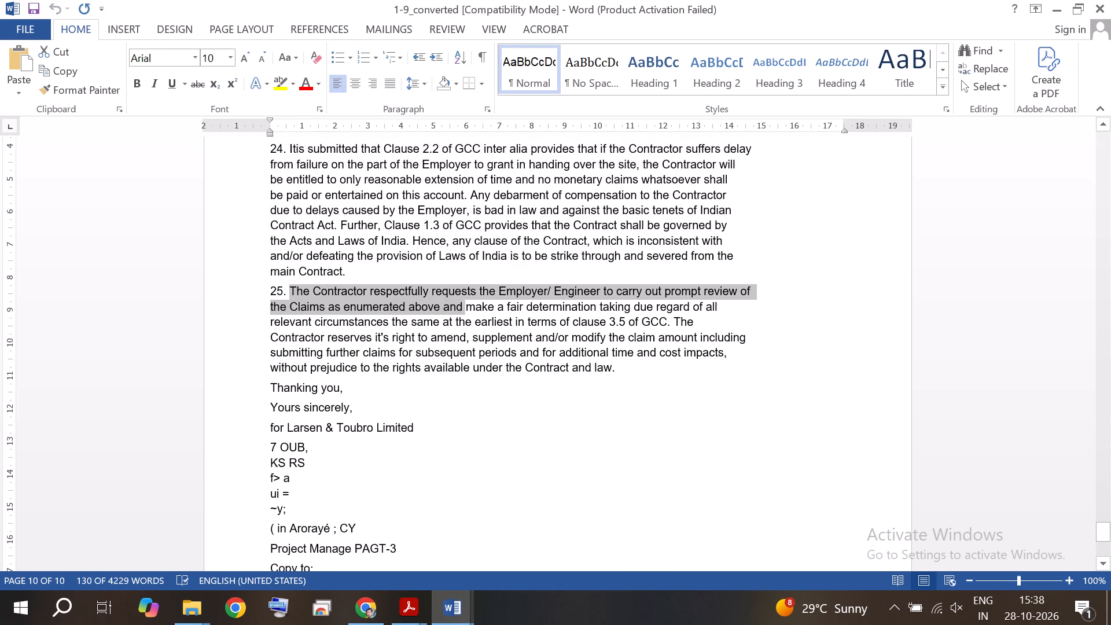
{"action": "left_click_drag", "start_coordinate": [457, 311], "coordinate": [586, 365]}
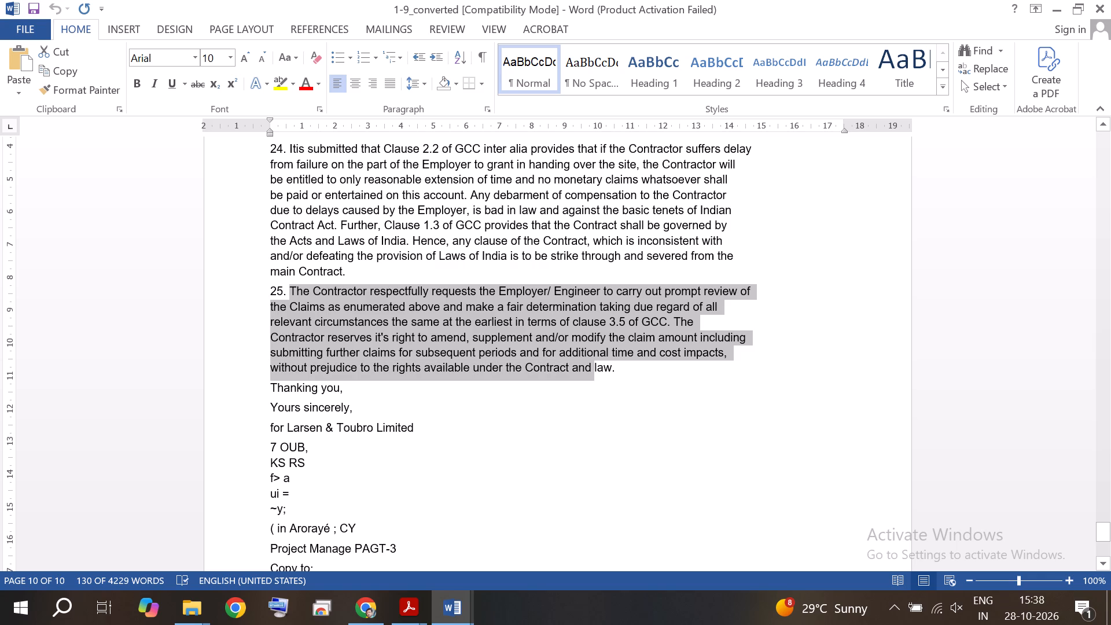
{"action": "left_click_drag", "start_coordinate": [586, 365], "coordinate": [602, 365]}
{"action": "right_click", "coordinate": [481, 330]}
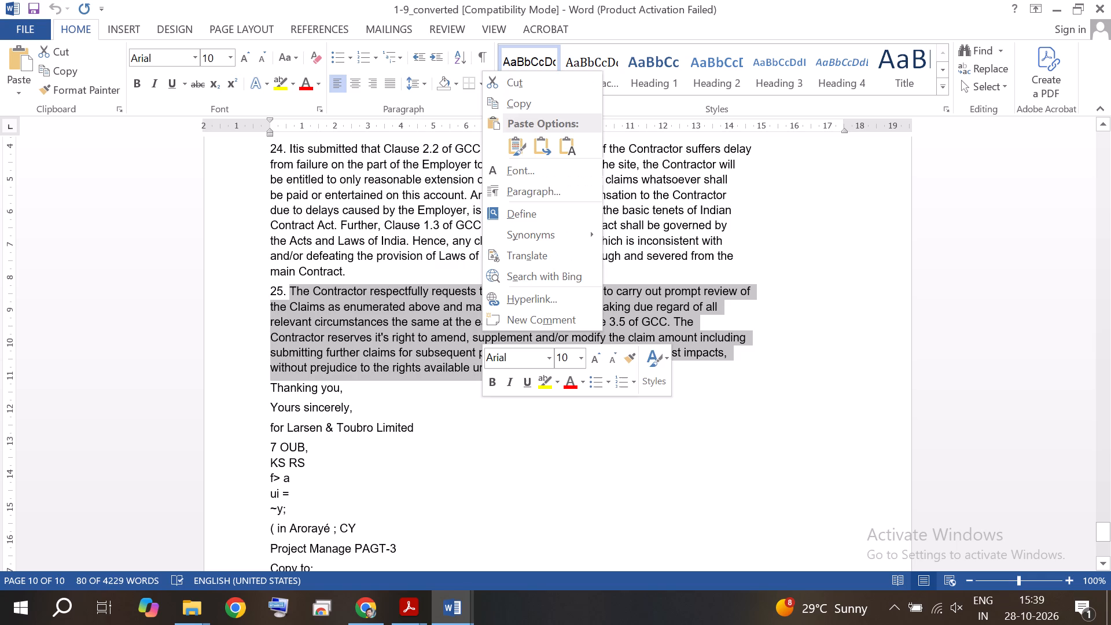
{"action": "left_click", "coordinate": [531, 108]}
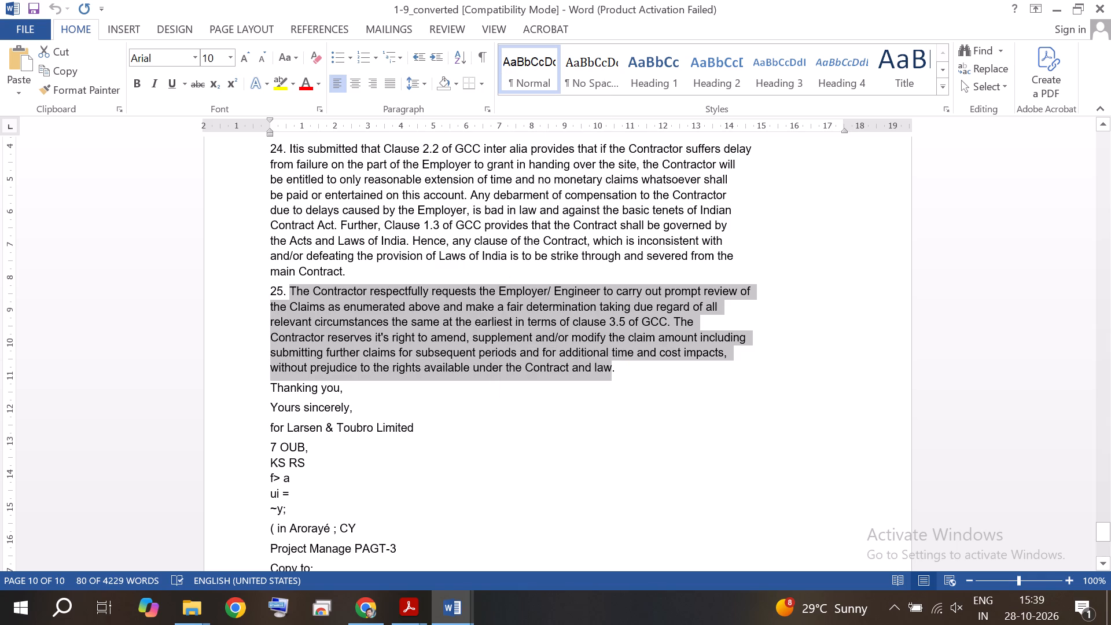
Back in the Anti-termite Treatment letter, paste the copied clause as text only at the empty item 20.
{"action": "left_click", "coordinate": [466, 608]}
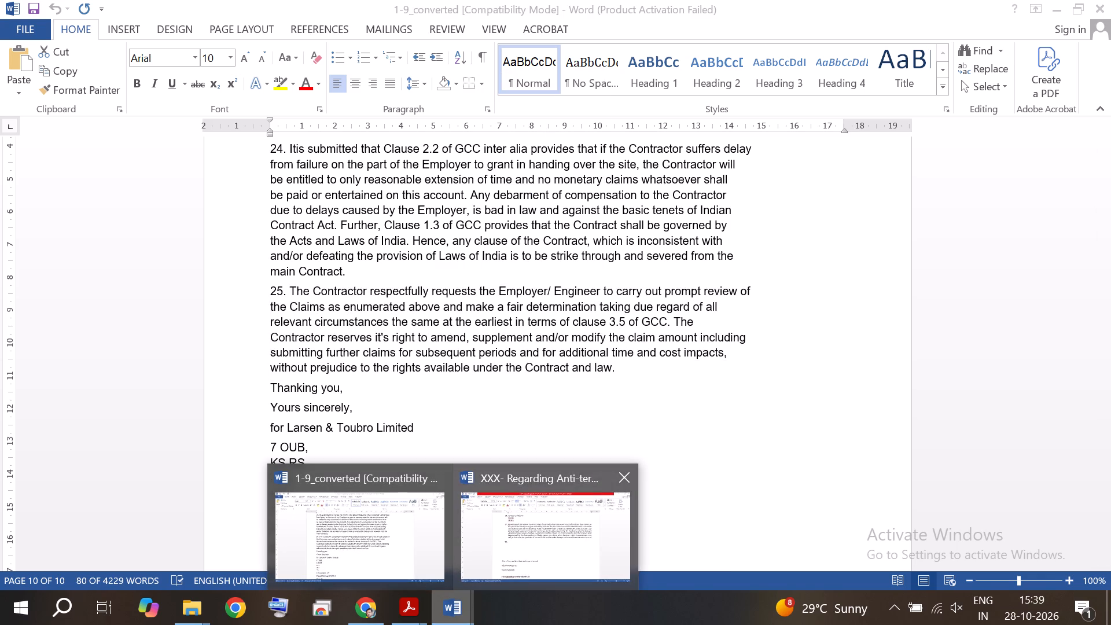
{"action": "left_click", "coordinate": [501, 536]}
{"action": "right_click", "coordinate": [319, 319]}
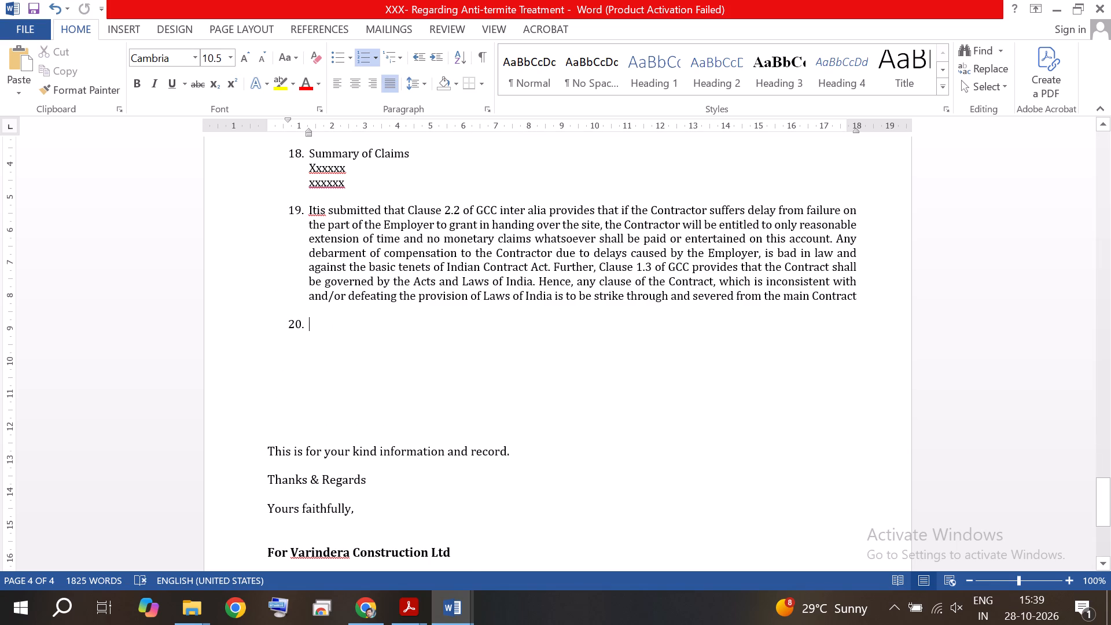
{"action": "left_click", "coordinate": [437, 311]}
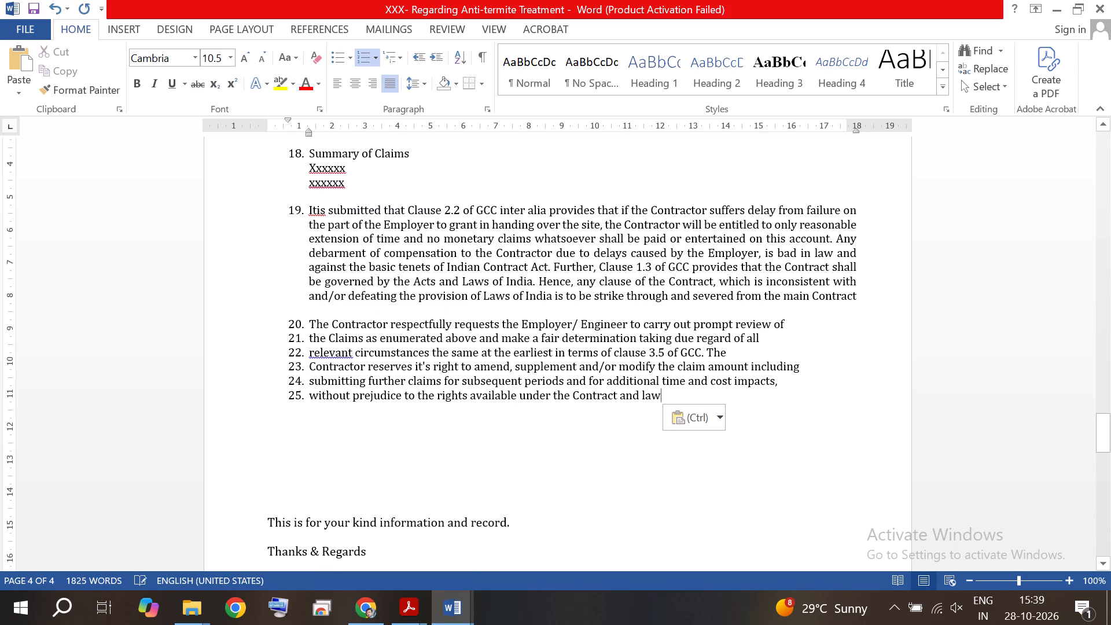
Join the lines starting "the Claims", "relevant circumstances" and "Contractor reserves" onto item 20 with single spaces.
{"action": "left_click", "coordinate": [784, 323]}
{"action": "key", "text": "Delete"}
{"action": "key", "text": "space"}
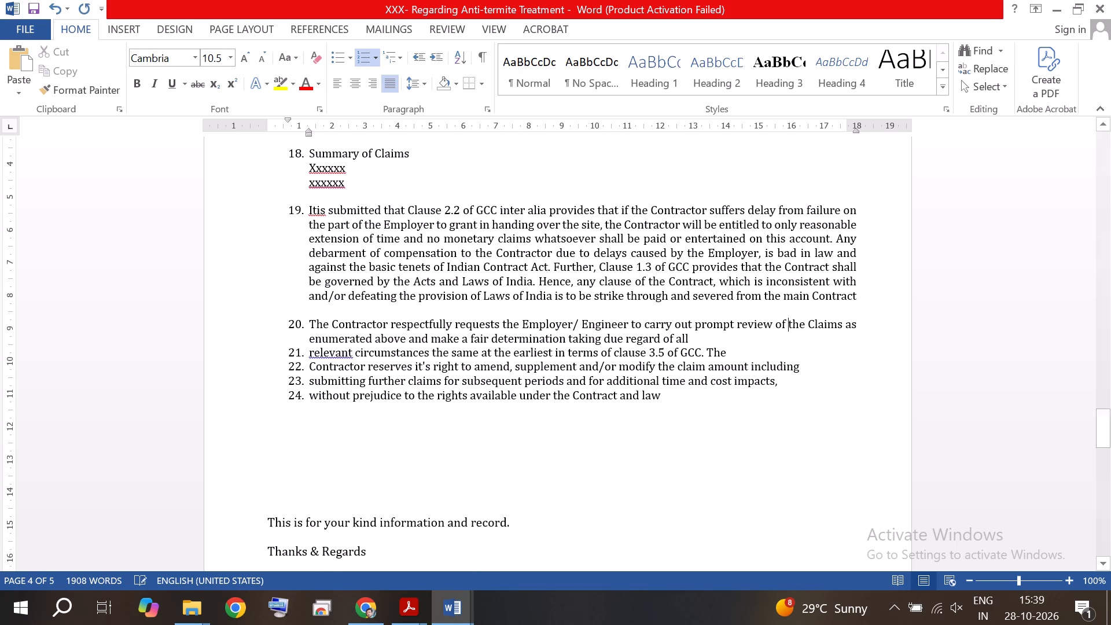
{"action": "key", "text": "Down"}
{"action": "key", "text": "Delete"}
{"action": "key", "text": "space"}
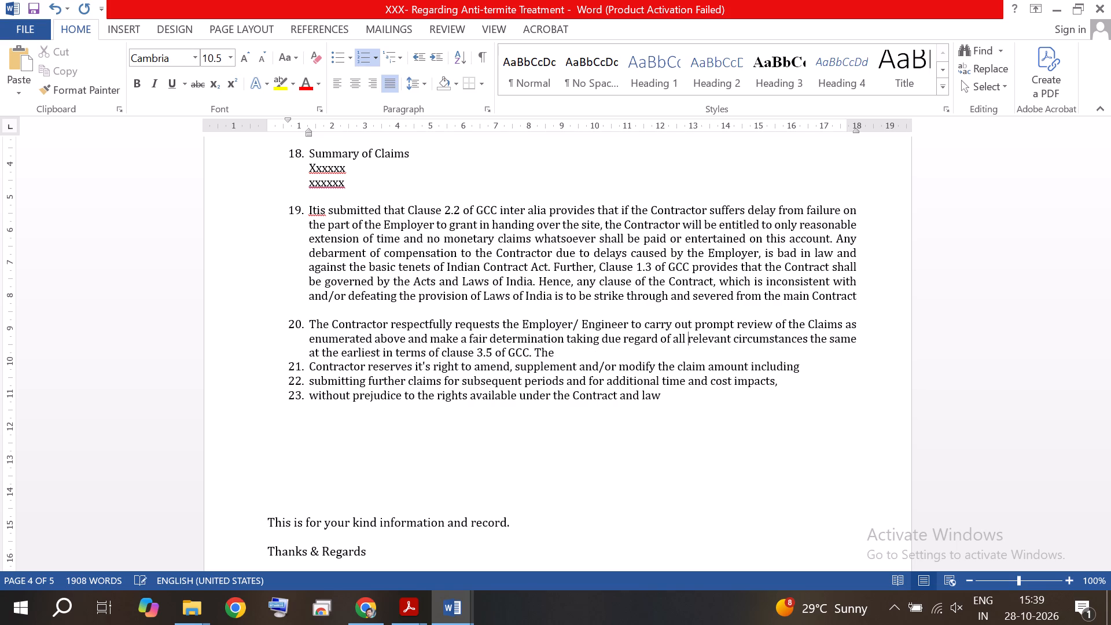
{"action": "key", "text": "Down"}
{"action": "key", "text": "Delete"}
{"action": "key", "text": "space"}
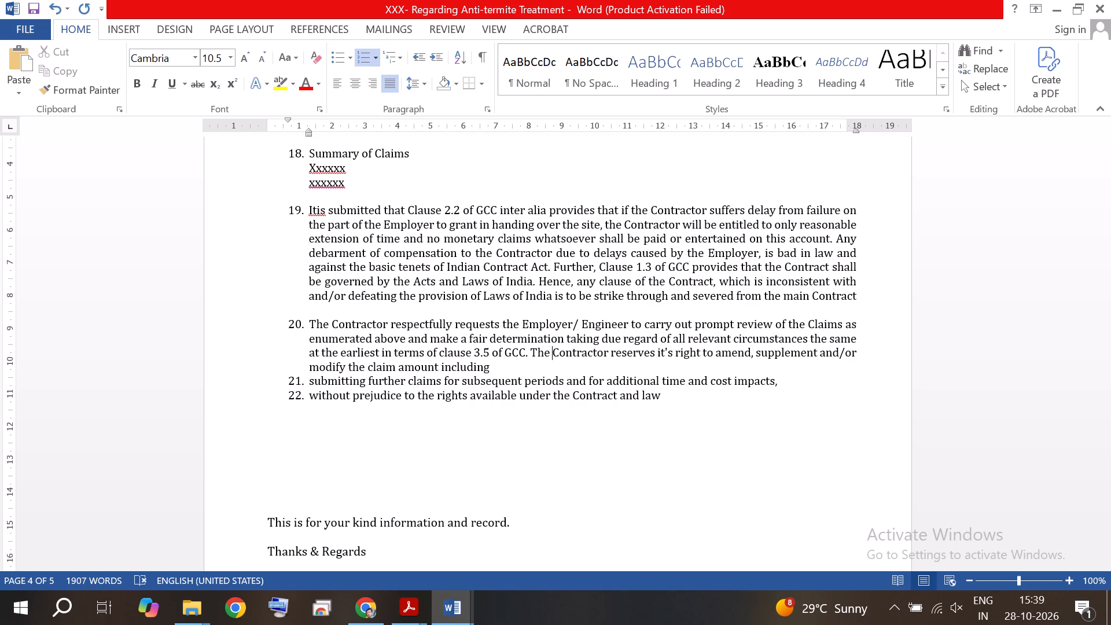
Join the remaining lines starting "submitting further claims" and "without prejudice" onto item 20 with single spaces.
{"action": "key", "text": "Down"}
{"action": "key", "text": "Delete"}
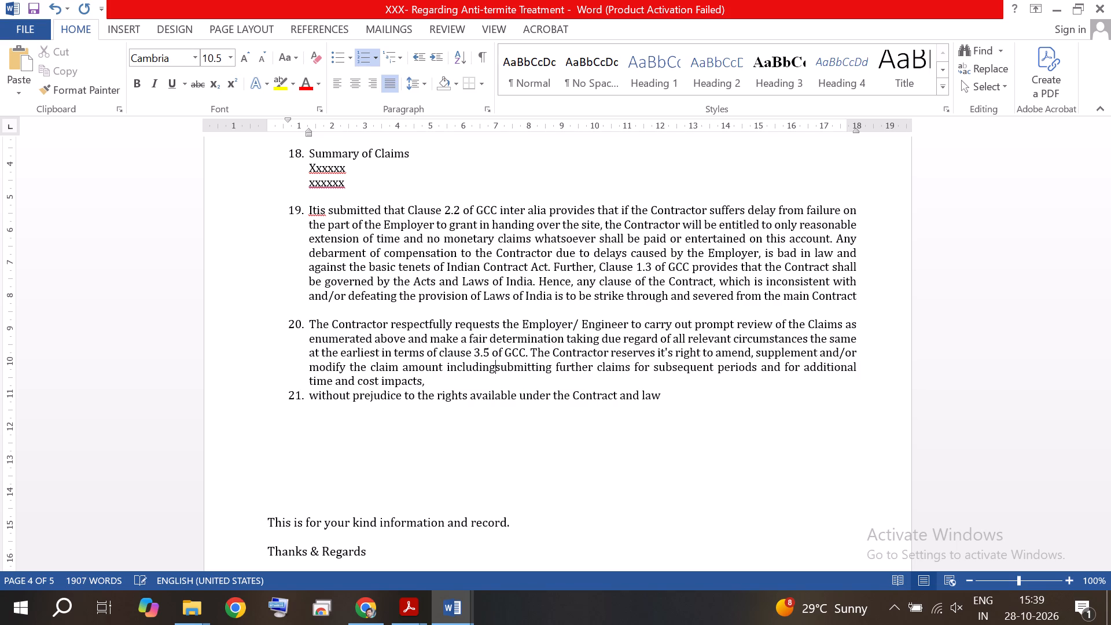
{"action": "key", "text": "space"}
{"action": "key", "text": "Down"}
{"action": "key", "text": "Delete"}
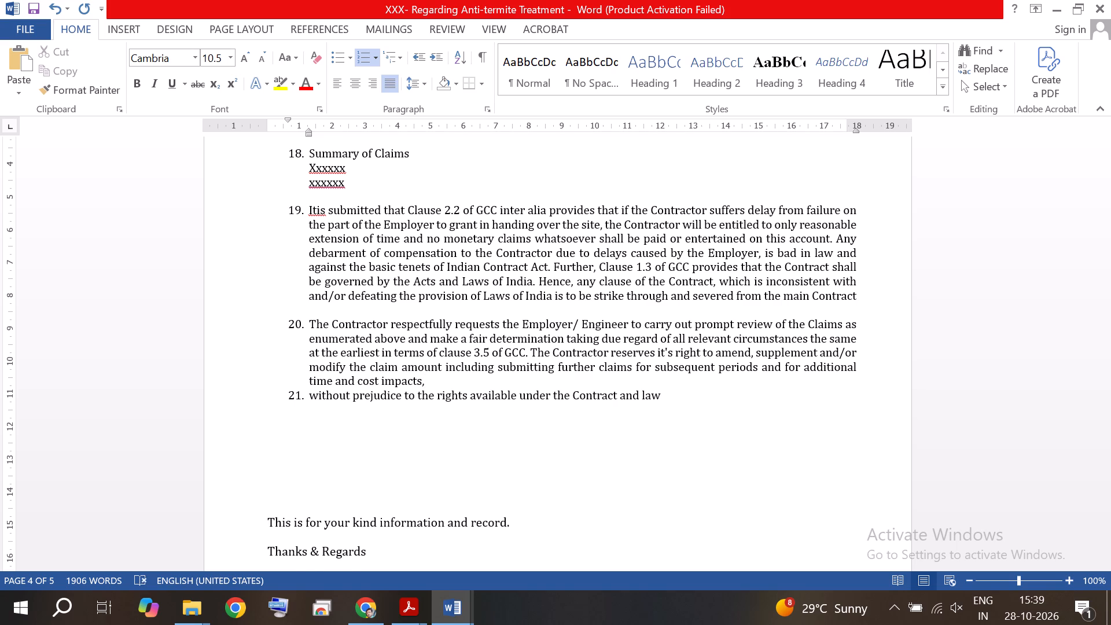
{"action": "key", "text": "space"}
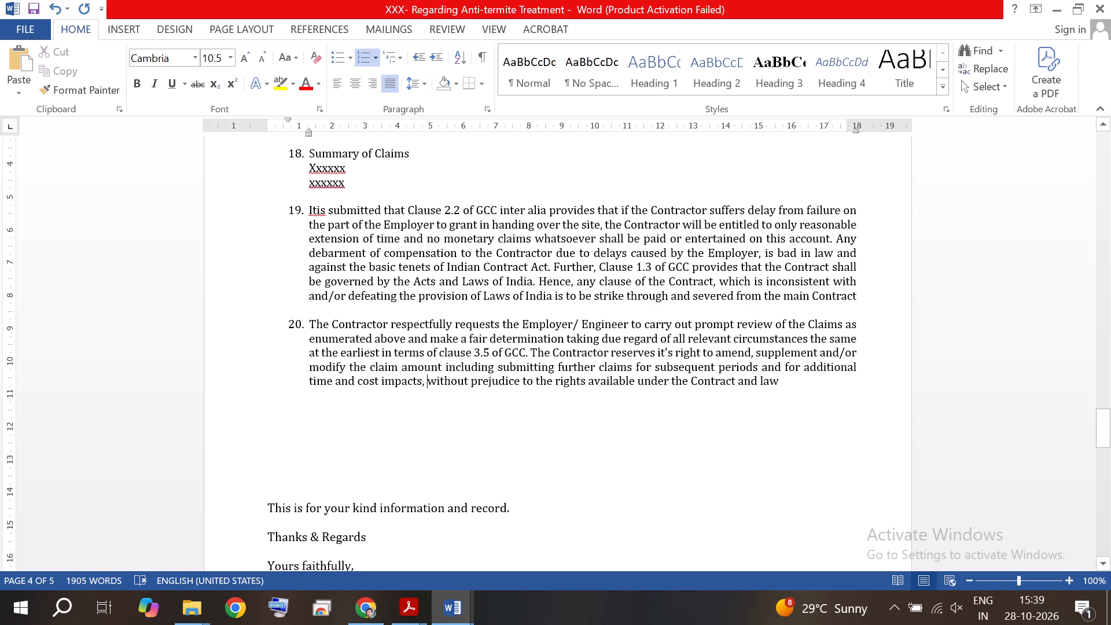
Add a full stop at the end of item 20, after "under the Contract and law".
{"action": "left_click", "coordinate": [797, 391]}
{"action": "left_click", "coordinate": [797, 384]}
{"action": "key", "text": "period"}
Delete two surplus blank lines above the closing line "This is for your kind information and record.".
{"action": "left_click", "coordinate": [420, 470]}
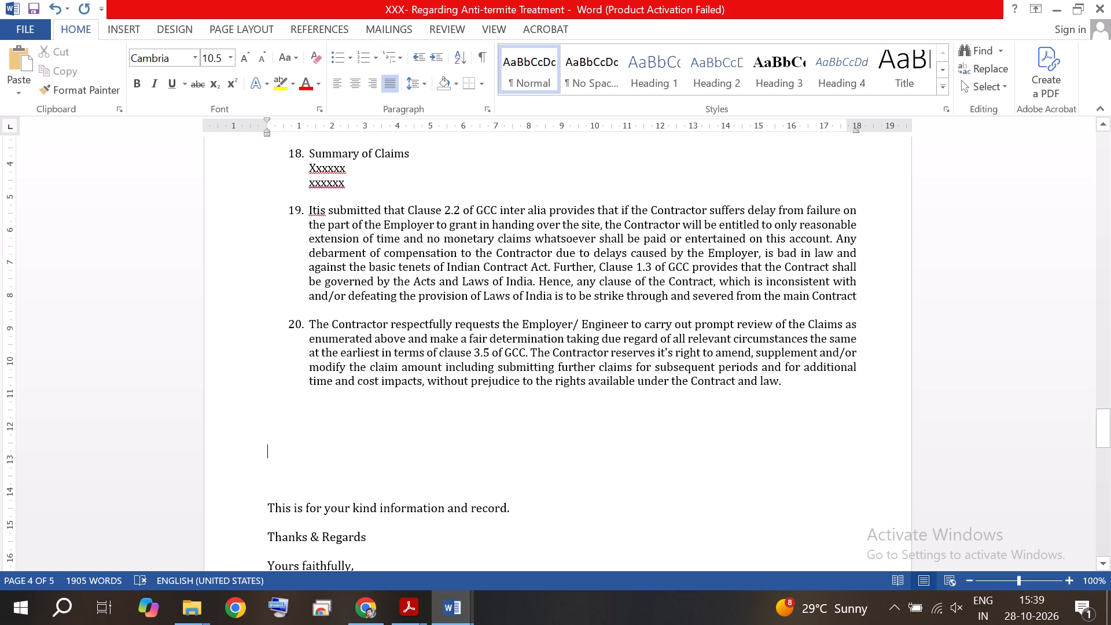
{"action": "key", "text": "Delete"}
{"action": "key", "text": "Delete"}
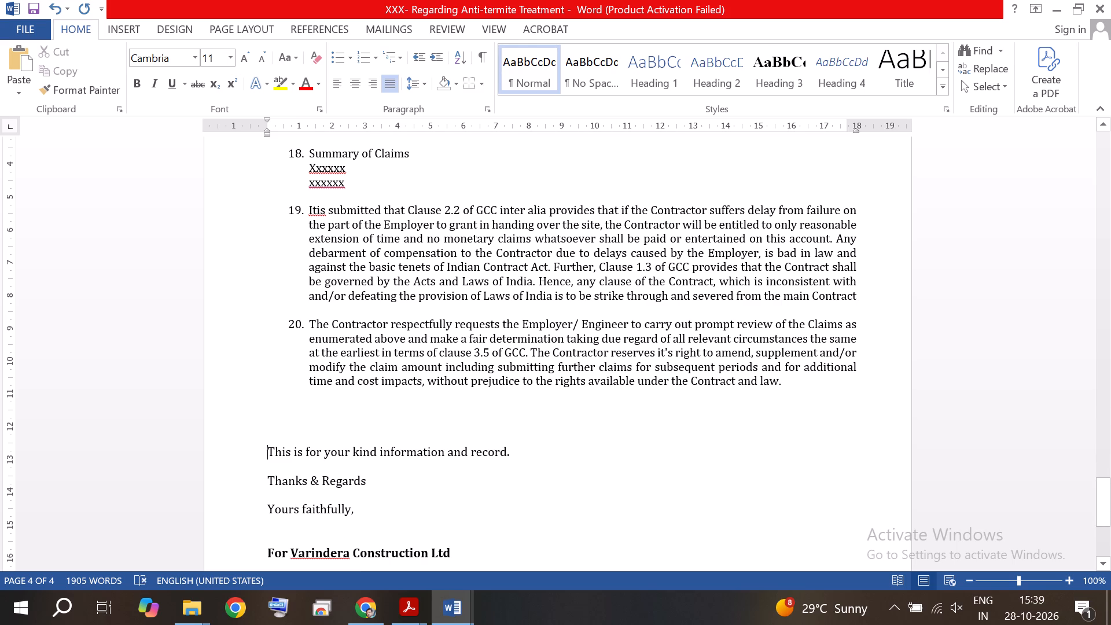
Format the letter body from "The Contractor hereby submits its claim" through the end of item 20 in Cambria, size 11.
{"action": "left_click", "coordinate": [472, 365]}
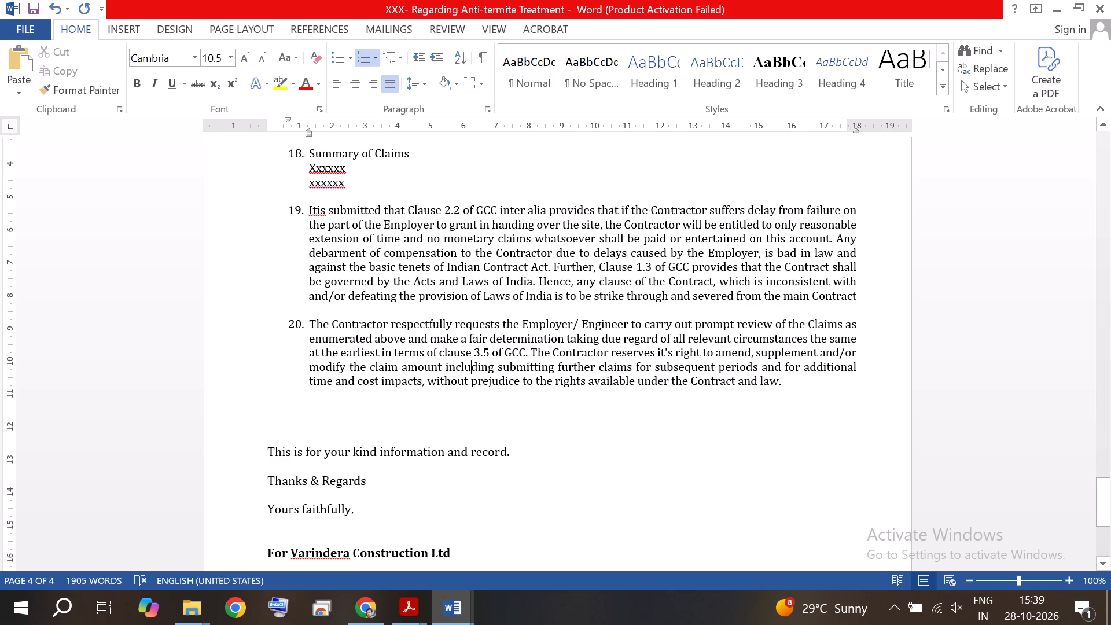
{"action": "left_click_drag", "start_coordinate": [793, 383], "coordinate": [444, 288]}
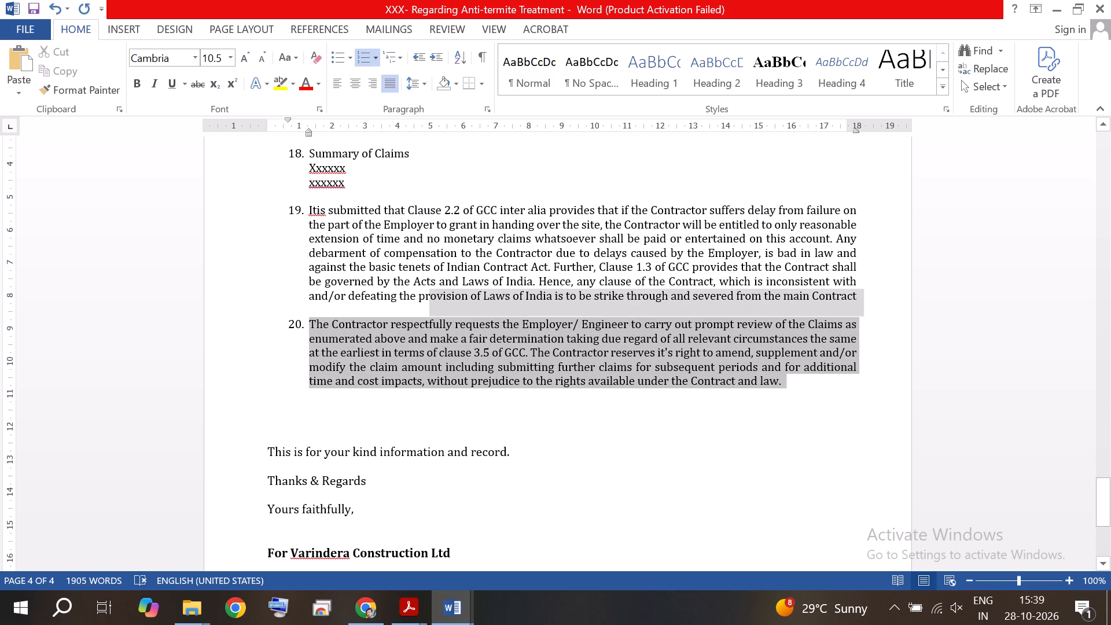
{"action": "left_click_drag", "start_coordinate": [444, 288], "coordinate": [370, 112]}
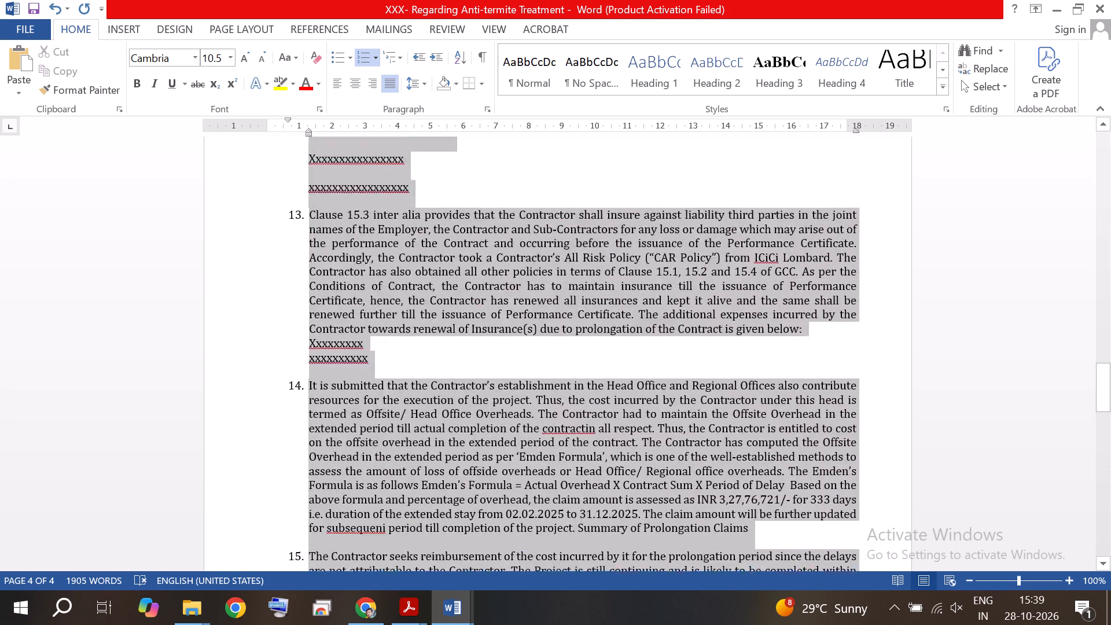
{"action": "left_click_drag", "start_coordinate": [370, 112], "coordinate": [370, 126]}
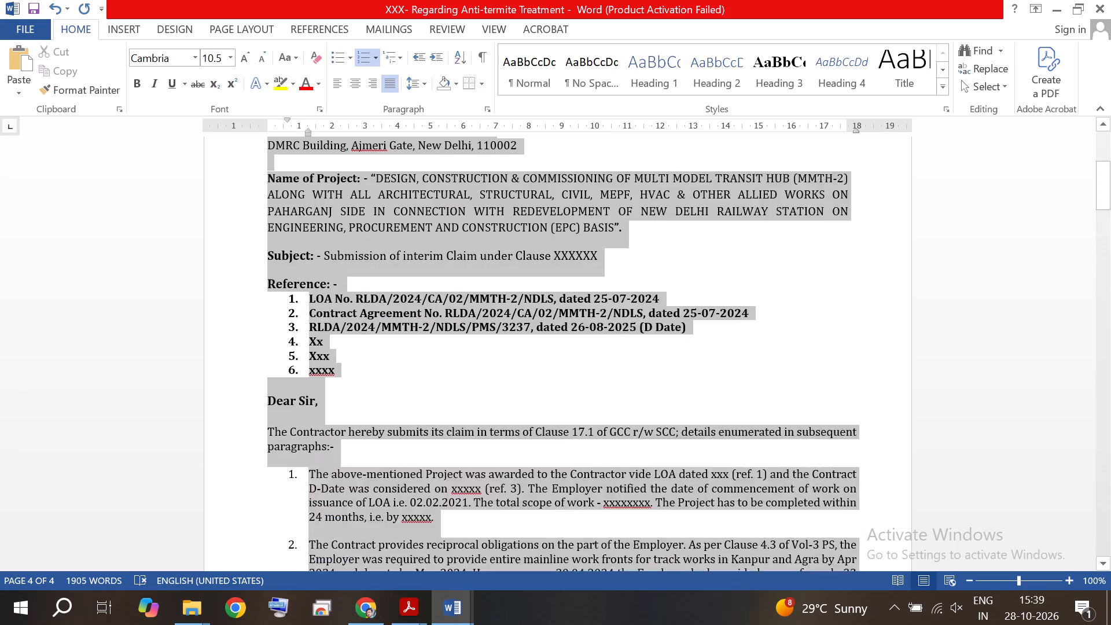
{"action": "left_click_drag", "start_coordinate": [370, 126], "coordinate": [278, 513]}
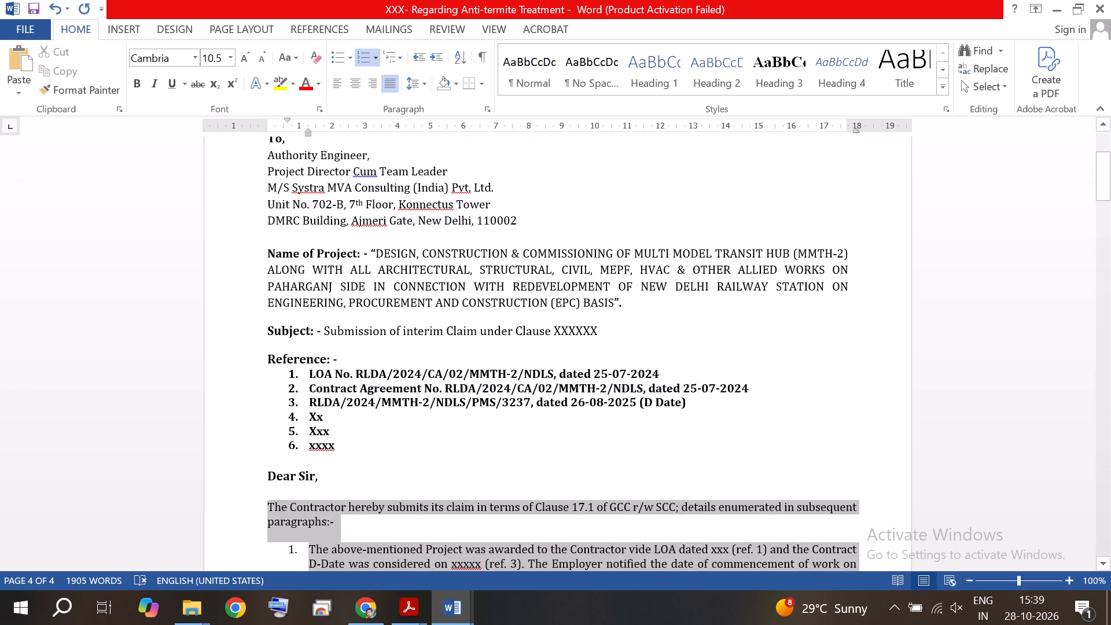
{"action": "left_click", "coordinate": [197, 58]}
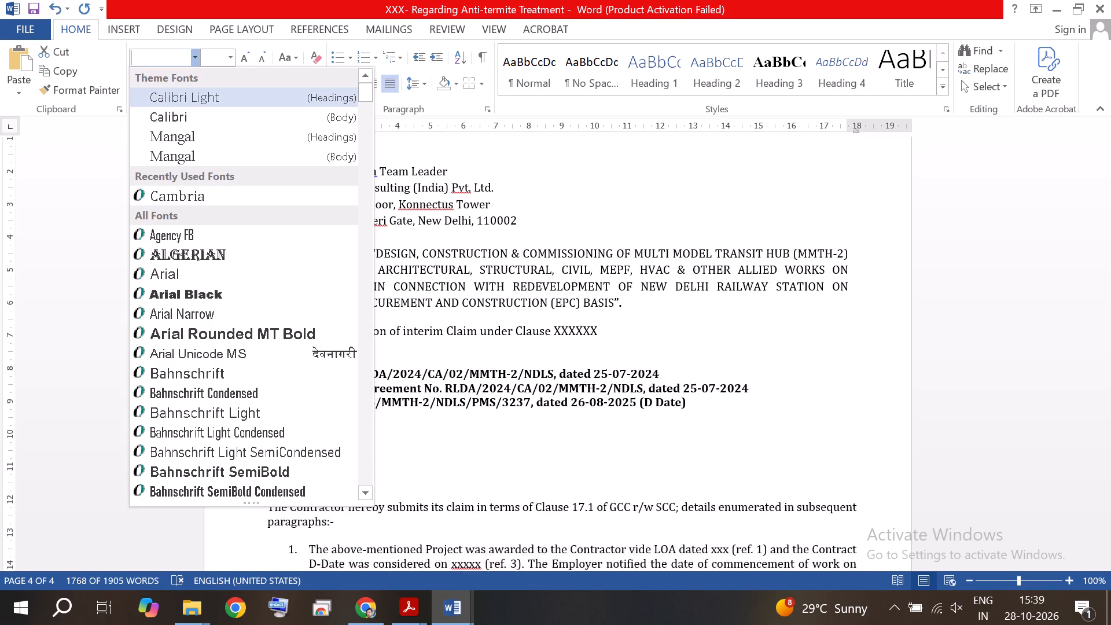
{"action": "left_click", "coordinate": [165, 196]}
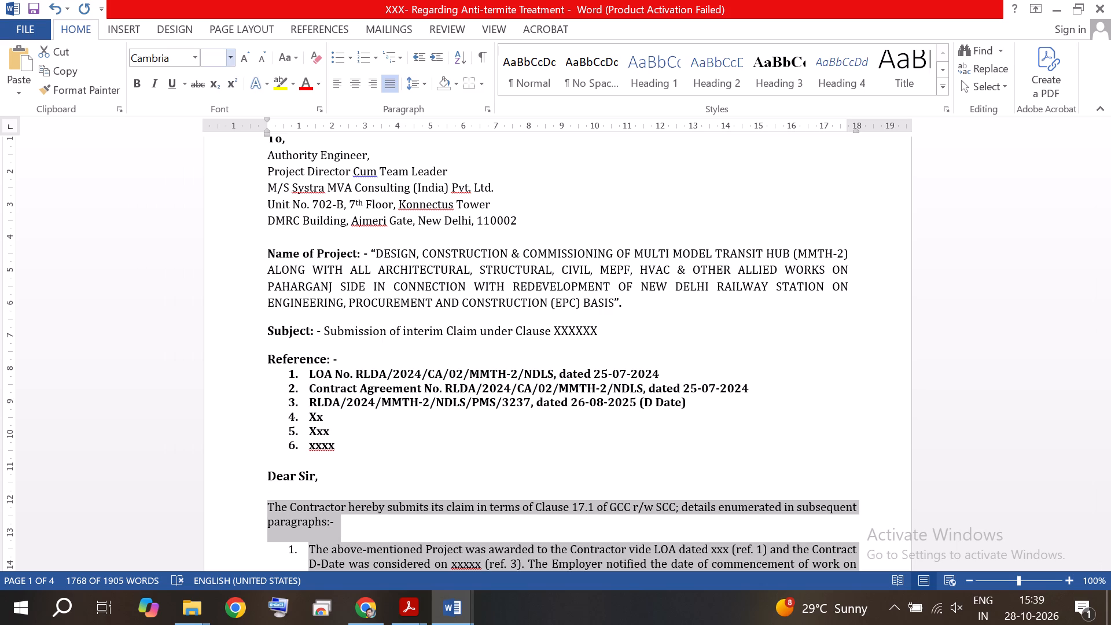
{"action": "left_click", "coordinate": [233, 57]}
{"action": "left_click", "coordinate": [211, 127]}
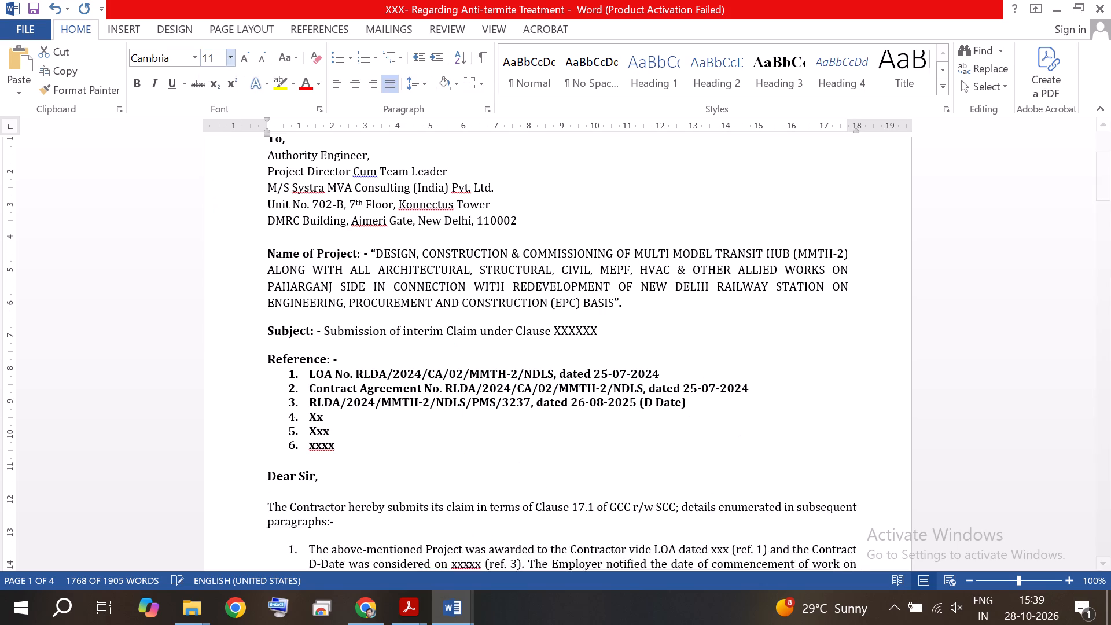
Review the formatted letter body from "Dear Sir" down through the numbered paragraphs to item 16.
{"action": "scroll", "coordinate": [505, 360], "scroll_direction": "down", "scroll_amount": 5}
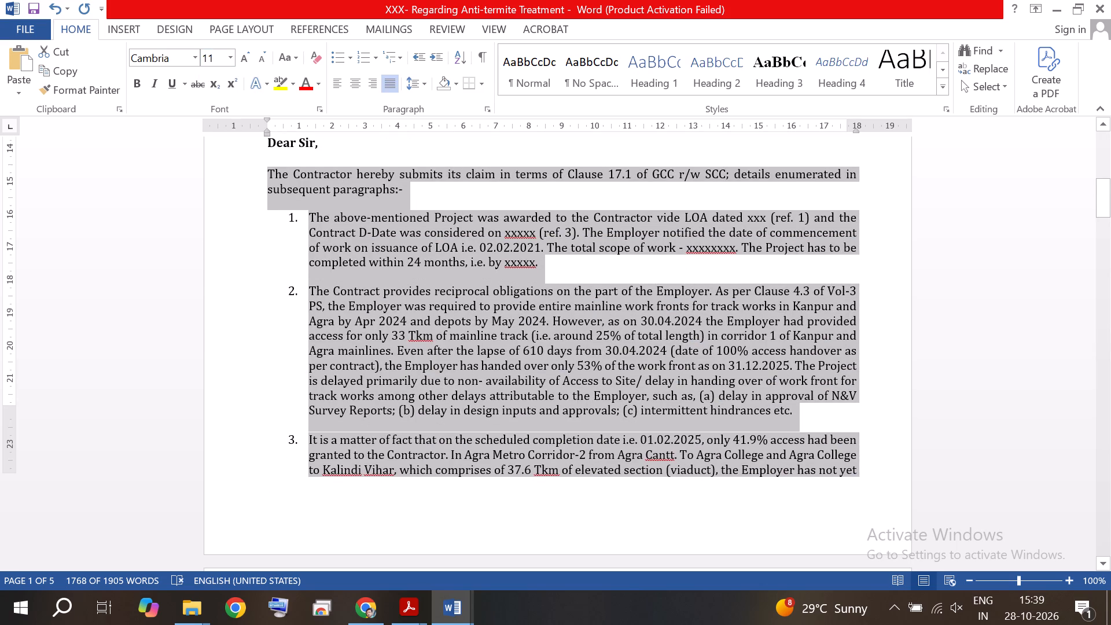
{"action": "scroll", "coordinate": [487, 336], "scroll_direction": "down", "scroll_amount": 9}
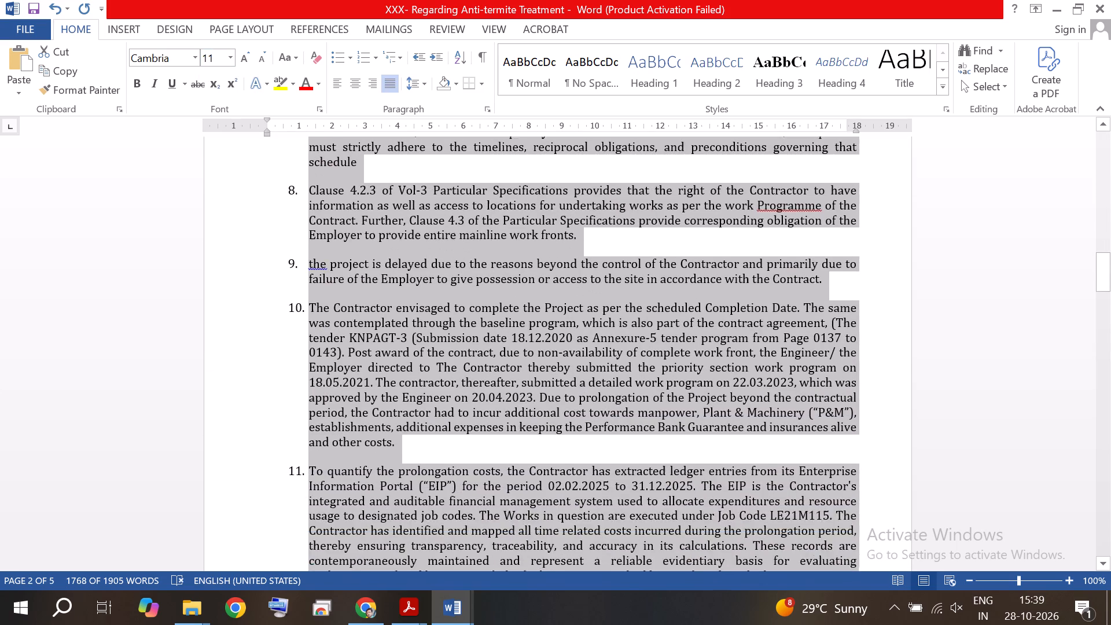
{"action": "scroll", "coordinate": [487, 336], "scroll_direction": "down", "scroll_amount": 4}
{"action": "scroll", "coordinate": [447, 311], "scroll_direction": "down", "scroll_amount": 3}
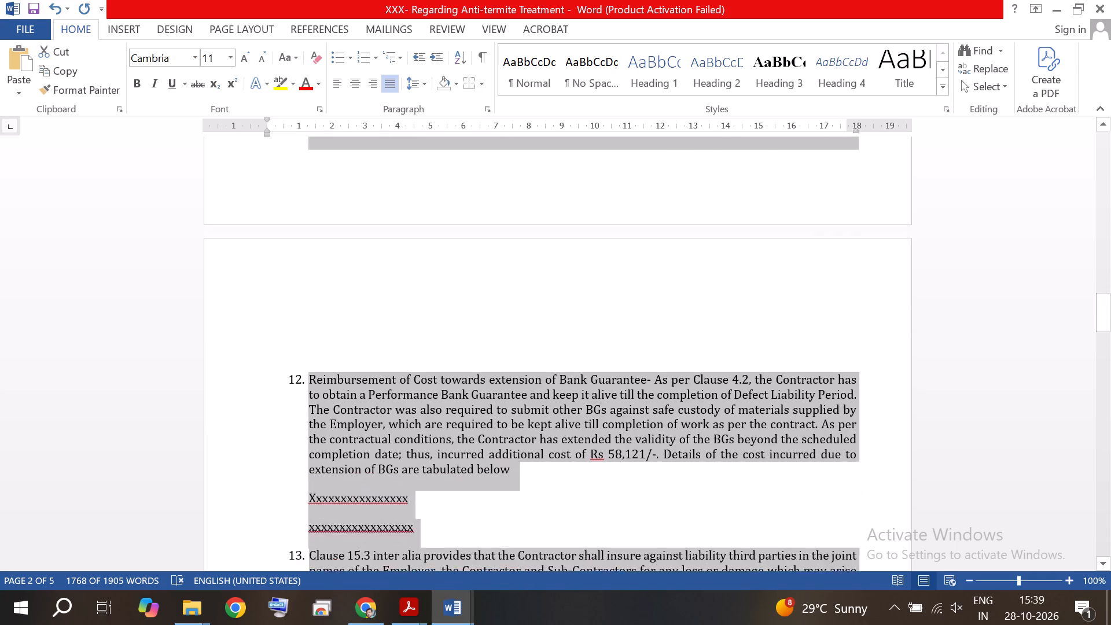
{"action": "scroll", "coordinate": [447, 311], "scroll_direction": "down", "scroll_amount": 6}
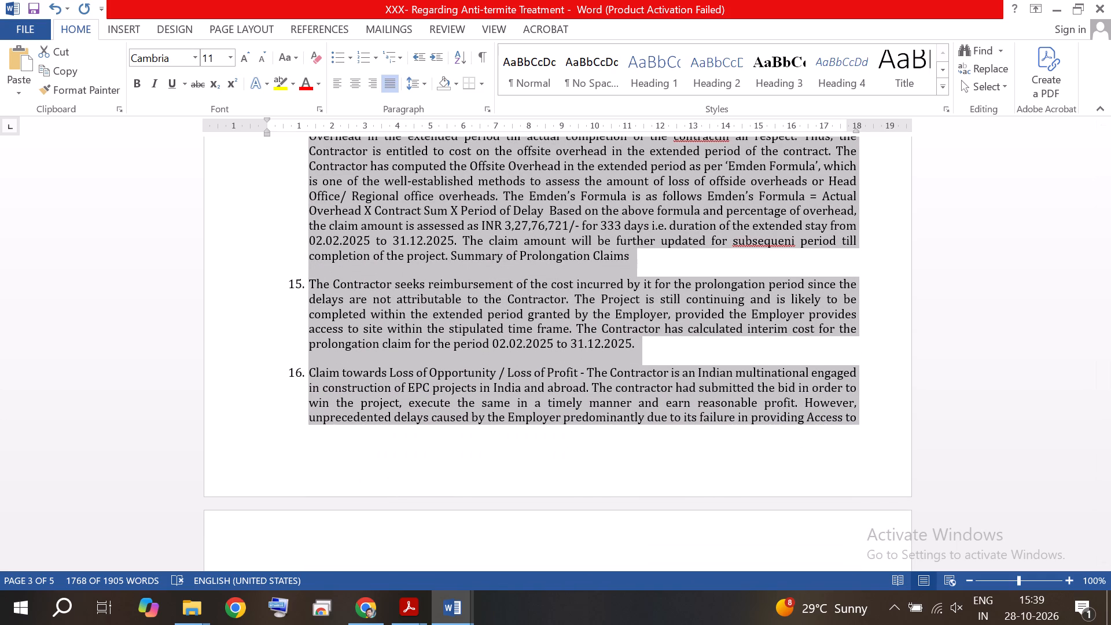
Reapply font size 11 to the selected letter body.
{"action": "left_click", "coordinate": [230, 64]}
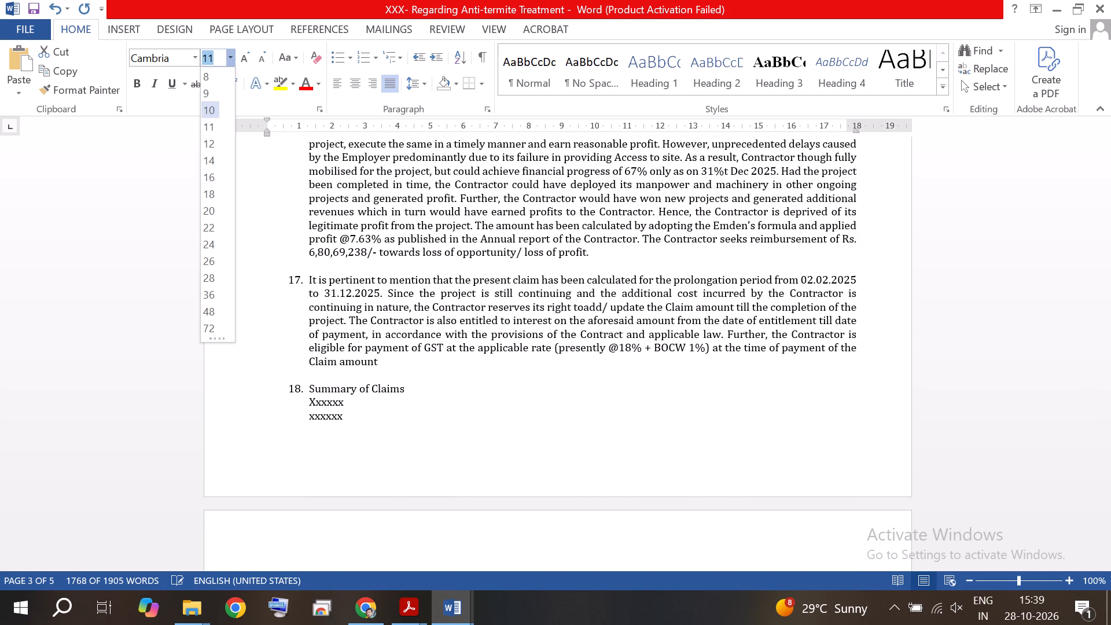
{"action": "left_click", "coordinate": [215, 118]}
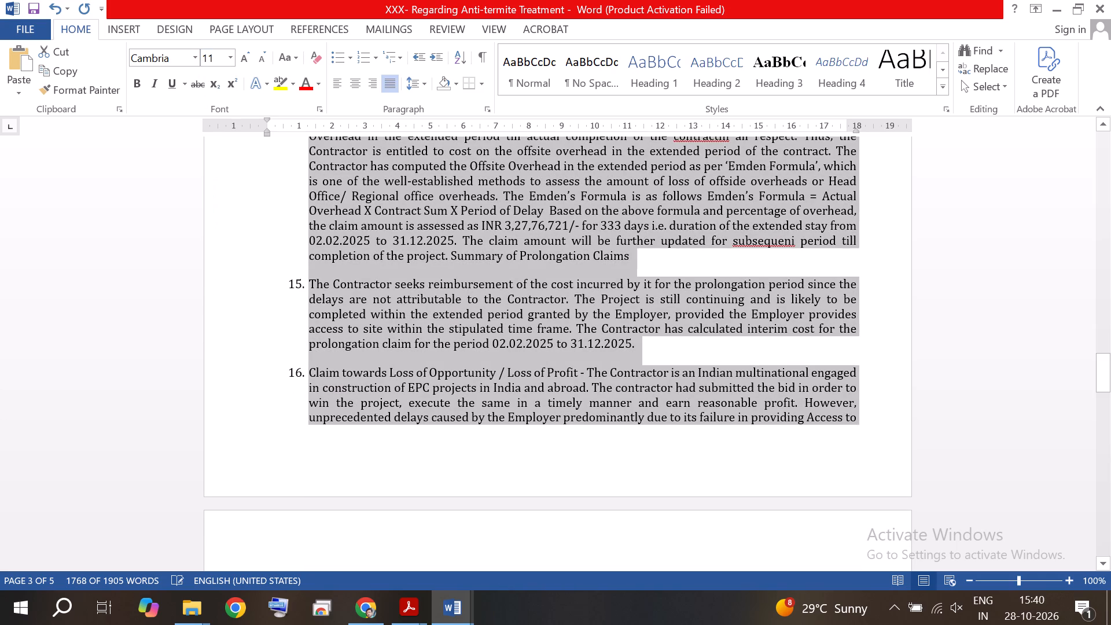
{"action": "left_click", "coordinate": [419, 307]}
Delete the two surplus blank lines between item 20 and "This is for your kind information and record.".
{"action": "scroll", "coordinate": [422, 318], "scroll_direction": "down", "scroll_amount": 8}
{"action": "scroll", "coordinate": [381, 371], "scroll_direction": "down", "scroll_amount": 5}
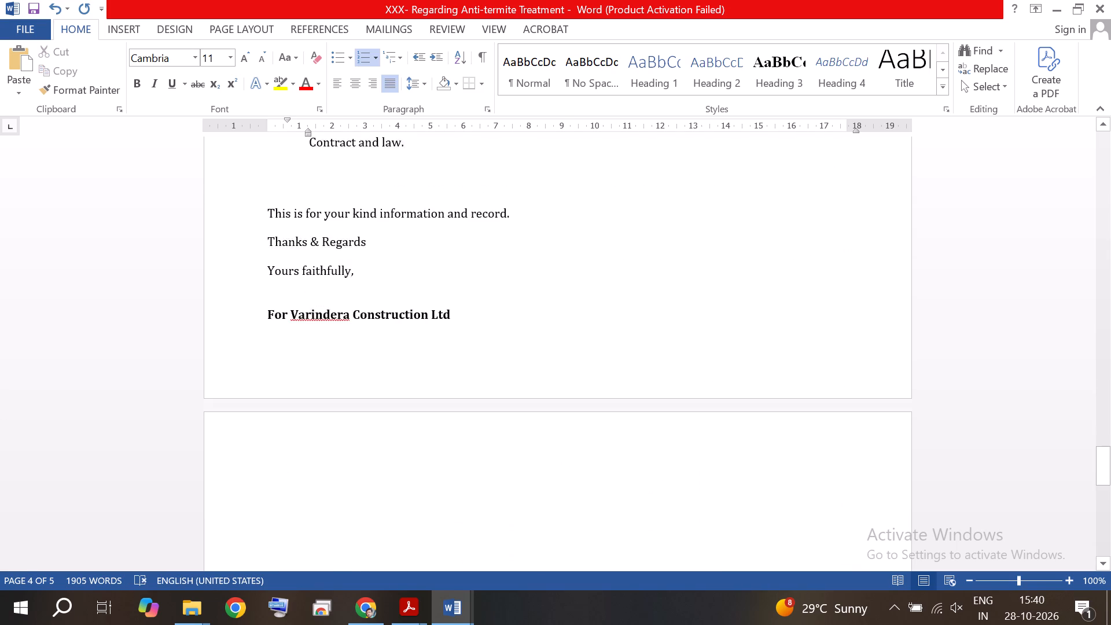
{"action": "scroll", "coordinate": [375, 359], "scroll_direction": "down", "scroll_amount": 1}
{"action": "scroll", "coordinate": [375, 359], "scroll_direction": "up", "scroll_amount": 3}
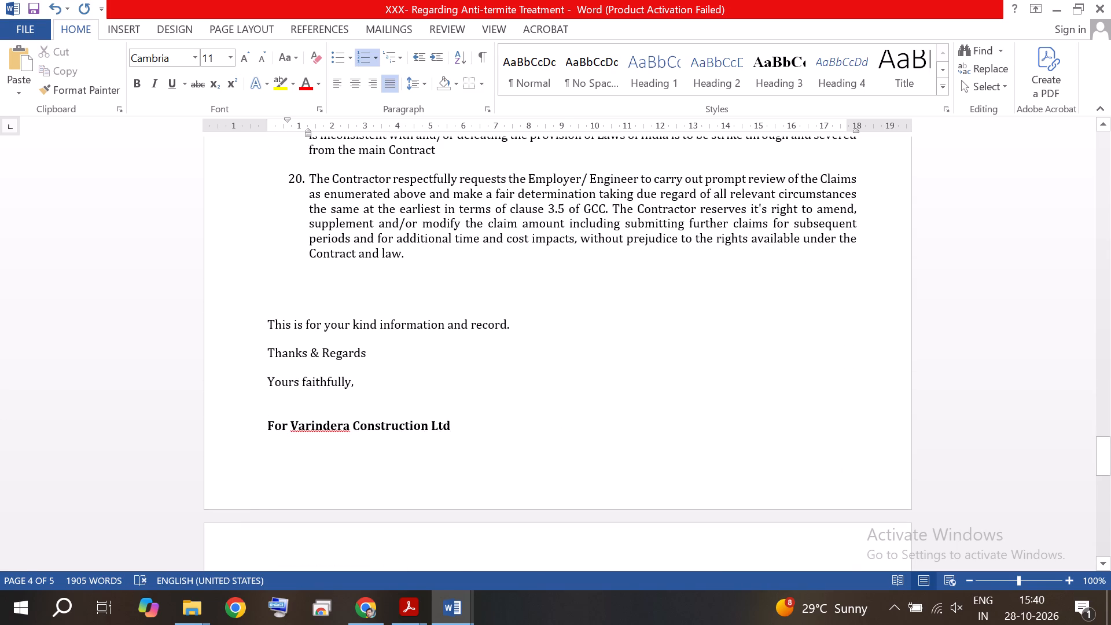
{"action": "left_click", "coordinate": [313, 293]}
{"action": "key", "text": "BackSpace"}
{"action": "key", "text": "BackSpace"}
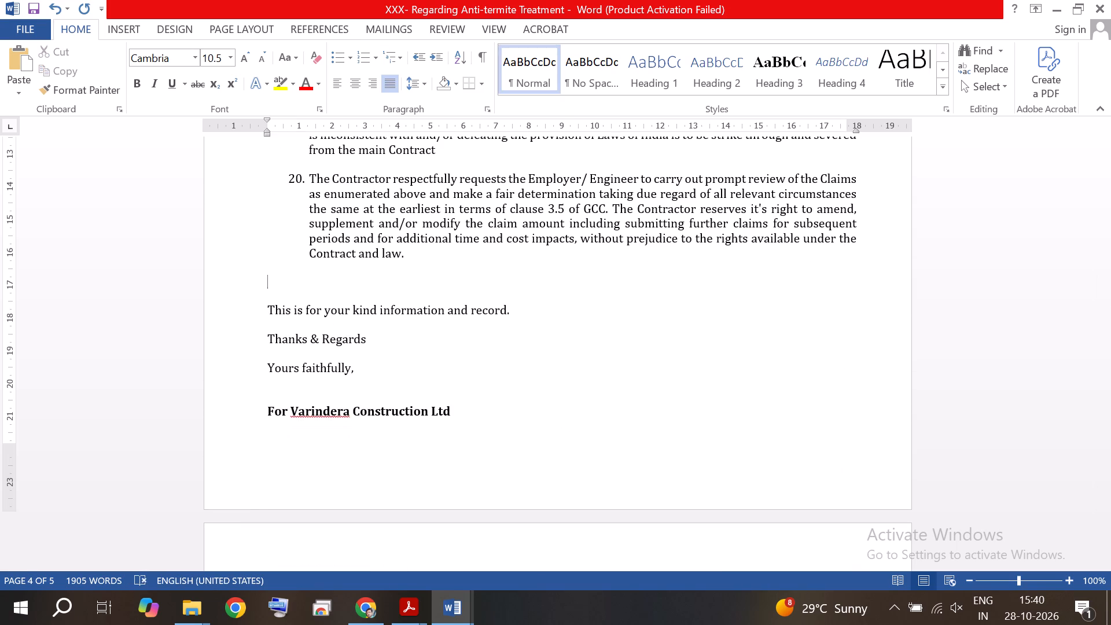
Delete the blank lines above "For Varindera Construction Ltd" and above "(Authorized signatory)" in the signature block.
{"action": "left_click", "coordinate": [300, 365]}
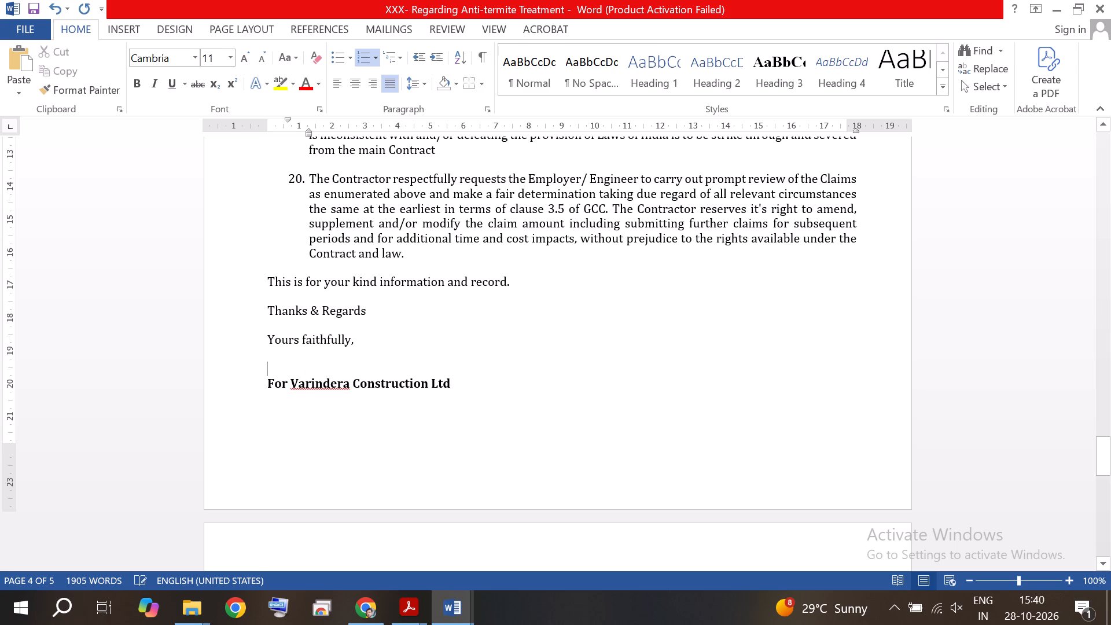
{"action": "key", "text": "BackSpace"}
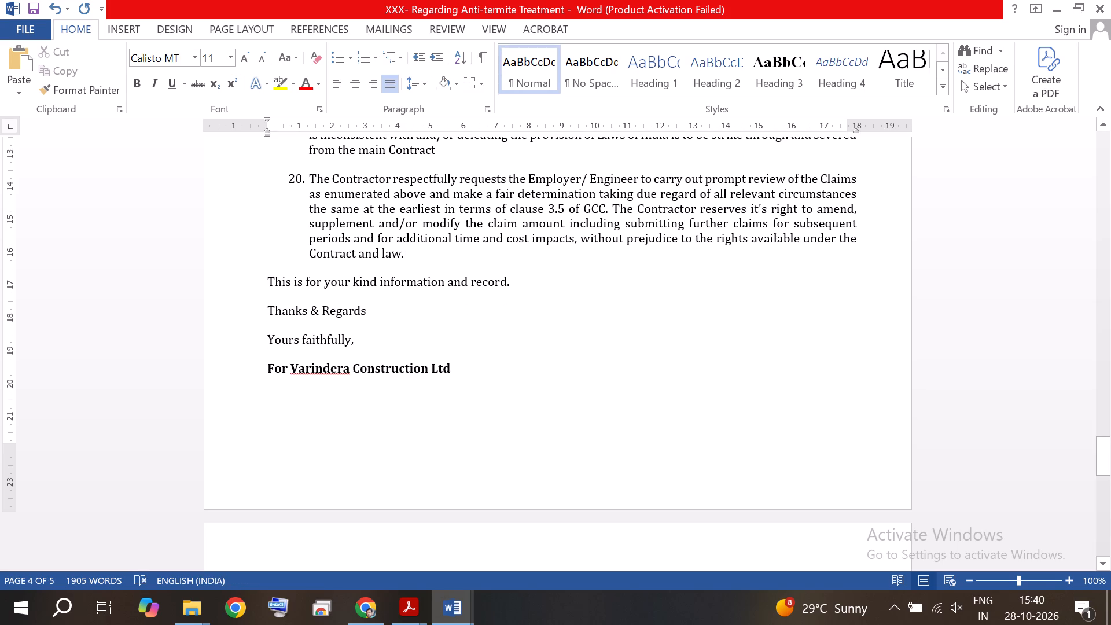
{"action": "left_click", "coordinate": [319, 420]}
{"action": "key", "text": "BackSpace"}
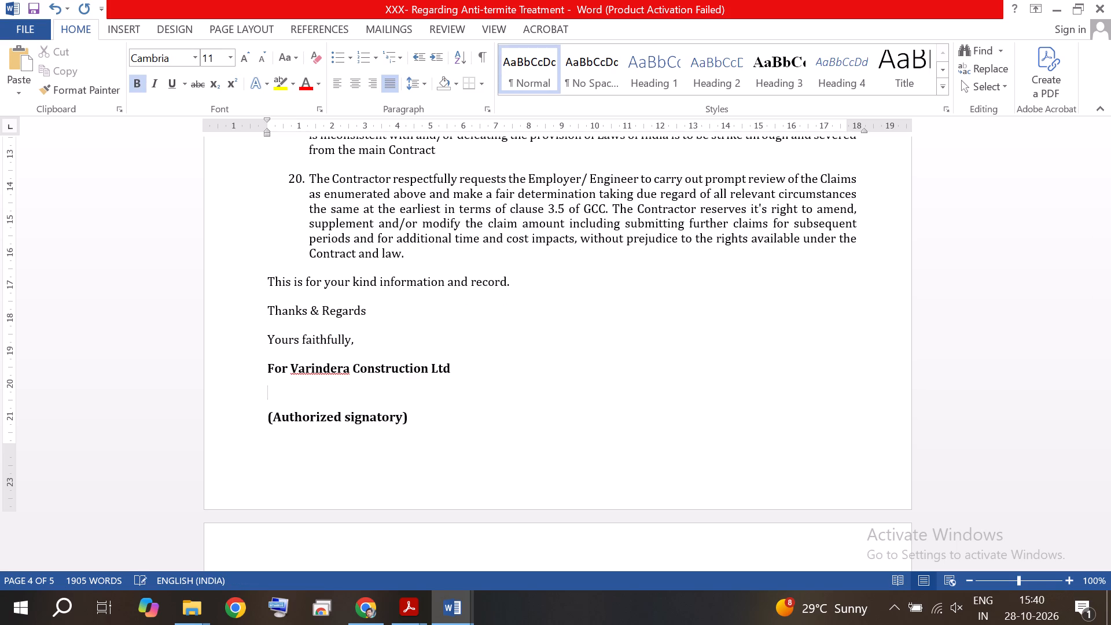
{"action": "key", "text": "BackSpace"}
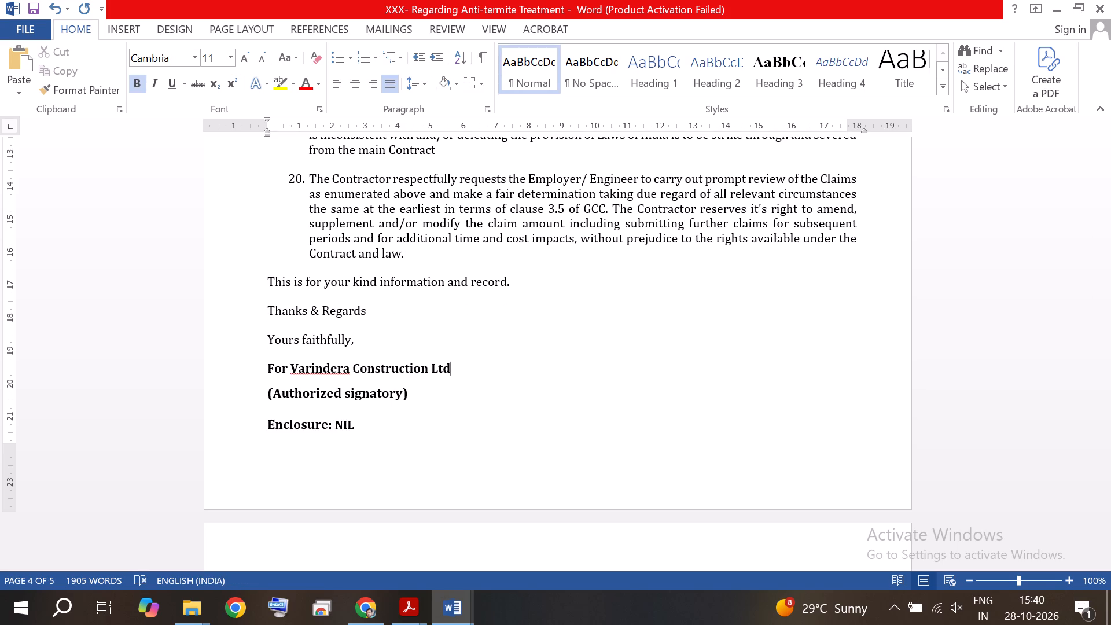
Copy the enclosure entry "Annexure-2 (Detail Report on Interim Proiongation Cost Claim Calculation till Dec'25)" from the end of 1-9_converted.
{"action": "left_click", "coordinate": [366, 434]}
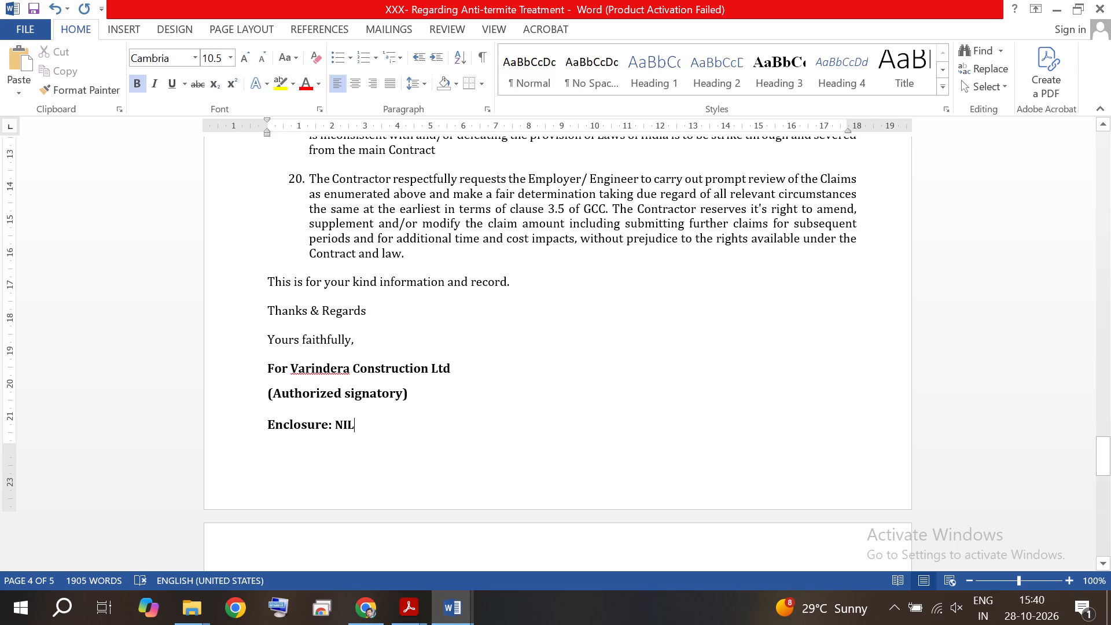
{"action": "left_click", "coordinate": [468, 608]}
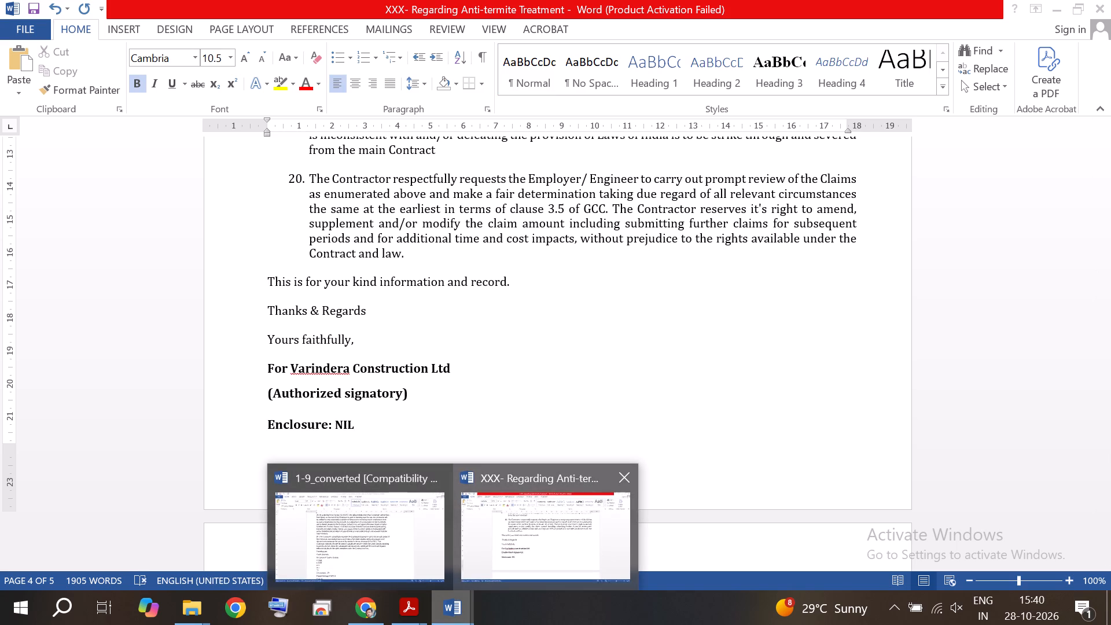
{"action": "left_click", "coordinate": [362, 517]}
{"action": "scroll", "coordinate": [442, 422], "scroll_direction": "down", "scroll_amount": 3}
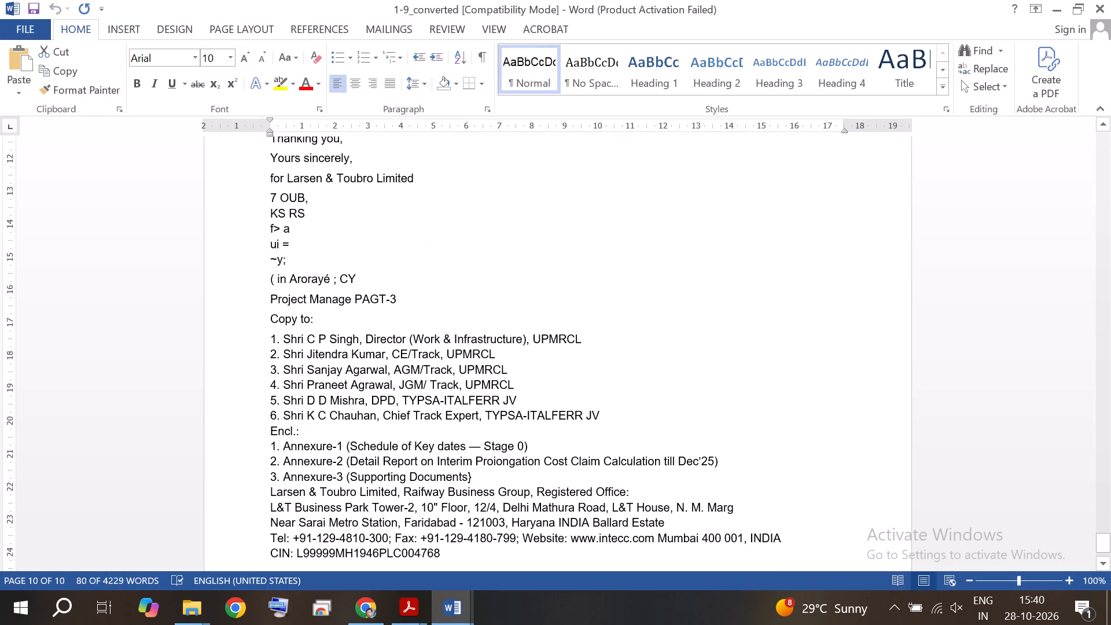
{"action": "scroll", "coordinate": [442, 422], "scroll_direction": "down", "scroll_amount": 1}
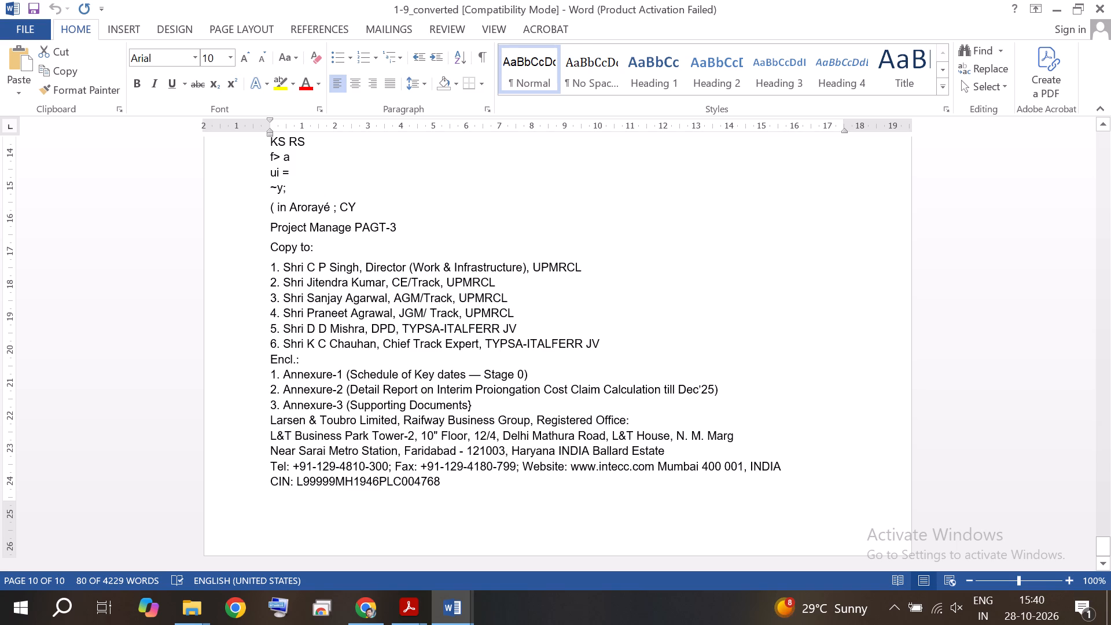
{"action": "left_click_drag", "start_coordinate": [285, 395], "coordinate": [706, 388]}
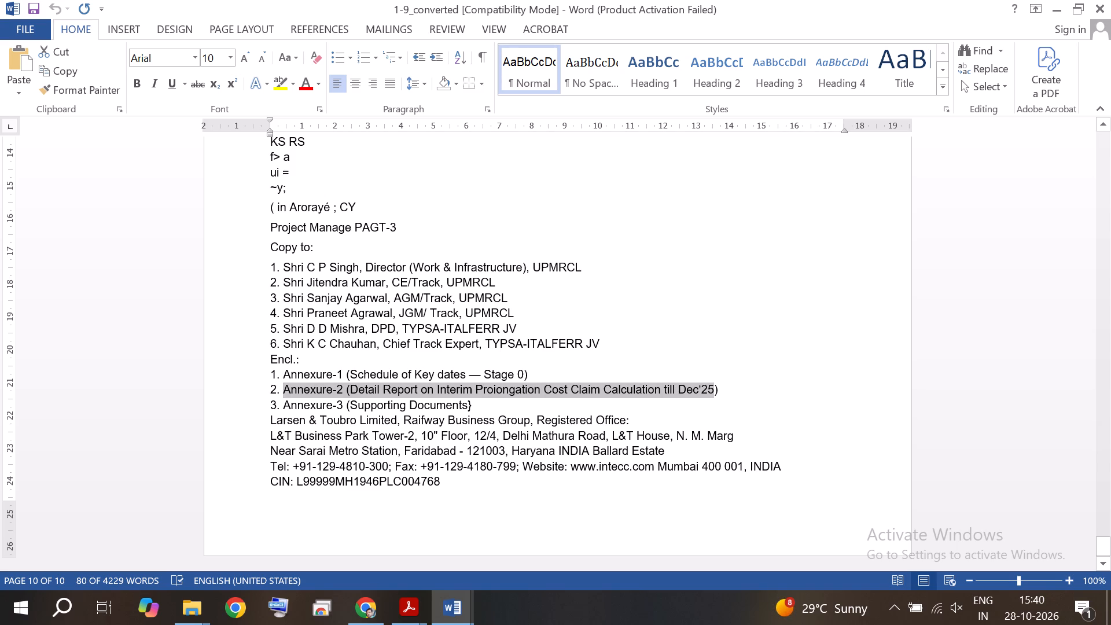
{"action": "left_click_drag", "start_coordinate": [706, 388], "coordinate": [719, 388]}
{"action": "right_click", "coordinate": [711, 388]}
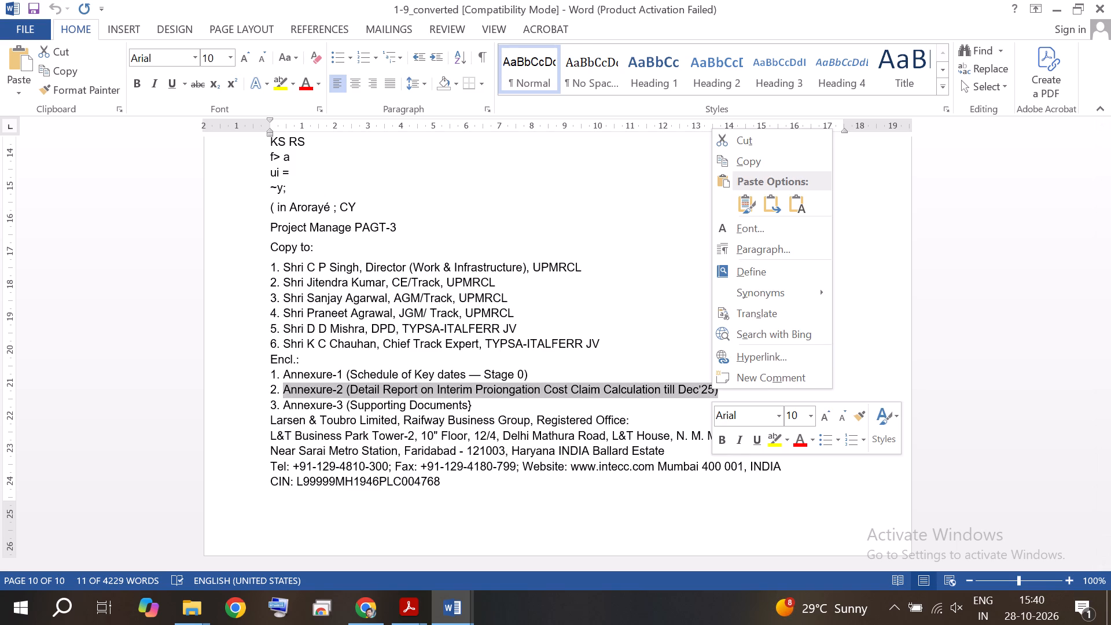
{"action": "left_click", "coordinate": [743, 161]}
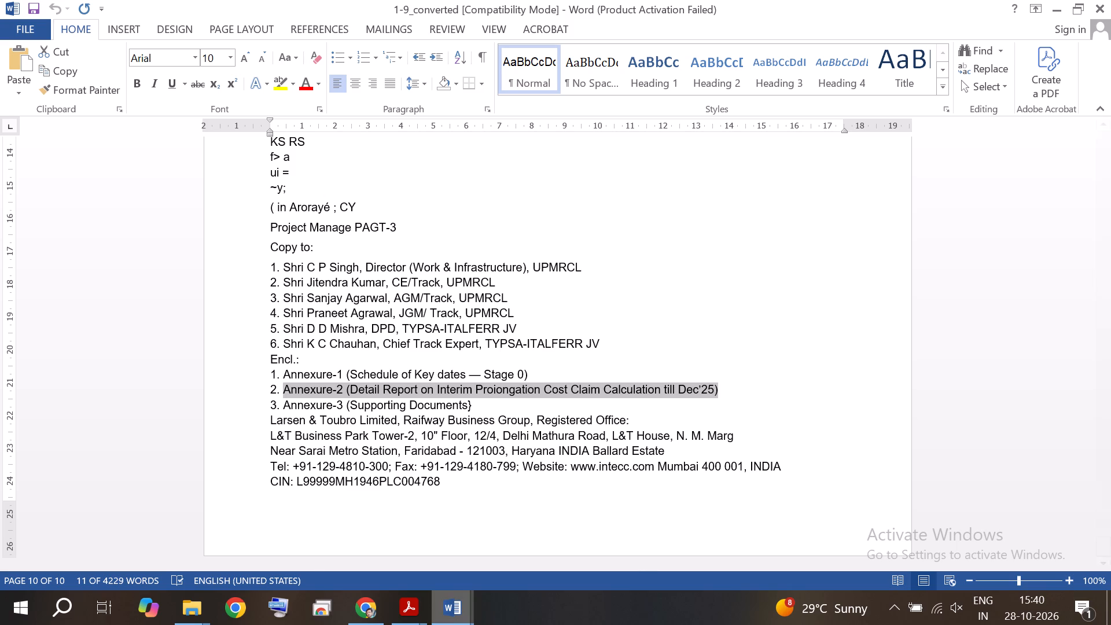
Replace "NIL" after "Enclosure:" in the Anti-termite Treatment letter with the copied annexure entry, pasted as text only.
{"action": "left_click", "coordinate": [446, 602]}
{"action": "left_click", "coordinate": [404, 527]}
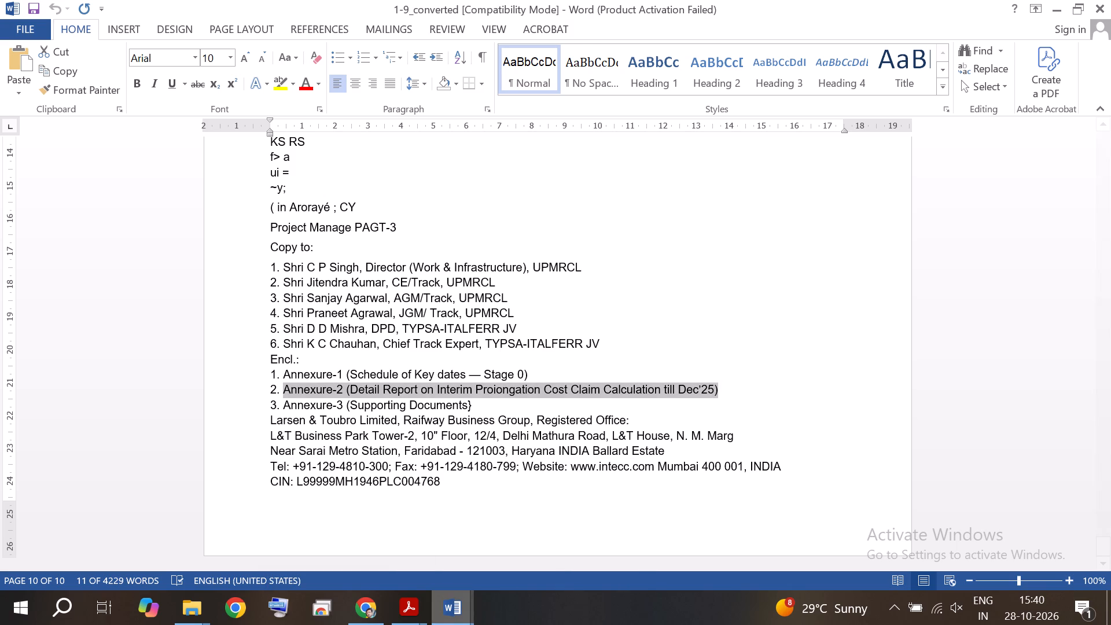
{"action": "left_click", "coordinate": [448, 604]}
{"action": "left_click", "coordinate": [515, 535]}
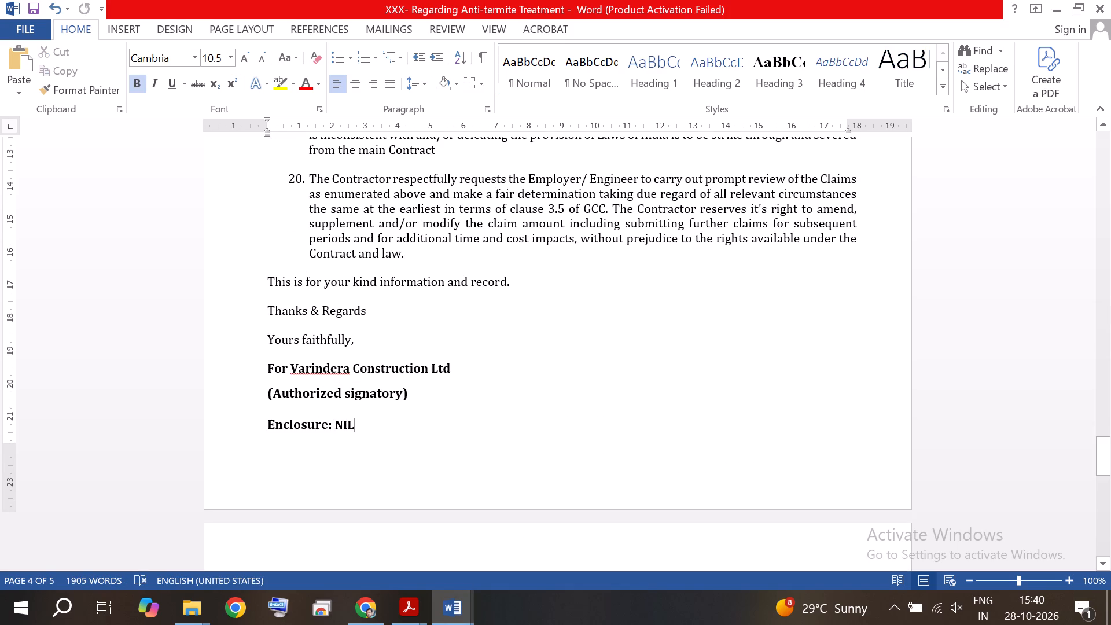
{"action": "left_click_drag", "start_coordinate": [366, 422], "coordinate": [341, 424]}
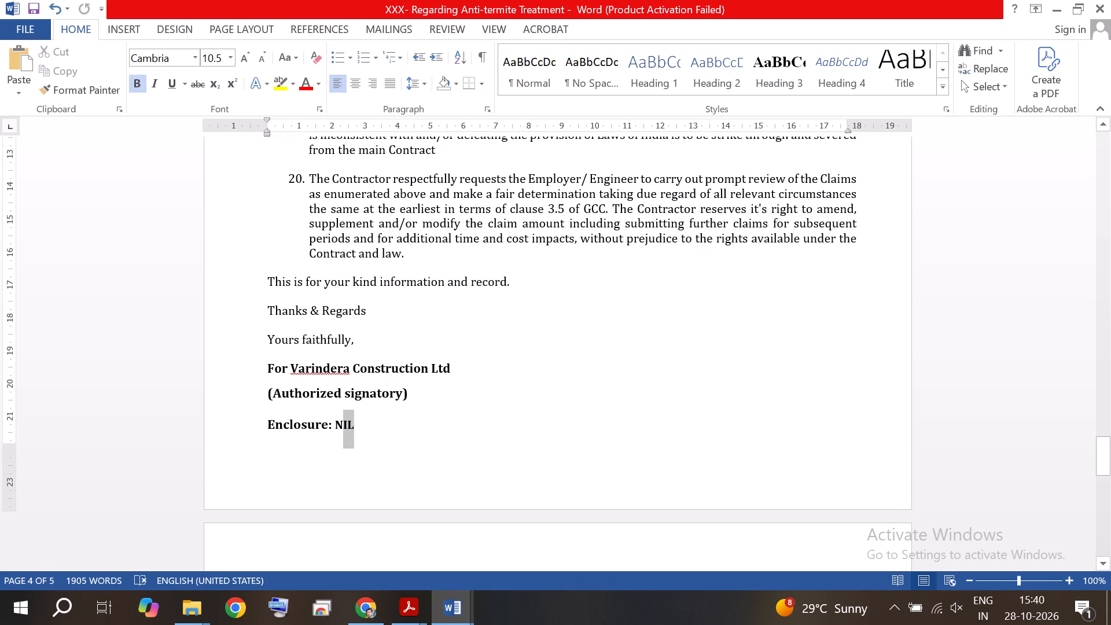
{"action": "left_click_drag", "start_coordinate": [341, 424], "coordinate": [337, 425]}
{"action": "right_click", "coordinate": [340, 424]}
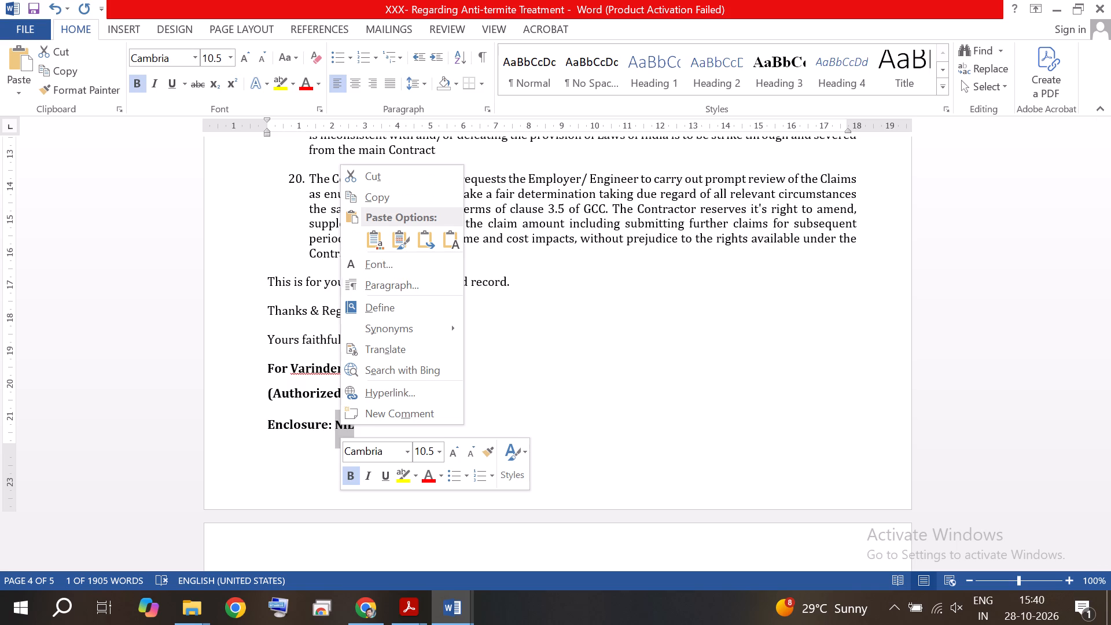
{"action": "left_click", "coordinate": [448, 240]}
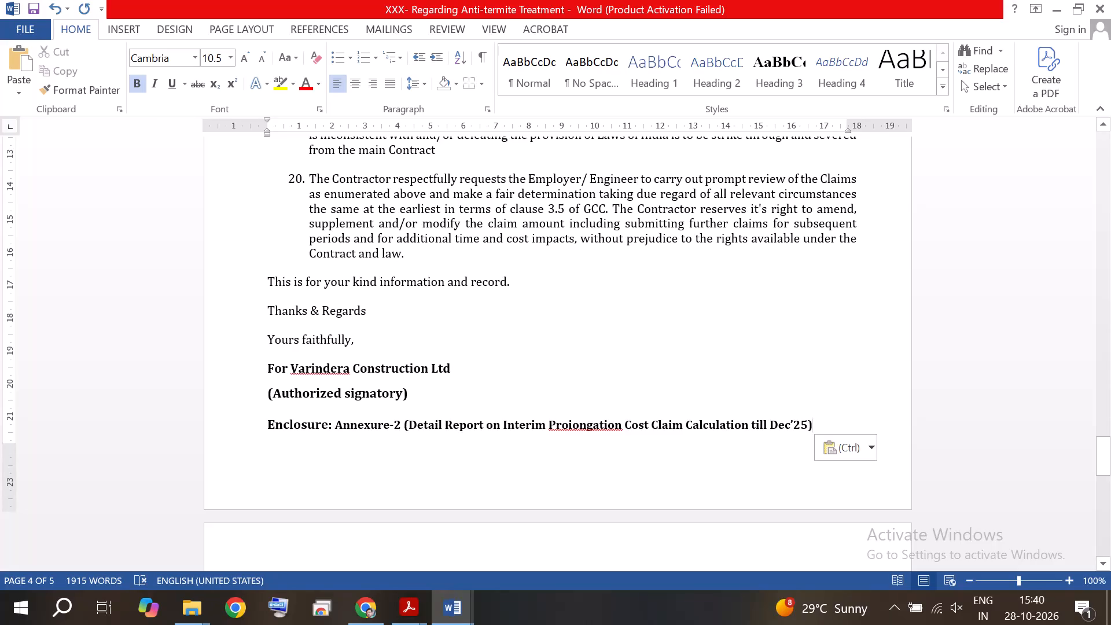
Change the annexure number in the enclosure line to 1.
{"action": "left_click", "coordinate": [395, 421]}
{"action": "key", "text": "Delete"}
{"action": "key", "text": "1"}
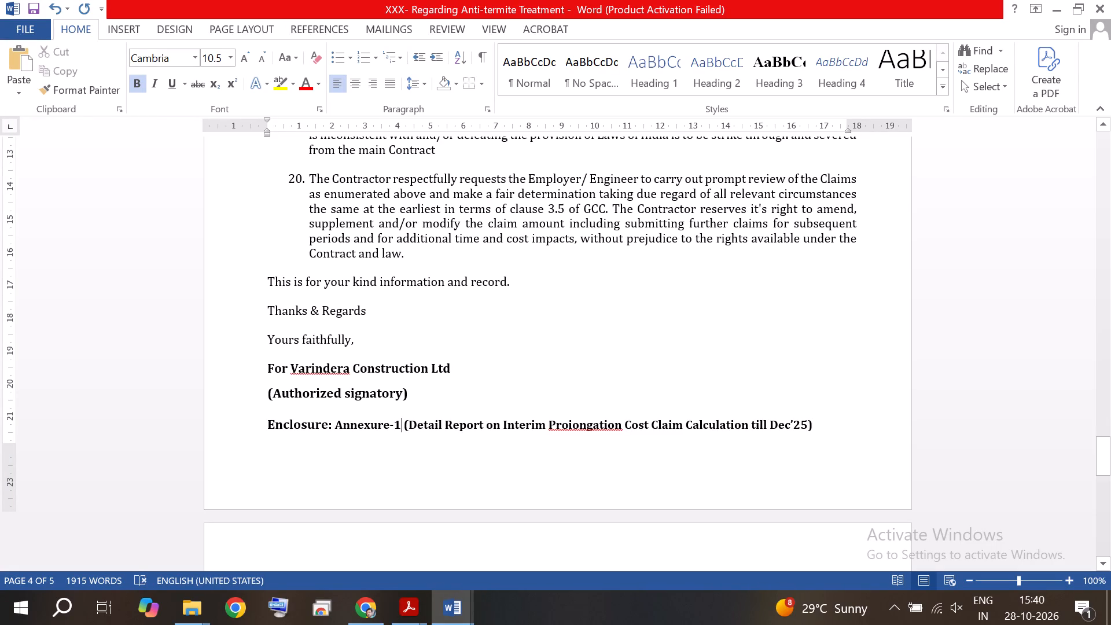
Delete the empty last page below the enclosure line and make that line end with "Dec'25", without the closing bracket.
{"action": "scroll", "coordinate": [480, 407], "scroll_direction": "down", "scroll_amount": 3}
{"action": "left_click", "coordinate": [374, 350]}
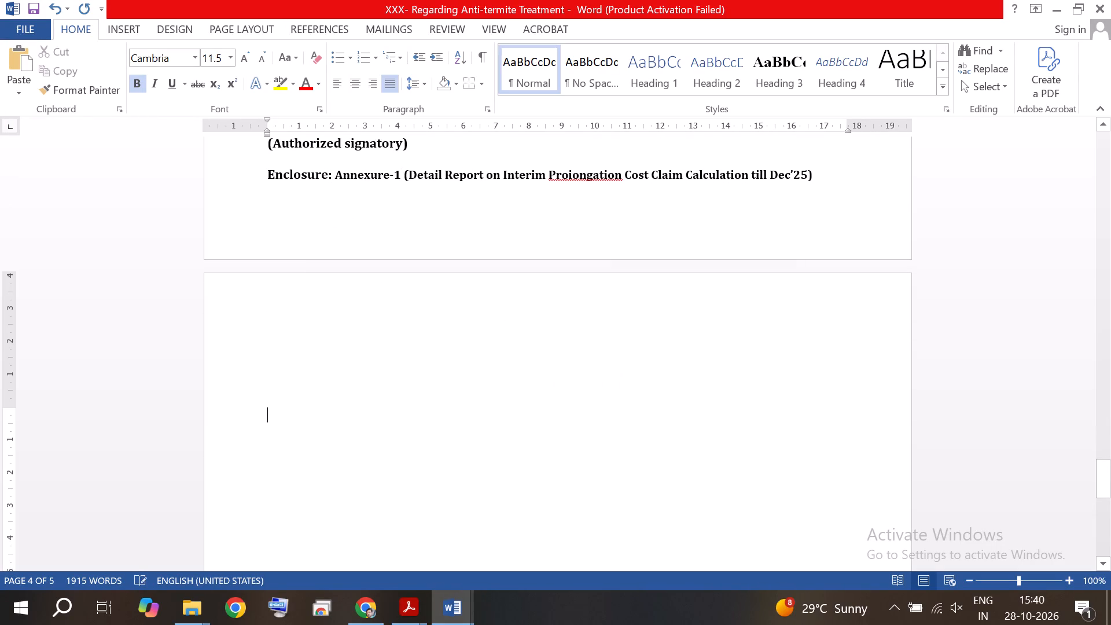
{"action": "key", "text": "BackSpace"}
{"action": "key", "text": "BackSpace"}
{"action": "key", "text": "BackSpace"}
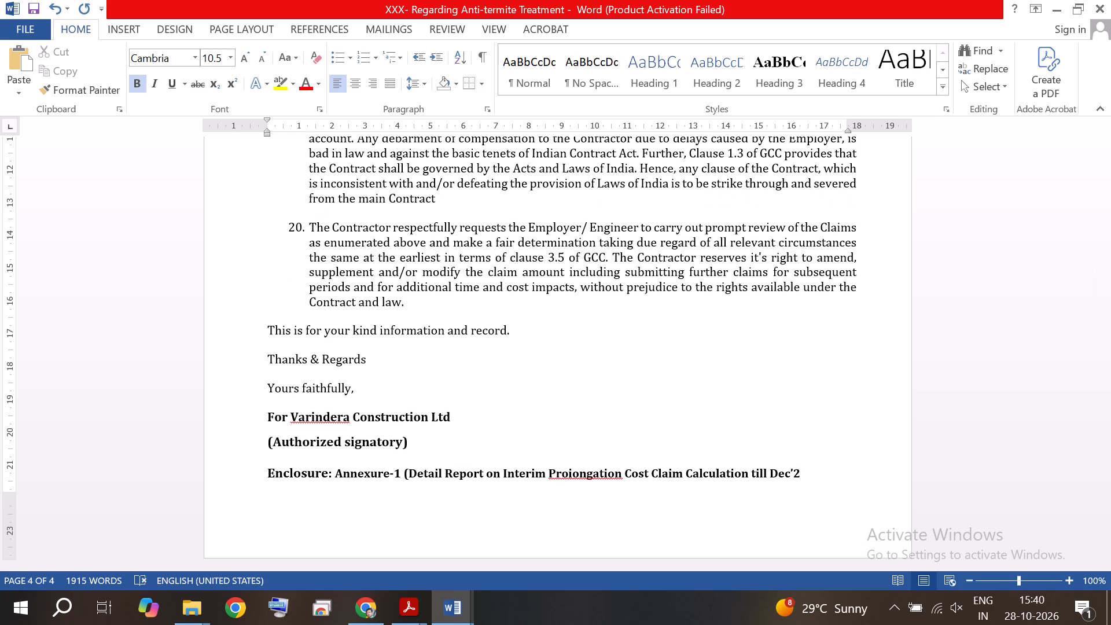
{"action": "key", "text": "5"}
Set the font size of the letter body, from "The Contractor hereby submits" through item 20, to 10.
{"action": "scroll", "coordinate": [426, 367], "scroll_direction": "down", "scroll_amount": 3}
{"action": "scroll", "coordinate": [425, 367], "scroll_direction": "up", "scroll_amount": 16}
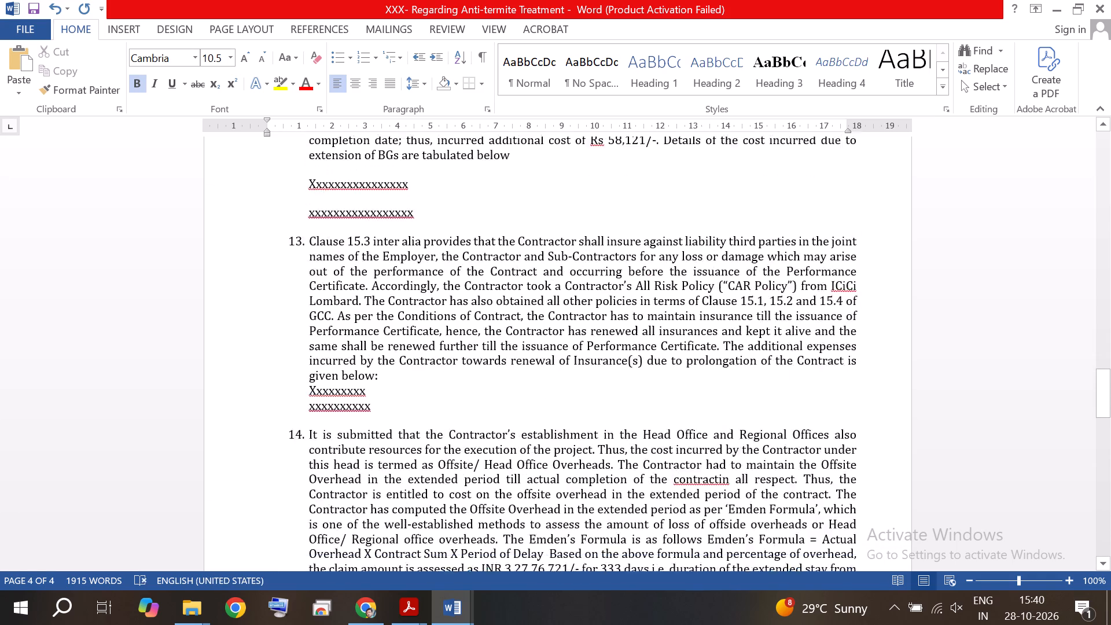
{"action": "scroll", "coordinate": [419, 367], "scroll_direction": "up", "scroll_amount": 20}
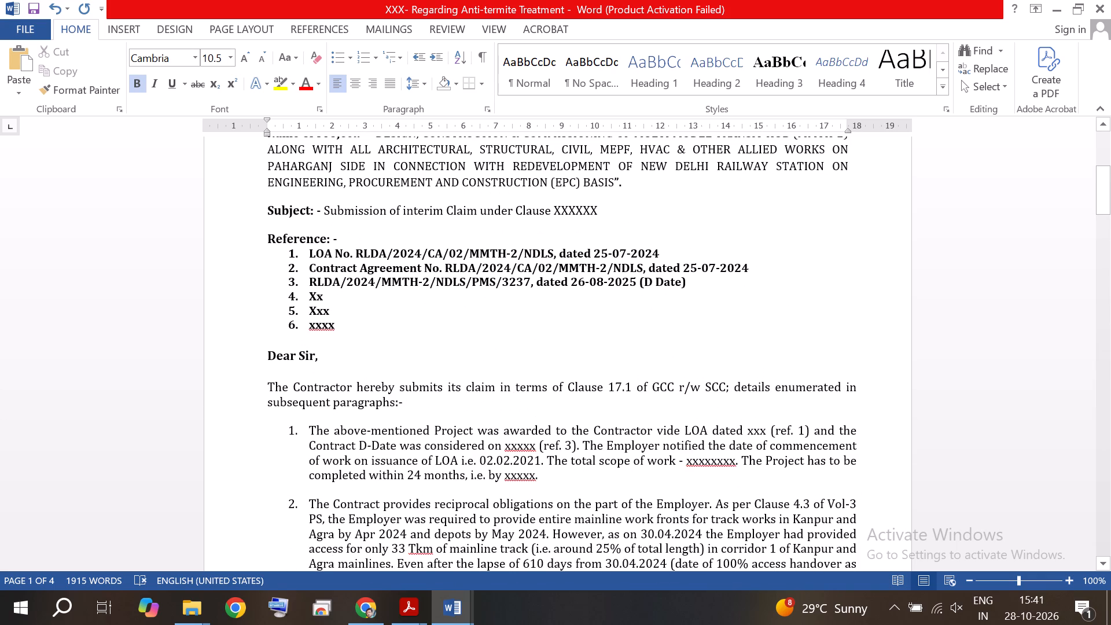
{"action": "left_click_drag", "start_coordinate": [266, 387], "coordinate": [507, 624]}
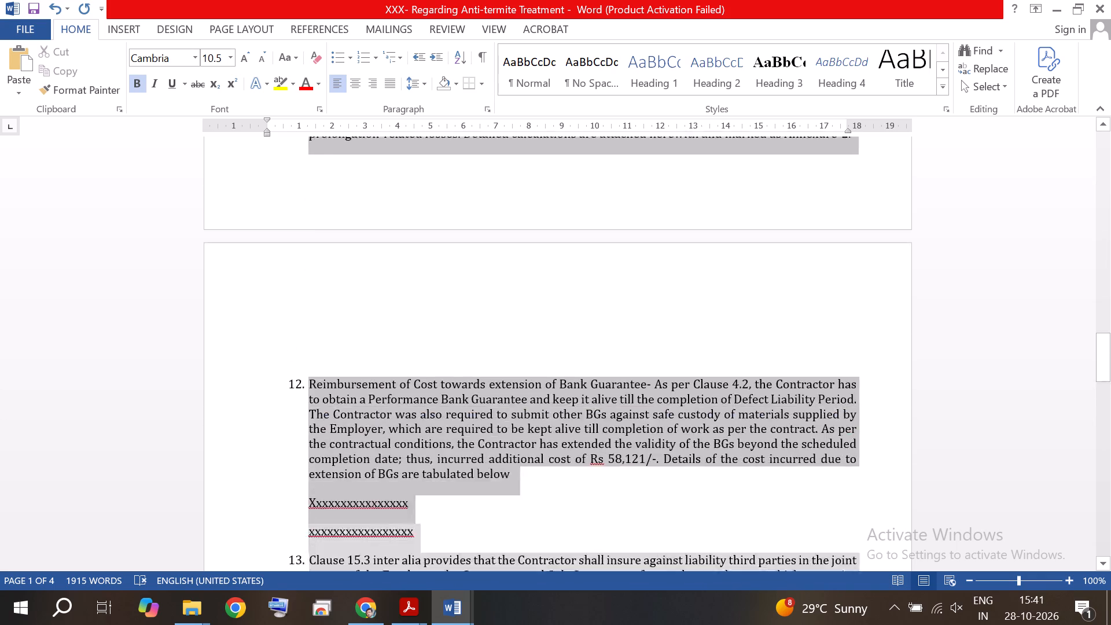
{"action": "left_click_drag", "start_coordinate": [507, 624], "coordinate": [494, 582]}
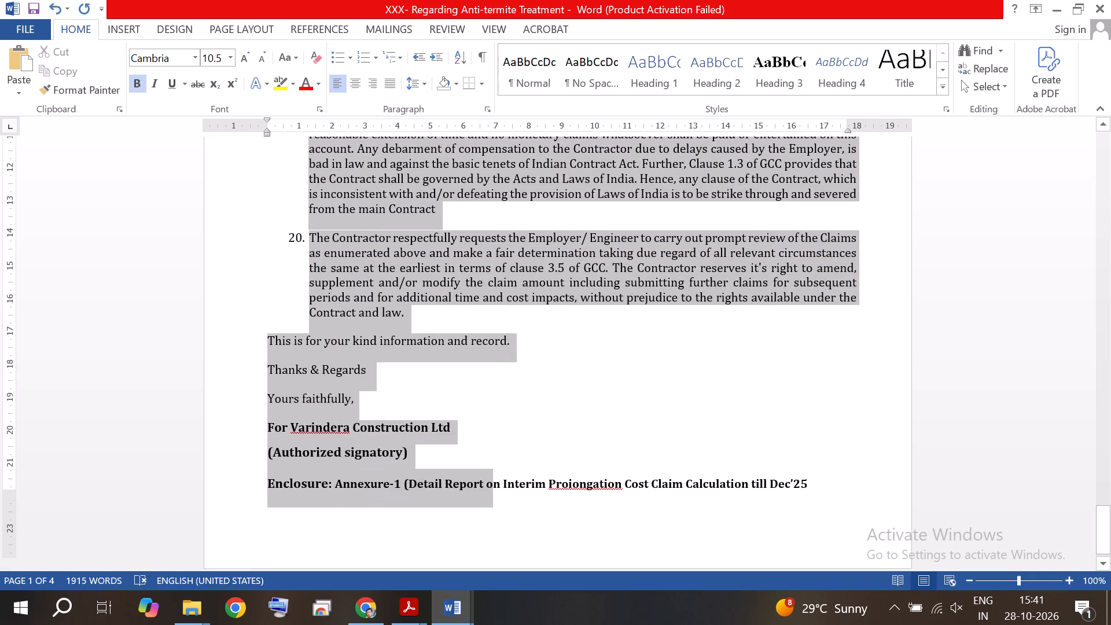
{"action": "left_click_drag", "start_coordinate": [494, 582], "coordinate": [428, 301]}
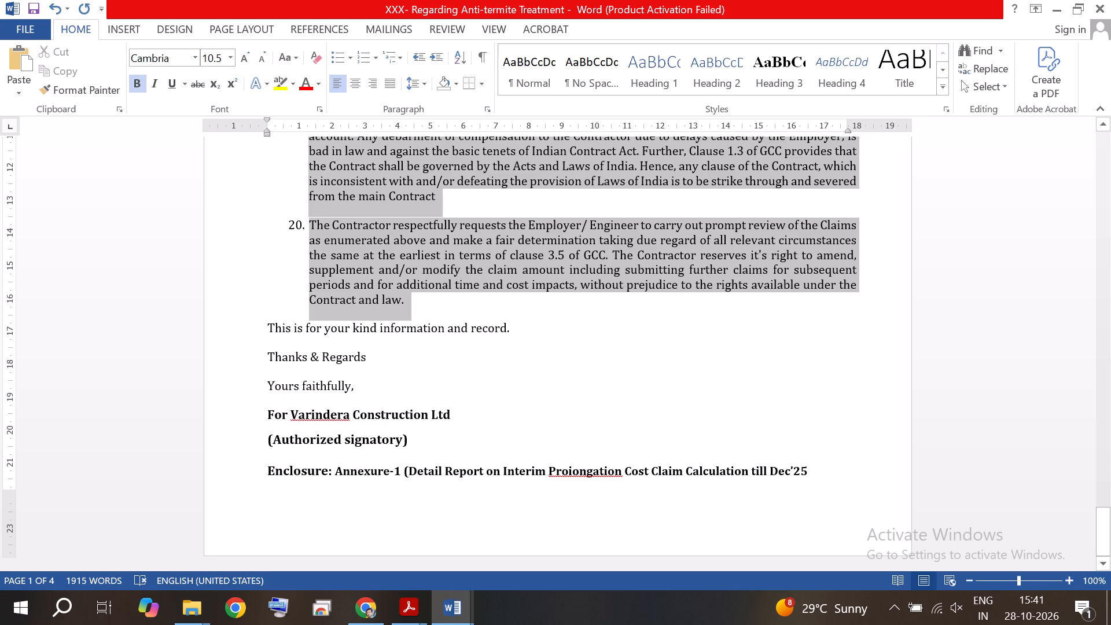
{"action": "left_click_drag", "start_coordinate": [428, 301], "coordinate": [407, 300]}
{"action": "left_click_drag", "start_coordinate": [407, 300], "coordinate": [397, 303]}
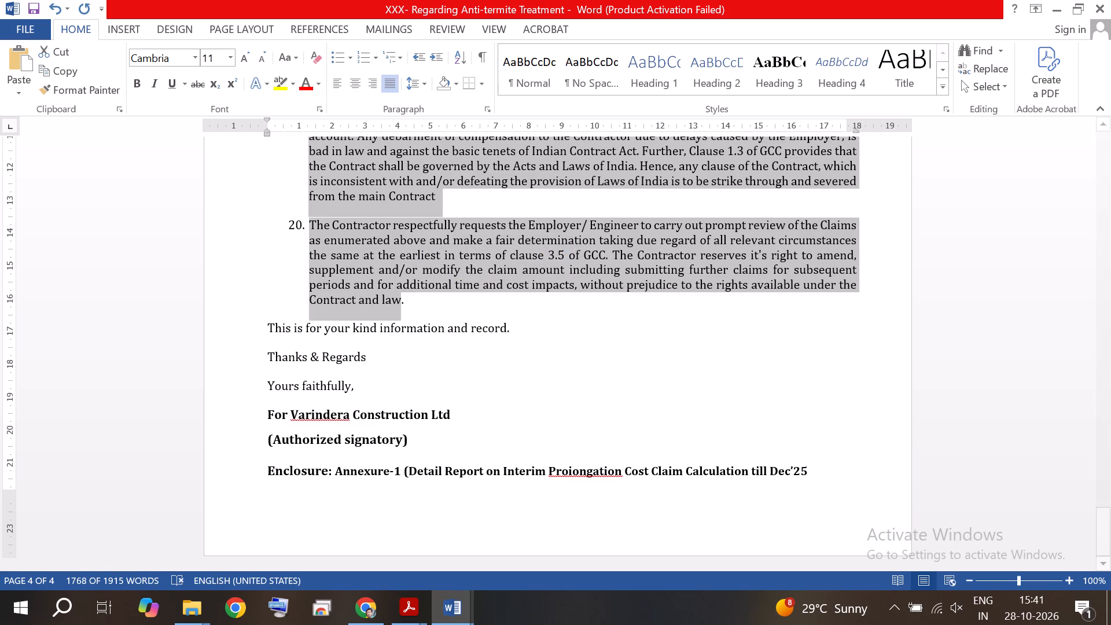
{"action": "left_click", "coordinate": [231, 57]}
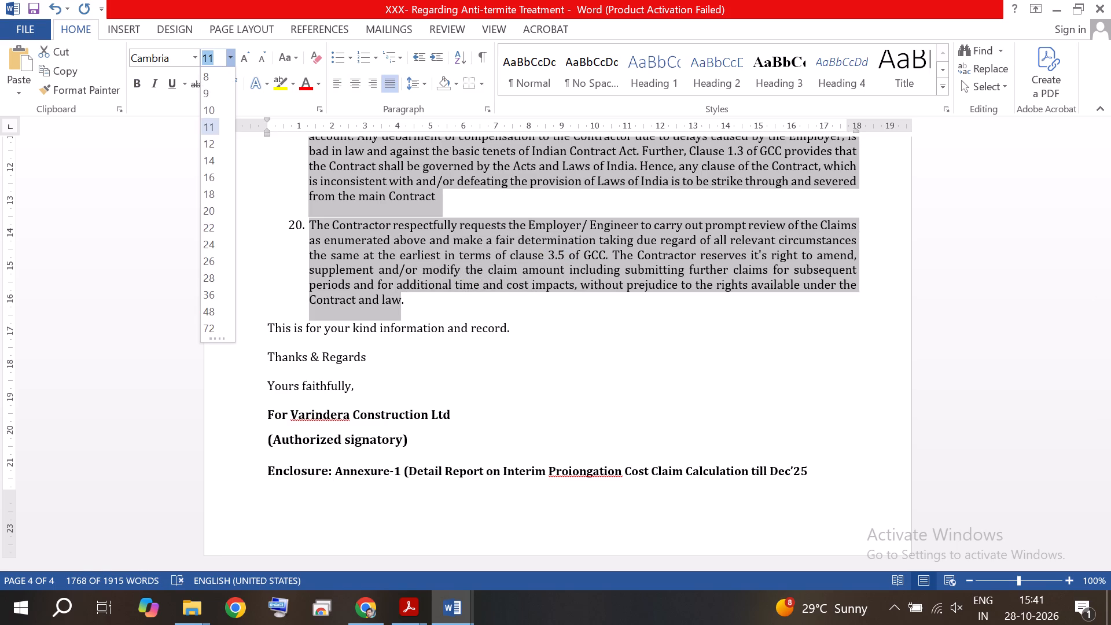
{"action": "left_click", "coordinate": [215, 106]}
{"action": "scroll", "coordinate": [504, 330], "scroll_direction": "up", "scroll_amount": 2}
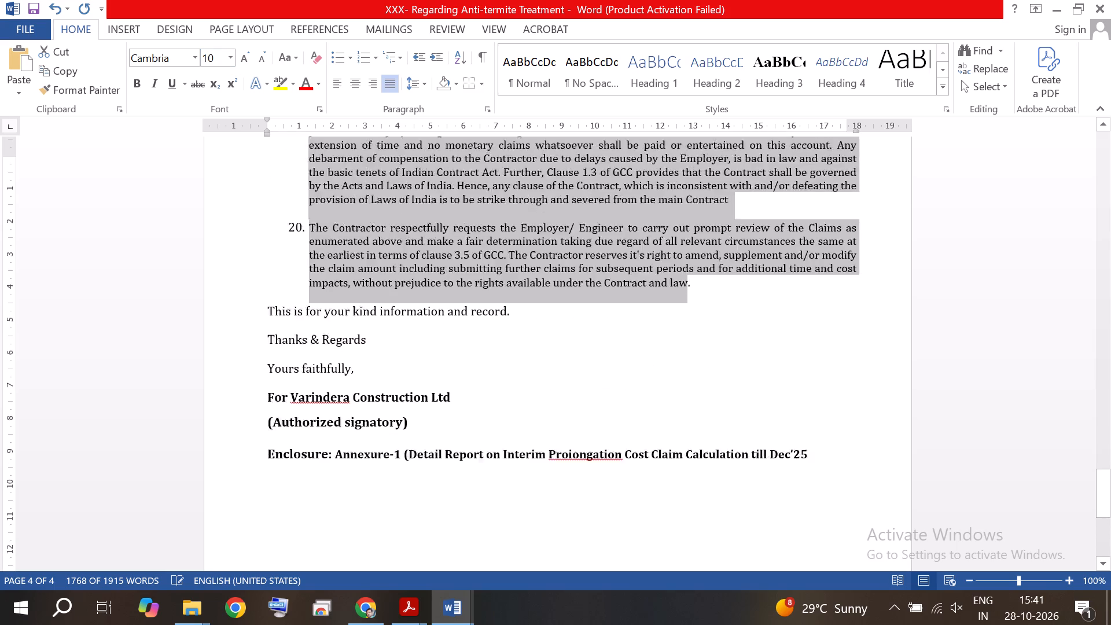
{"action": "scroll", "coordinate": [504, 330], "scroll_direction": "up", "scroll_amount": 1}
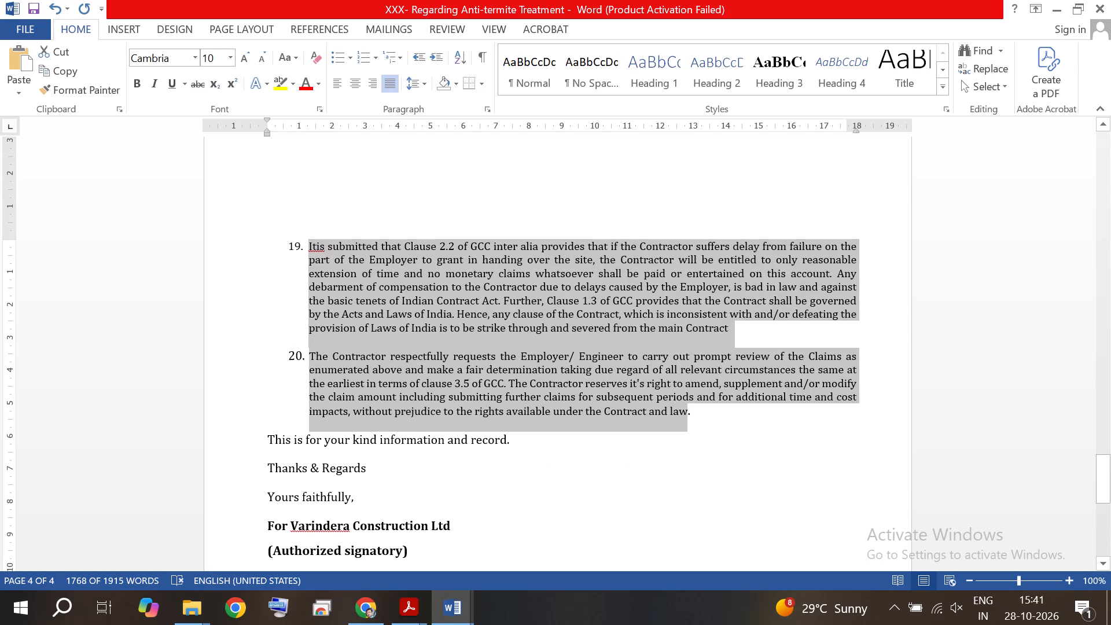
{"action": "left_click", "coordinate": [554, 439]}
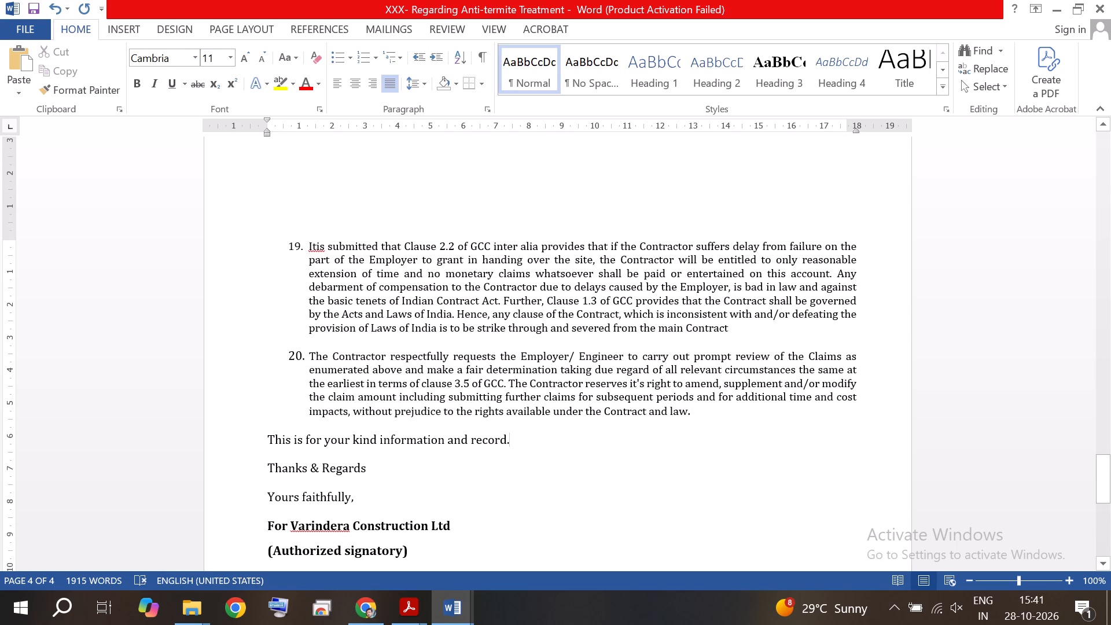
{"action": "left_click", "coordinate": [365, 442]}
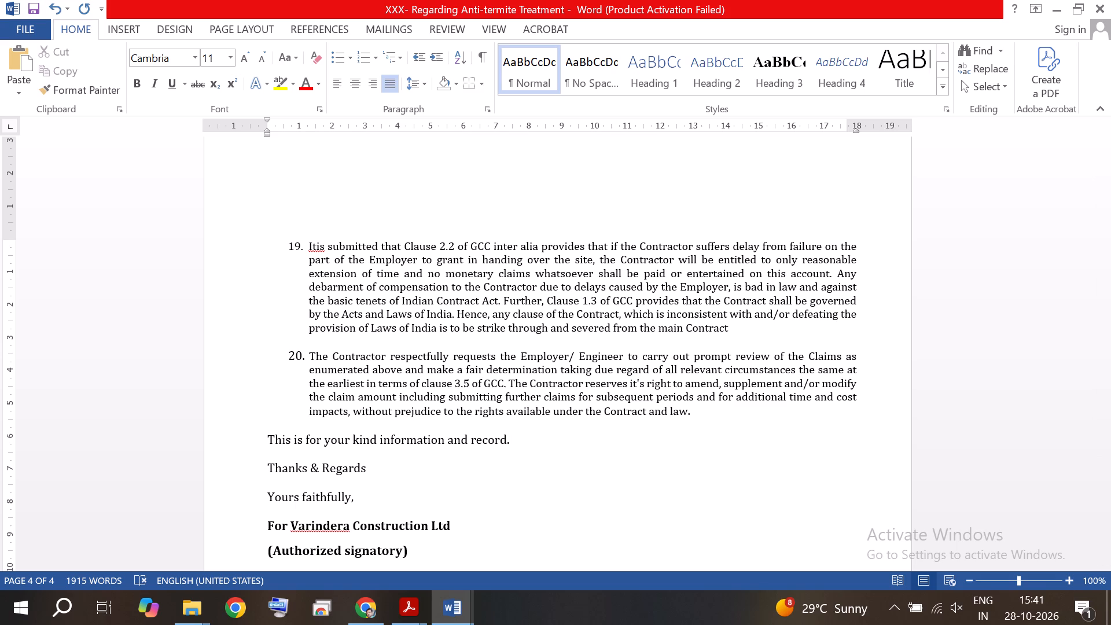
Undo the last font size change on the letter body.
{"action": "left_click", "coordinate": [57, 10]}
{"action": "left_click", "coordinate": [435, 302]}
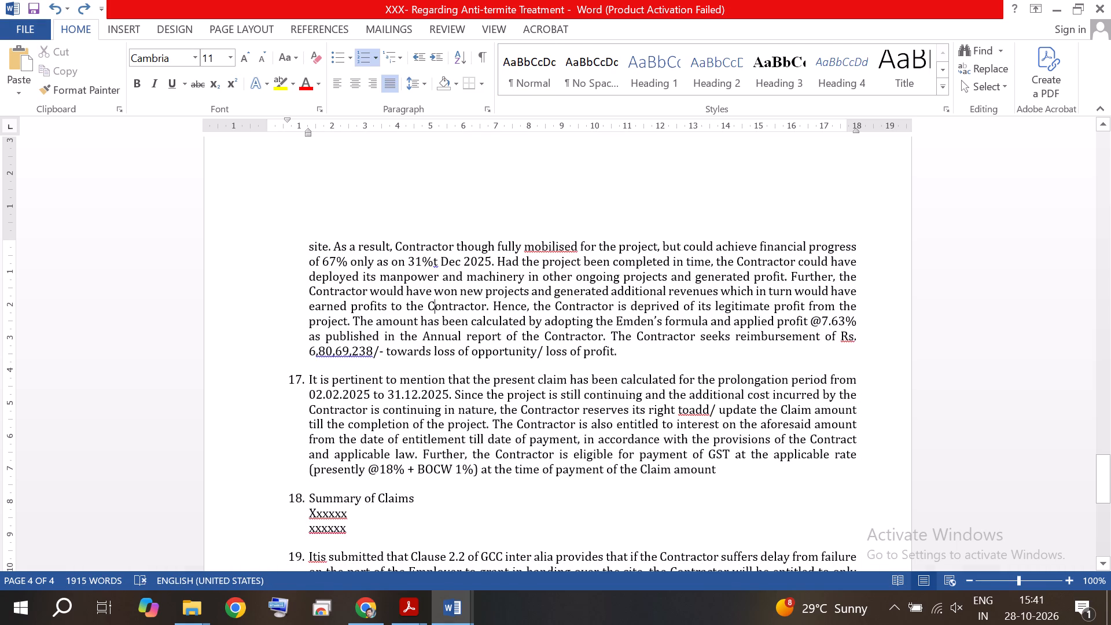
Review the letter's layout from the final numbered paragraphs back to the reference list and opening on the first page.
{"action": "scroll", "coordinate": [453, 277], "scroll_direction": "up", "scroll_amount": 7}
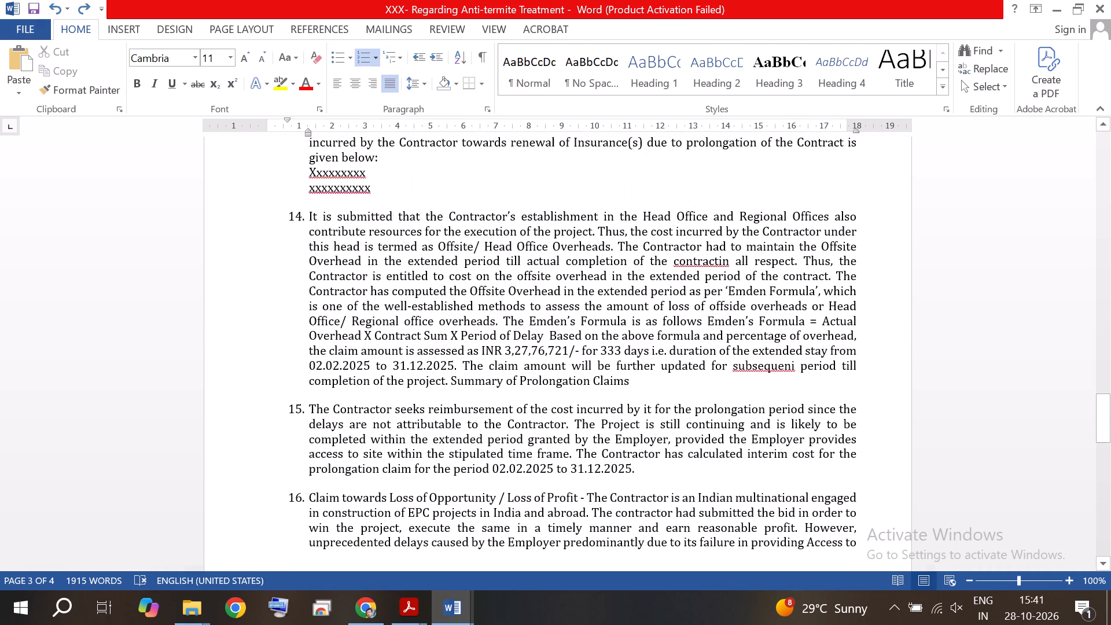
{"action": "scroll", "coordinate": [436, 276], "scroll_direction": "up", "scroll_amount": 5}
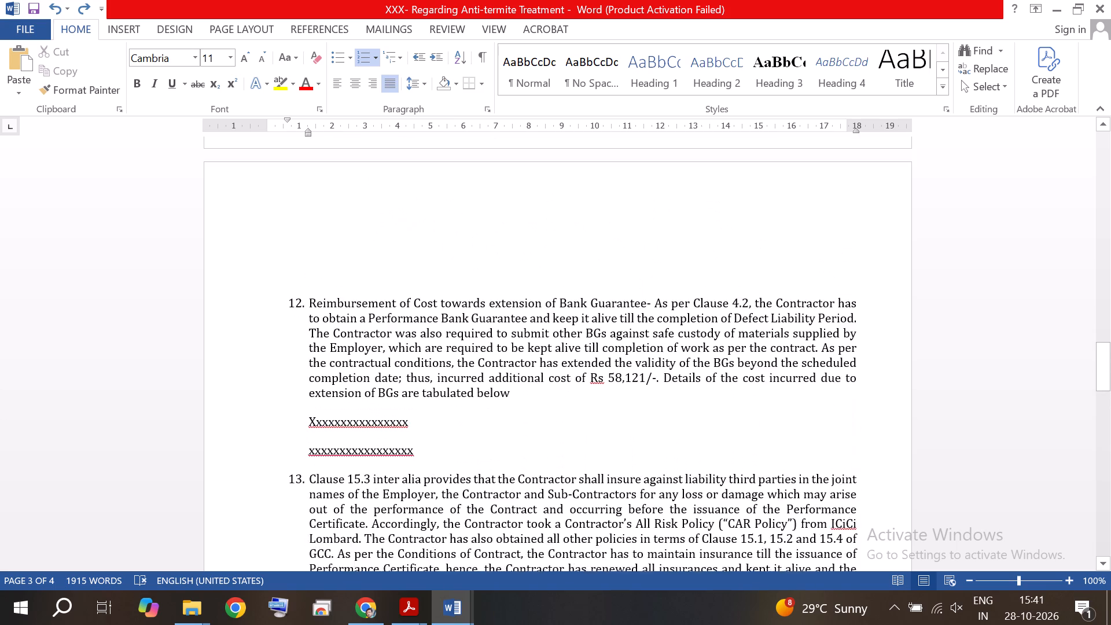
{"action": "scroll", "coordinate": [436, 276], "scroll_direction": "up", "scroll_amount": 4}
{"action": "scroll", "coordinate": [433, 276], "scroll_direction": "up", "scroll_amount": 18}
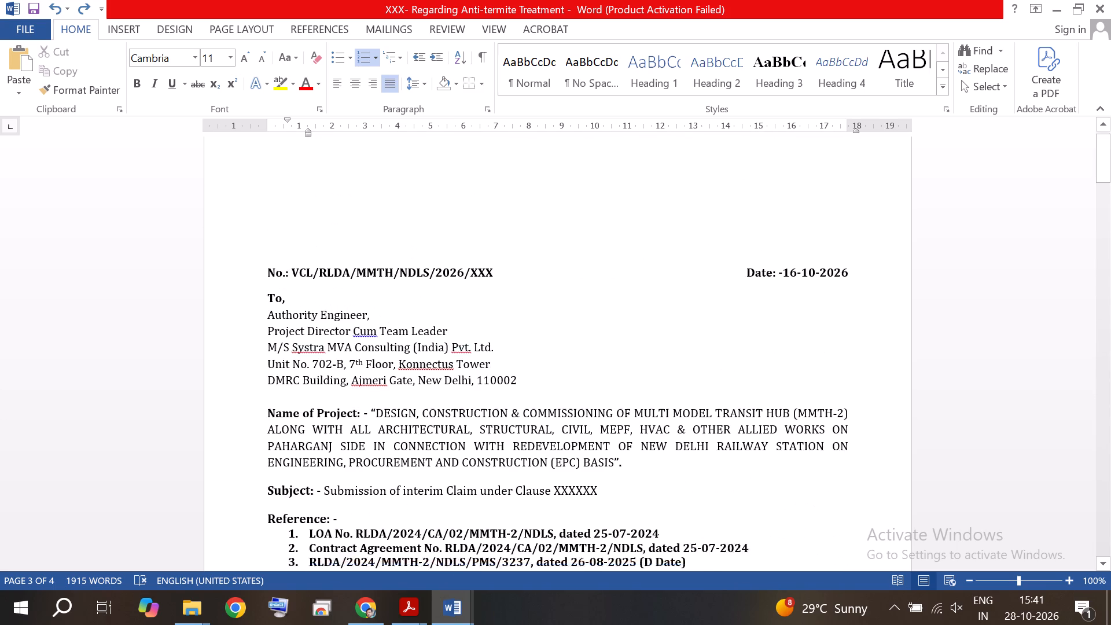
{"action": "scroll", "coordinate": [415, 276], "scroll_direction": "up", "scroll_amount": 2}
{"action": "scroll", "coordinate": [419, 292], "scroll_direction": "down", "scroll_amount": 3}
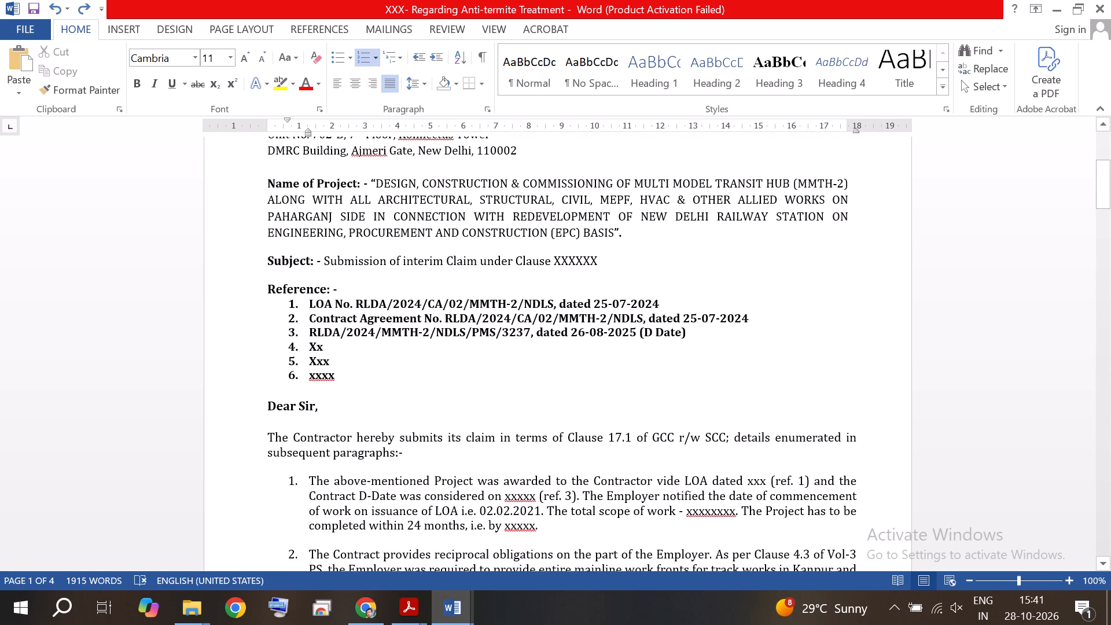
Save the Anti-termite Treatment letter.
{"action": "left_click", "coordinate": [34, 8]}
{"action": "left_click", "coordinate": [391, 376]}
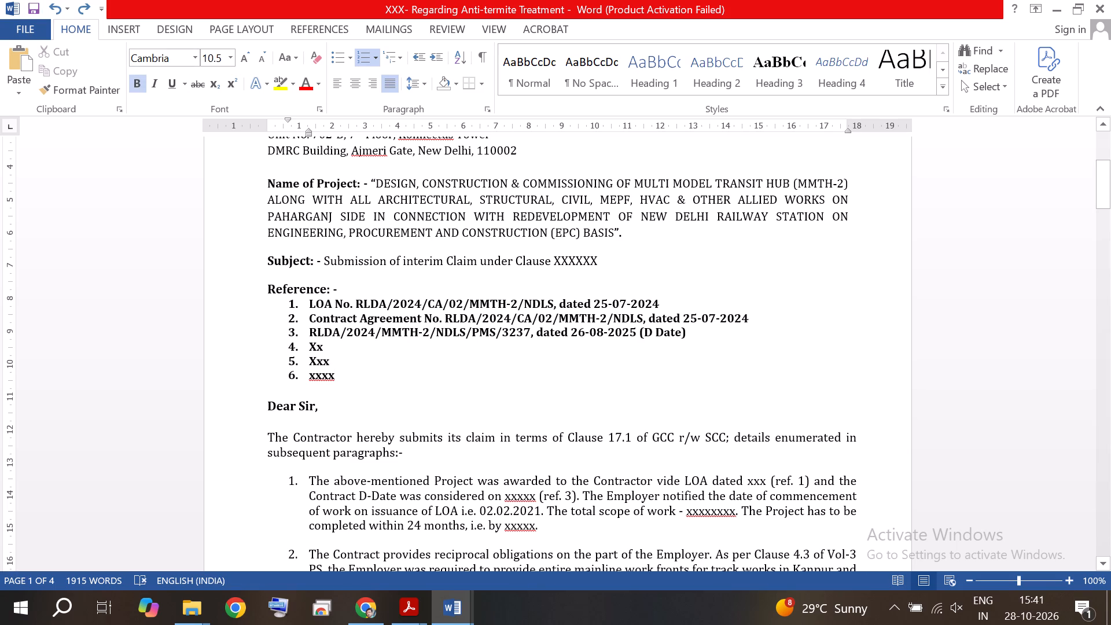
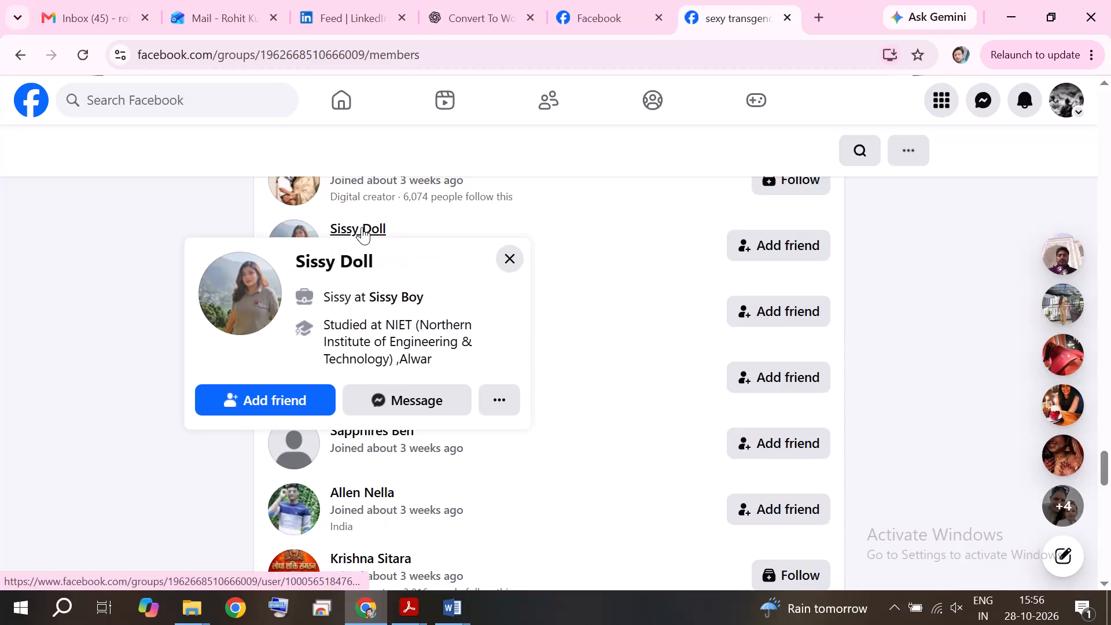
Send a friend request to the group member whose profile preview is open.
{"action": "left_click", "coordinate": [256, 392]}
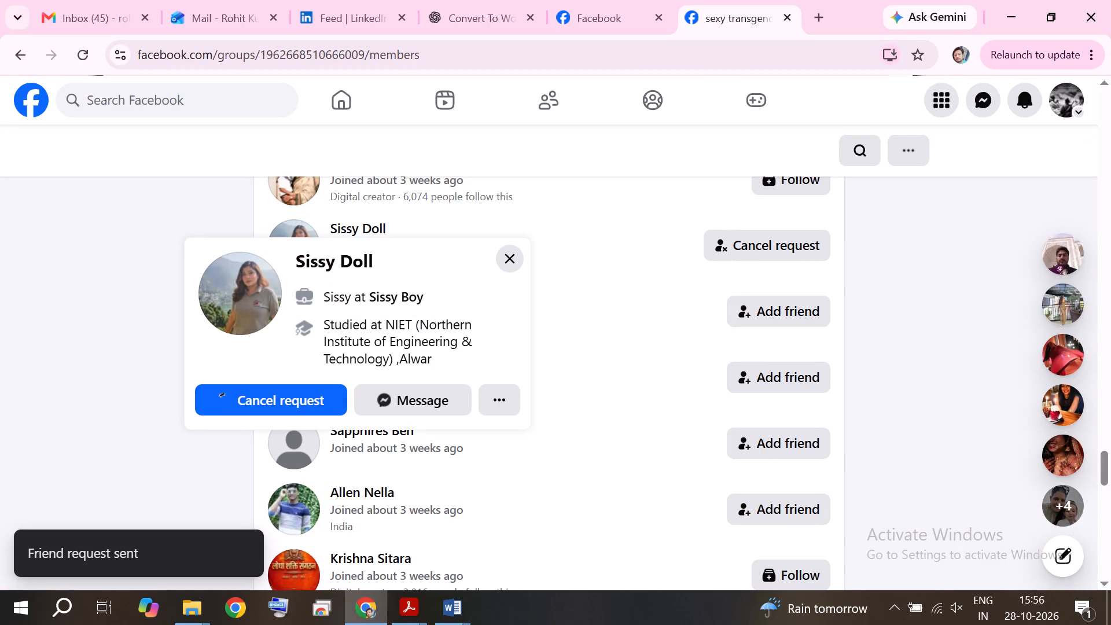
Browse the Facebook group's member list, from members who joined about 3 weeks ago to those who joined about 2 months ago.
{"action": "scroll", "coordinate": [564, 368], "scroll_direction": "down", "scroll_amount": 2}
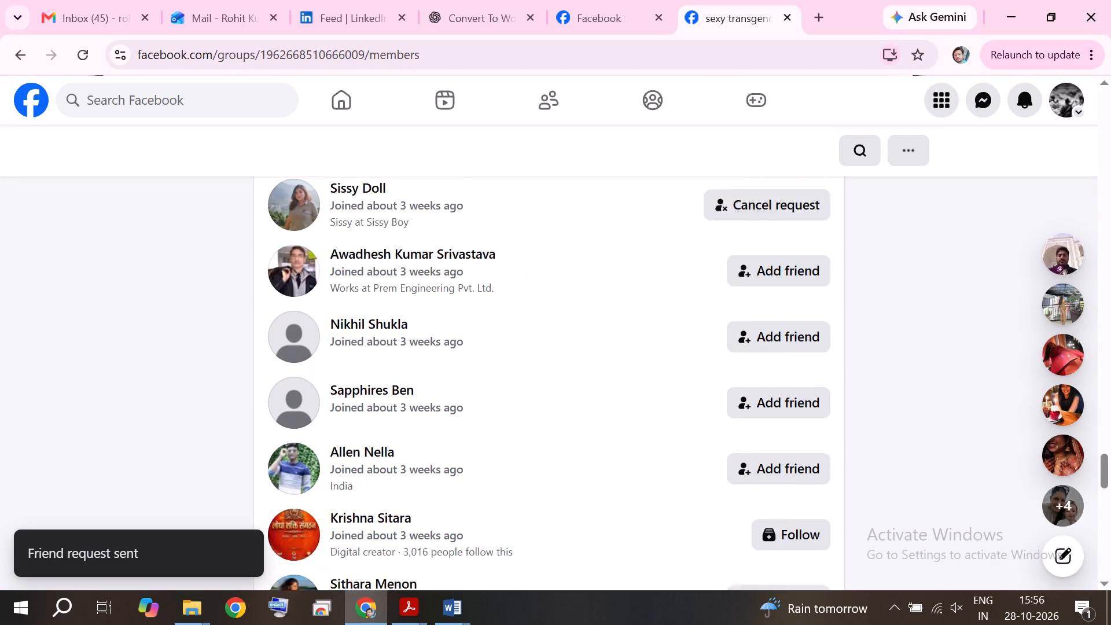
{"action": "scroll", "coordinate": [564, 368], "scroll_direction": "down", "scroll_amount": 2}
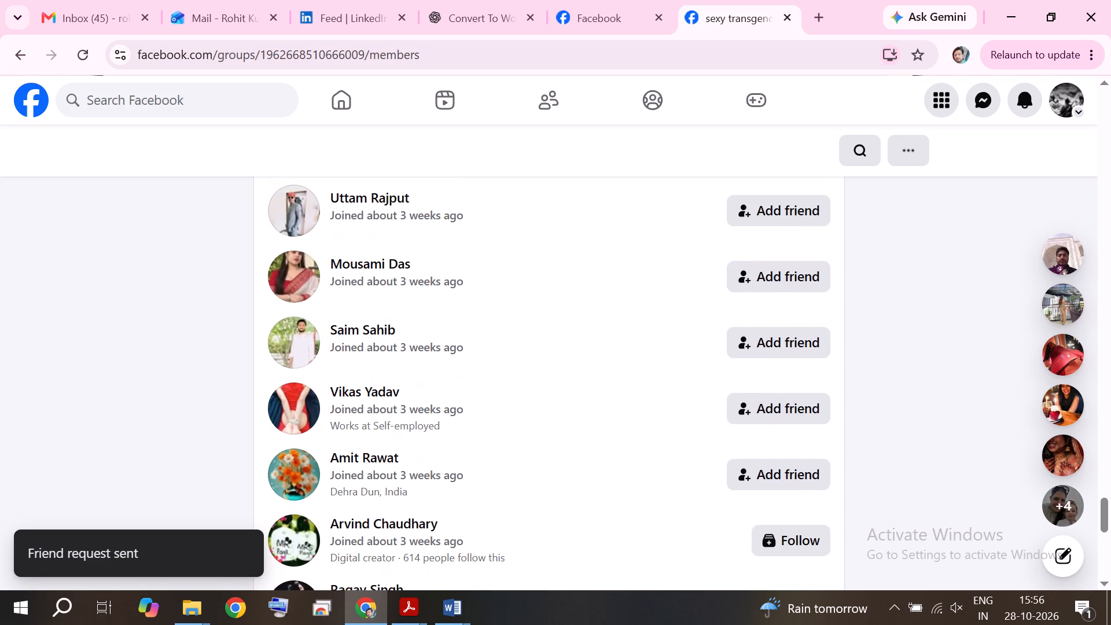
{"action": "scroll", "coordinate": [540, 371], "scroll_direction": "down", "scroll_amount": 6}
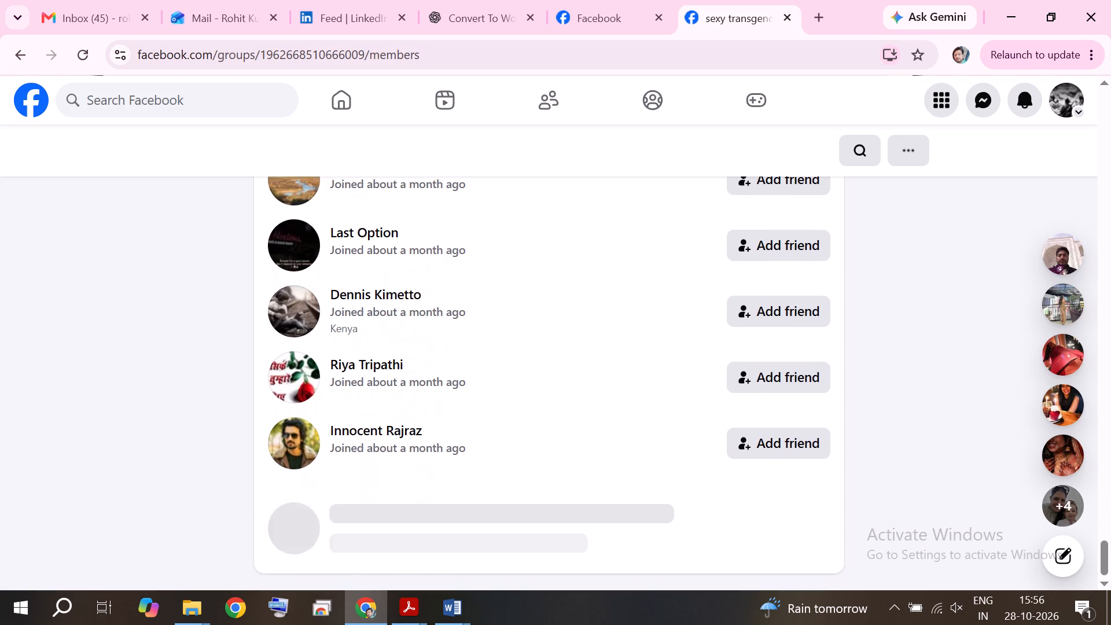
{"action": "scroll", "coordinate": [543, 365], "scroll_direction": "down", "scroll_amount": 2}
{"action": "scroll", "coordinate": [543, 365], "scroll_direction": "up", "scroll_amount": 1}
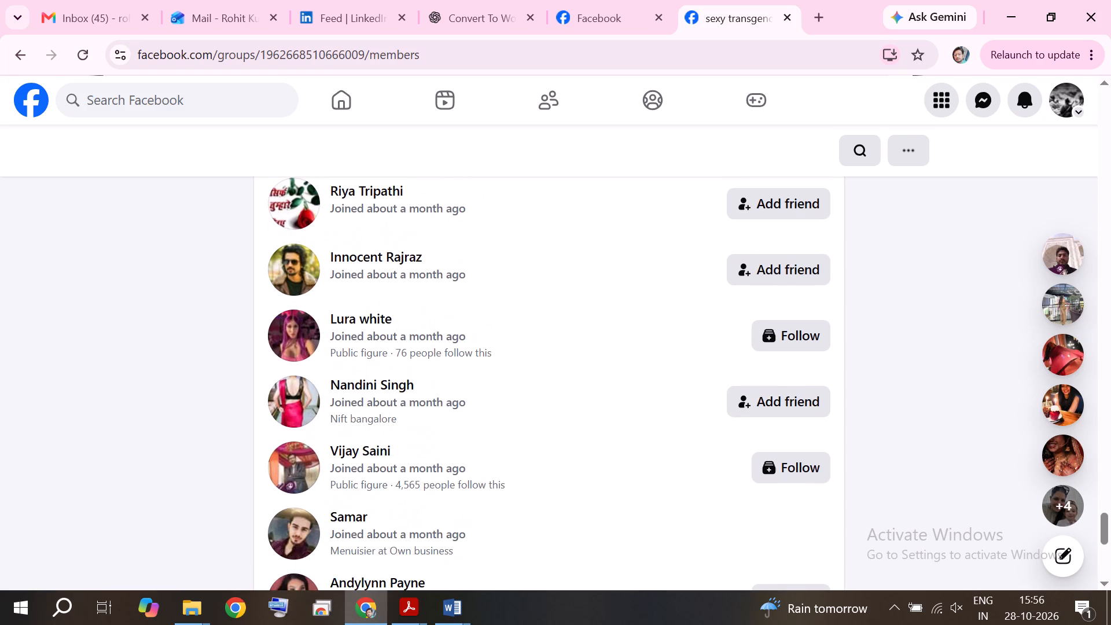
{"action": "scroll", "coordinate": [539, 365], "scroll_direction": "down", "scroll_amount": 1}
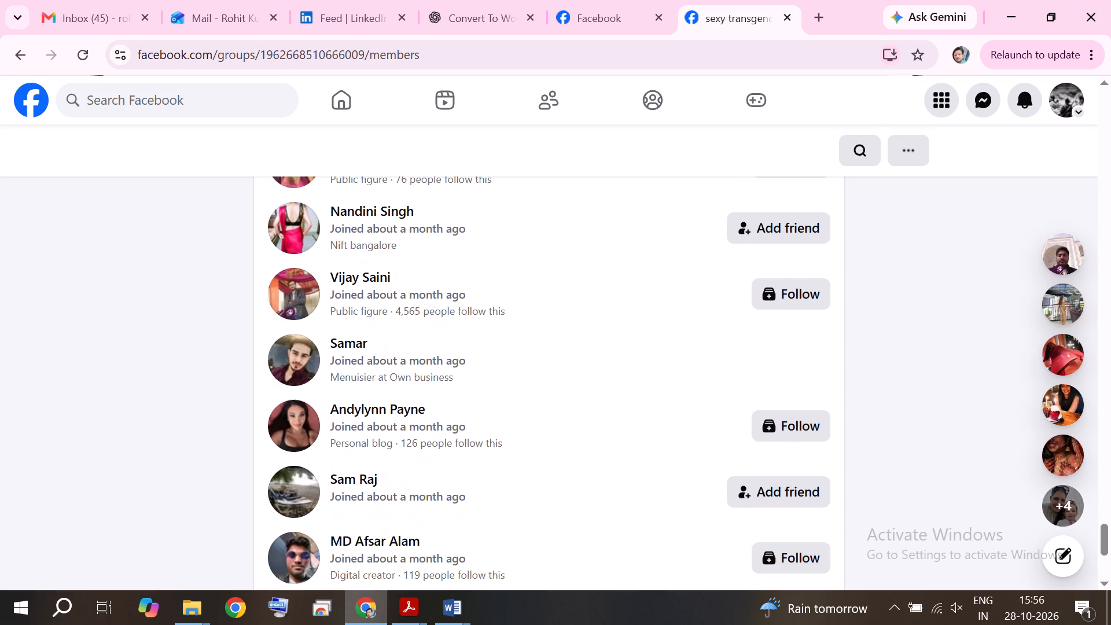
{"action": "scroll", "coordinate": [539, 365], "scroll_direction": "up", "scroll_amount": 2}
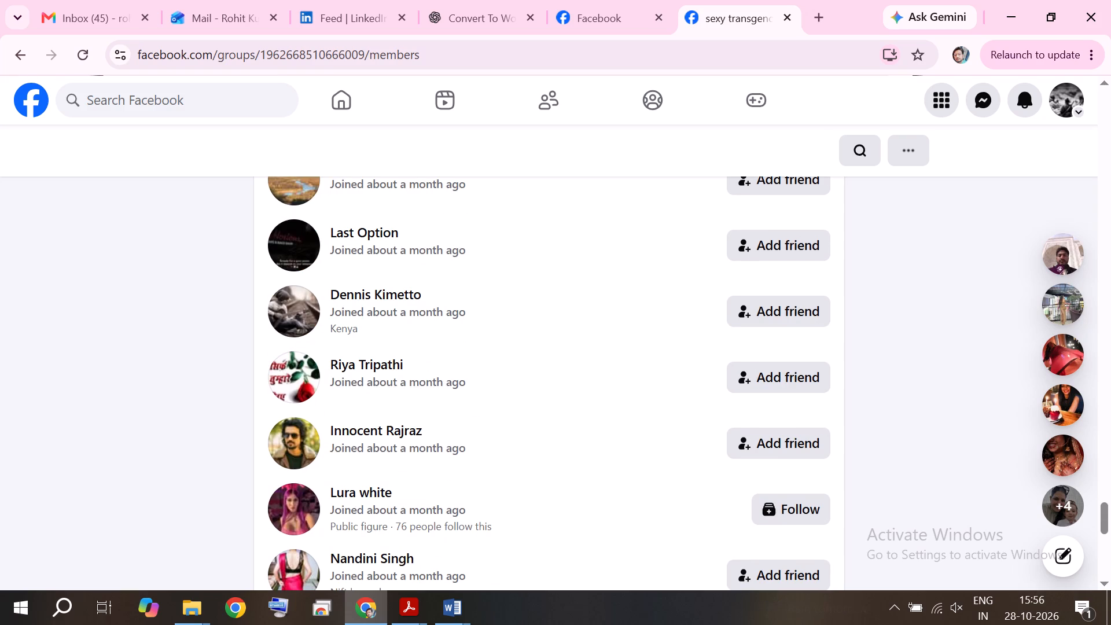
{"action": "scroll", "coordinate": [539, 365], "scroll_direction": "up", "scroll_amount": 2}
{"action": "scroll", "coordinate": [539, 365], "scroll_direction": "down", "scroll_amount": 1}
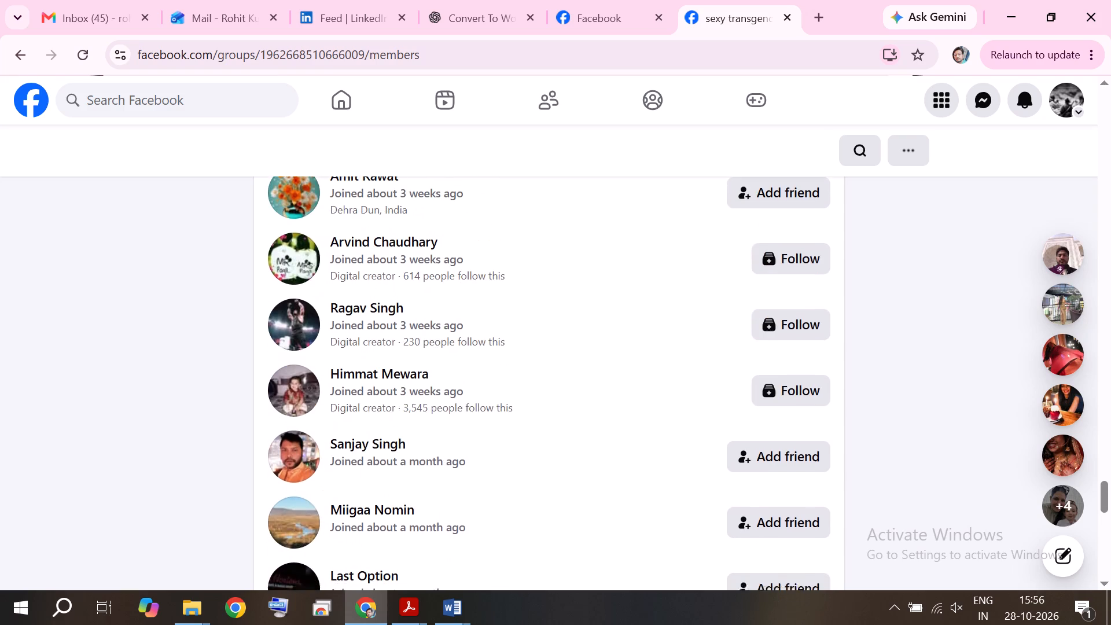
{"action": "scroll", "coordinate": [539, 365], "scroll_direction": "down", "scroll_amount": 6}
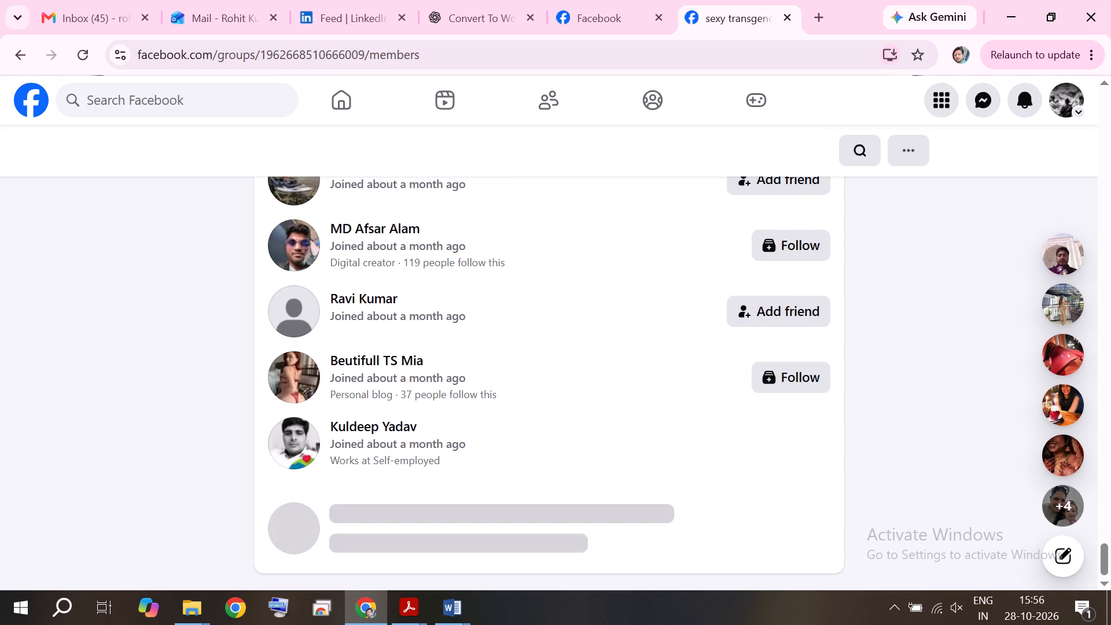
{"action": "scroll", "coordinate": [544, 399], "scroll_direction": "down", "scroll_amount": 2}
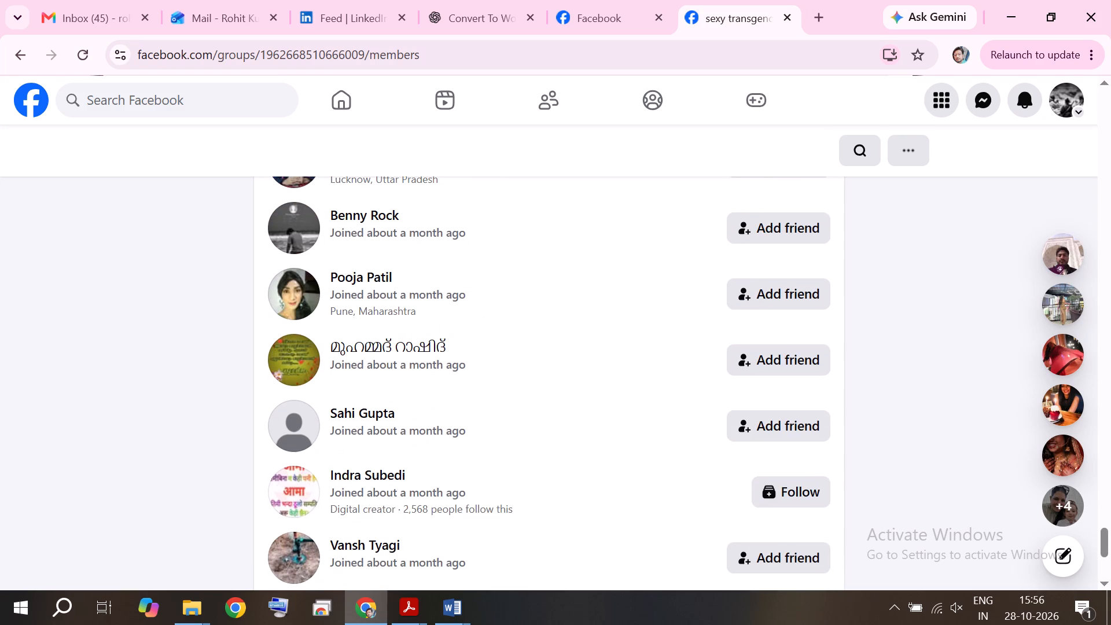
{"action": "scroll", "coordinate": [543, 380], "scroll_direction": "down", "scroll_amount": 2}
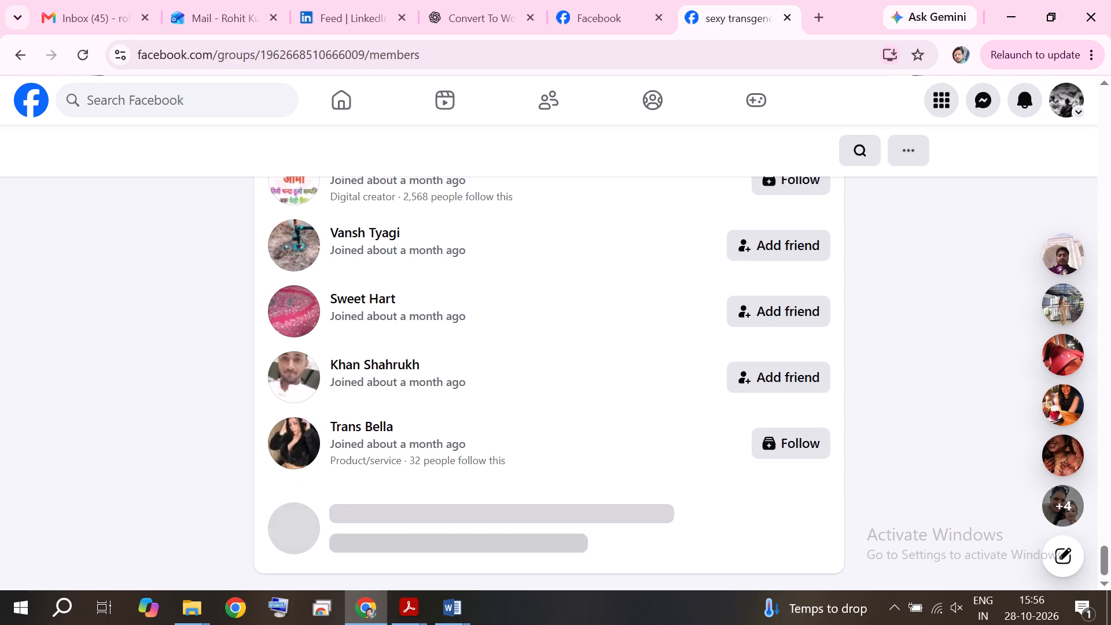
{"action": "scroll", "coordinate": [543, 380], "scroll_direction": "down", "scroll_amount": 3}
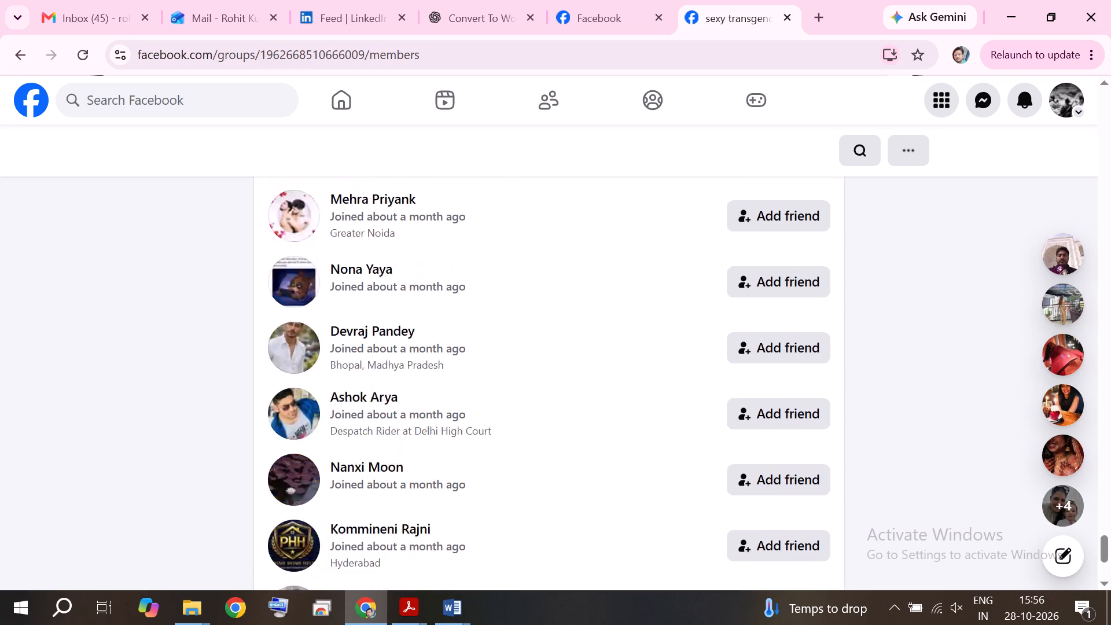
{"action": "scroll", "coordinate": [543, 380], "scroll_direction": "down", "scroll_amount": 1}
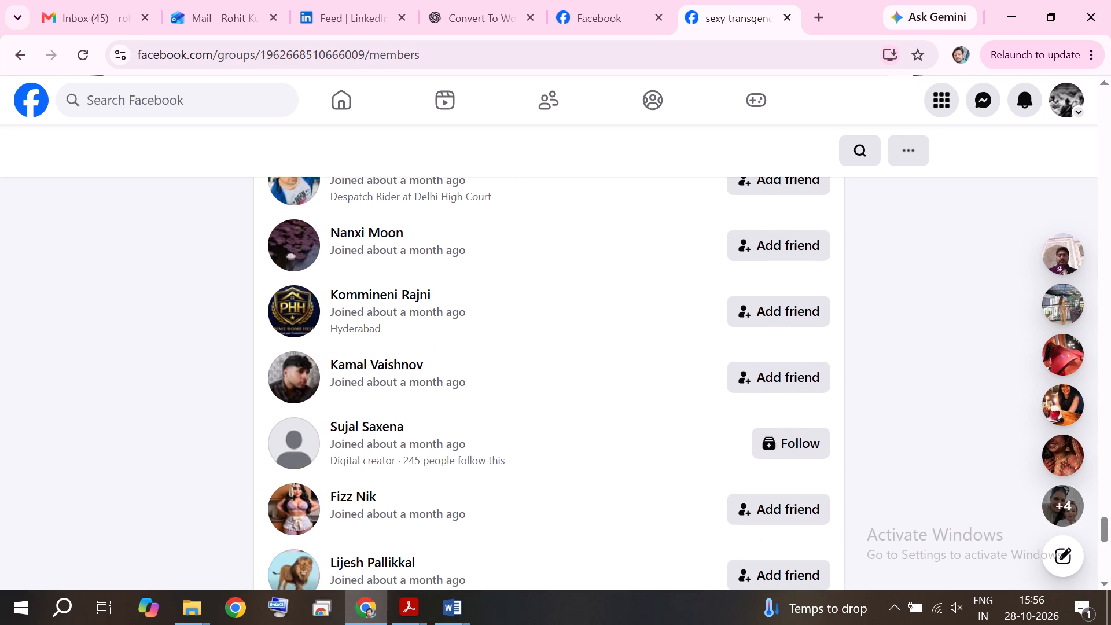
{"action": "scroll", "coordinate": [543, 386], "scroll_direction": "down", "scroll_amount": 2}
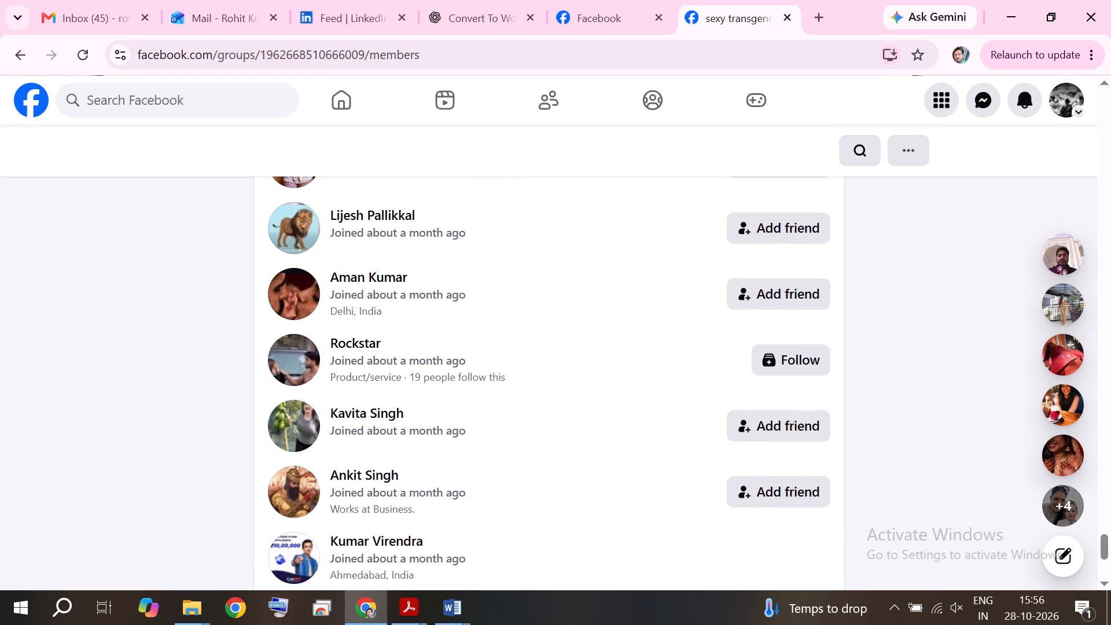
{"action": "scroll", "coordinate": [543, 386], "scroll_direction": "down", "scroll_amount": 1}
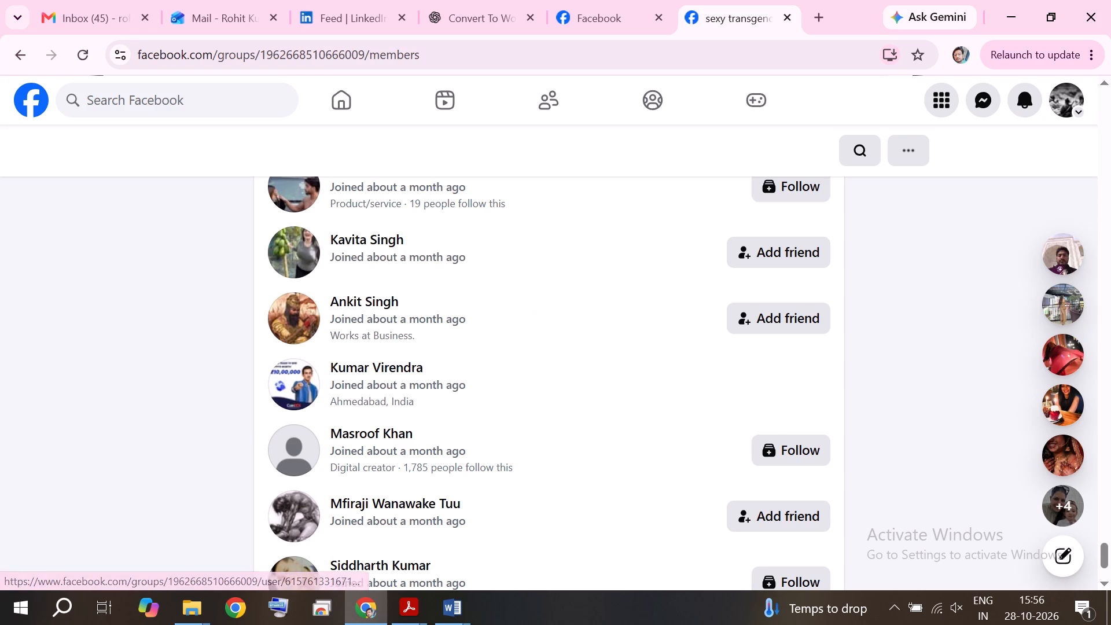
{"action": "scroll", "coordinate": [545, 382], "scroll_direction": "down", "scroll_amount": 2}
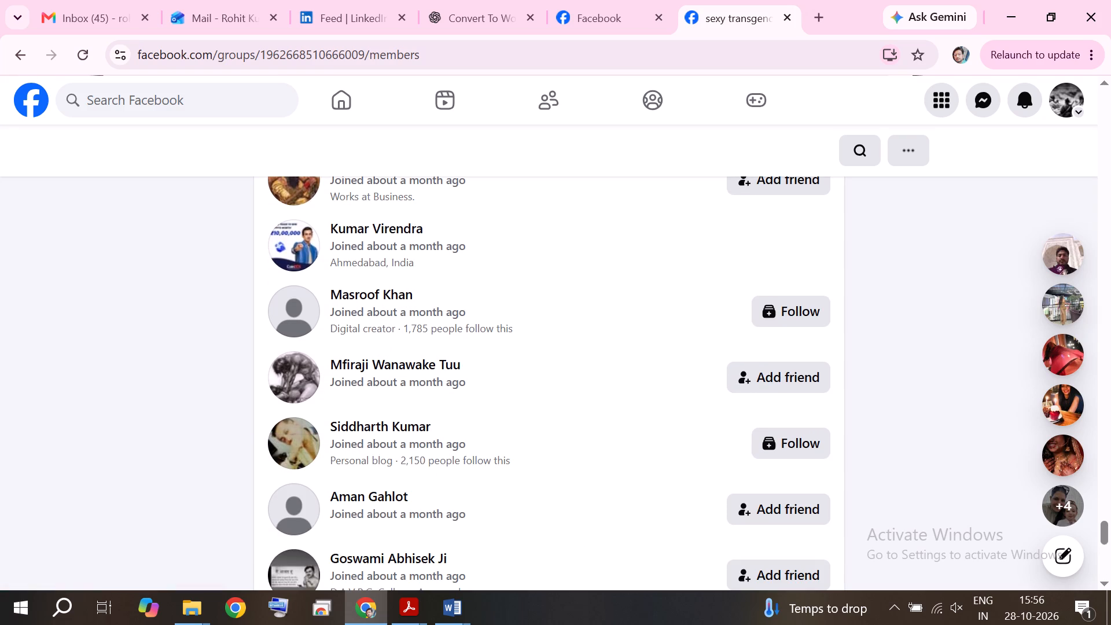
{"action": "scroll", "coordinate": [549, 382], "scroll_direction": "down", "scroll_amount": 3}
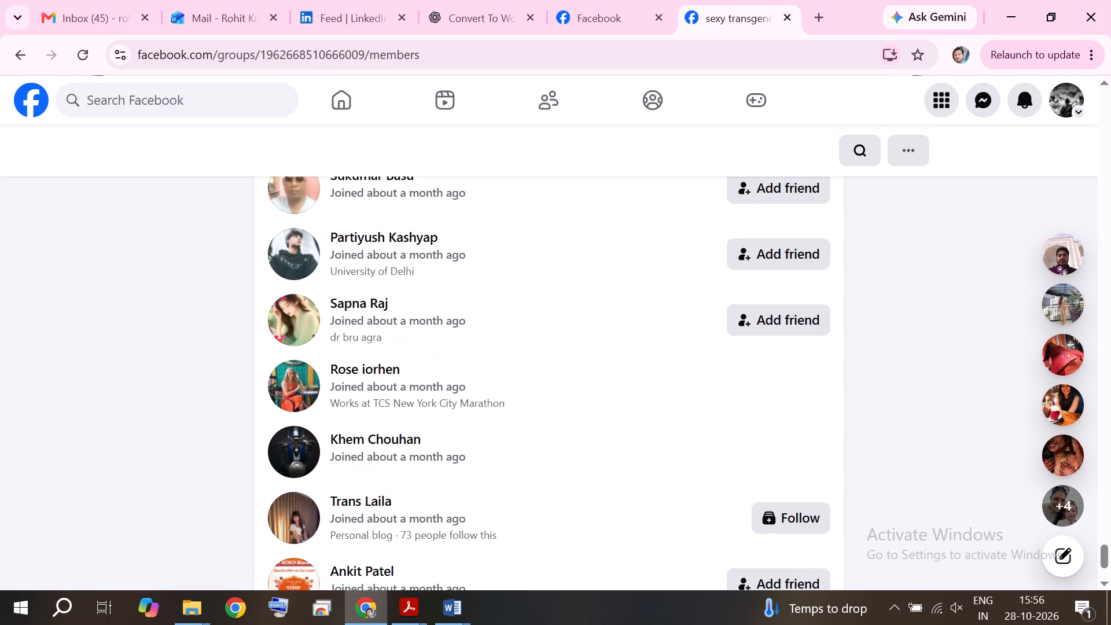
{"action": "scroll", "coordinate": [549, 382], "scroll_direction": "down", "scroll_amount": 5}
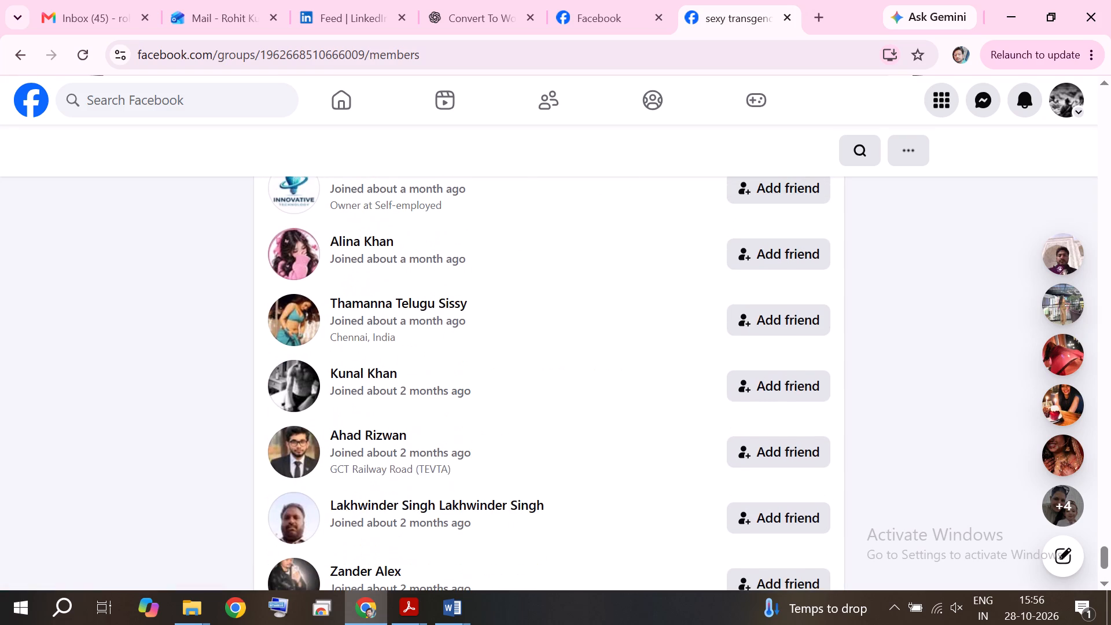
{"action": "scroll", "coordinate": [549, 382], "scroll_direction": "down", "scroll_amount": 3}
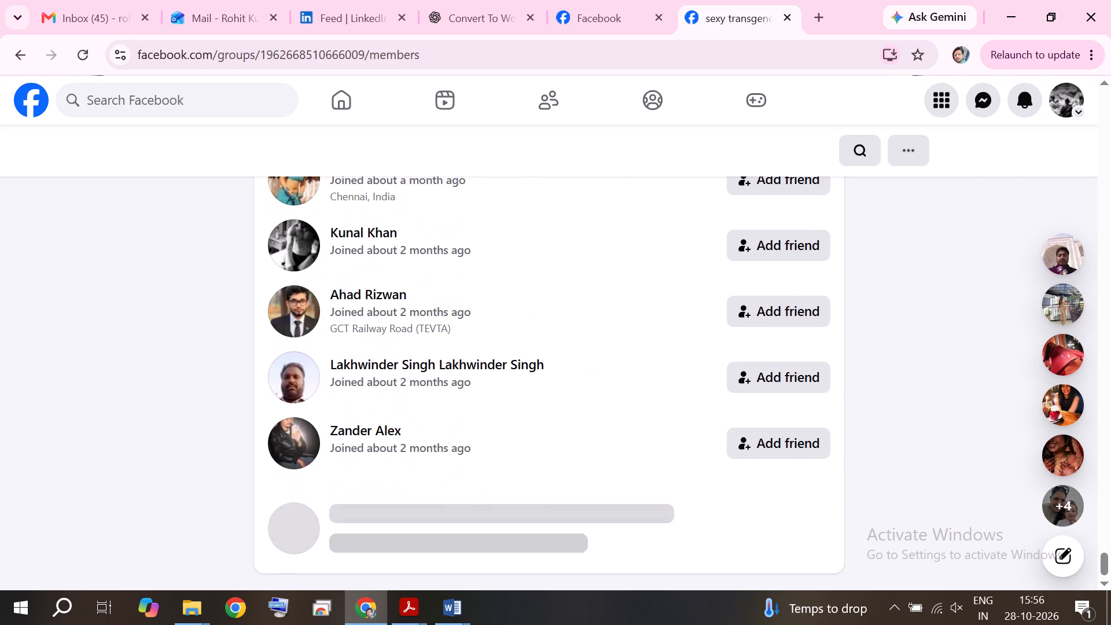
Leave the group's member list, close its browser tab and switch back to the Anti-termite Treatment letter in Word.
{"action": "left_click", "coordinate": [347, 109]}
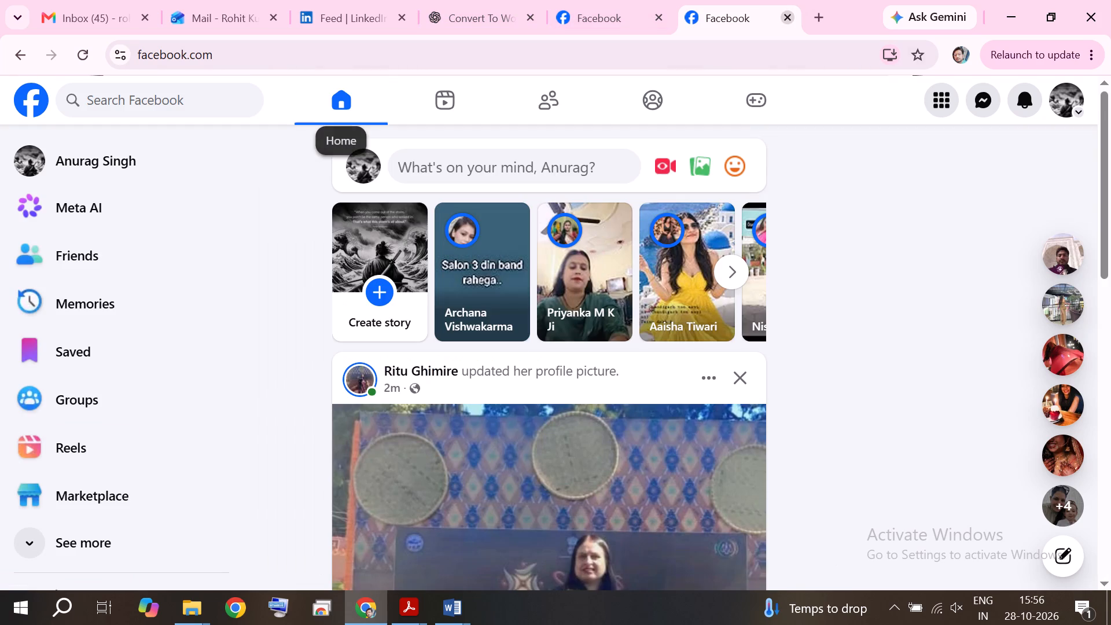
{"action": "left_click", "coordinate": [786, 18]}
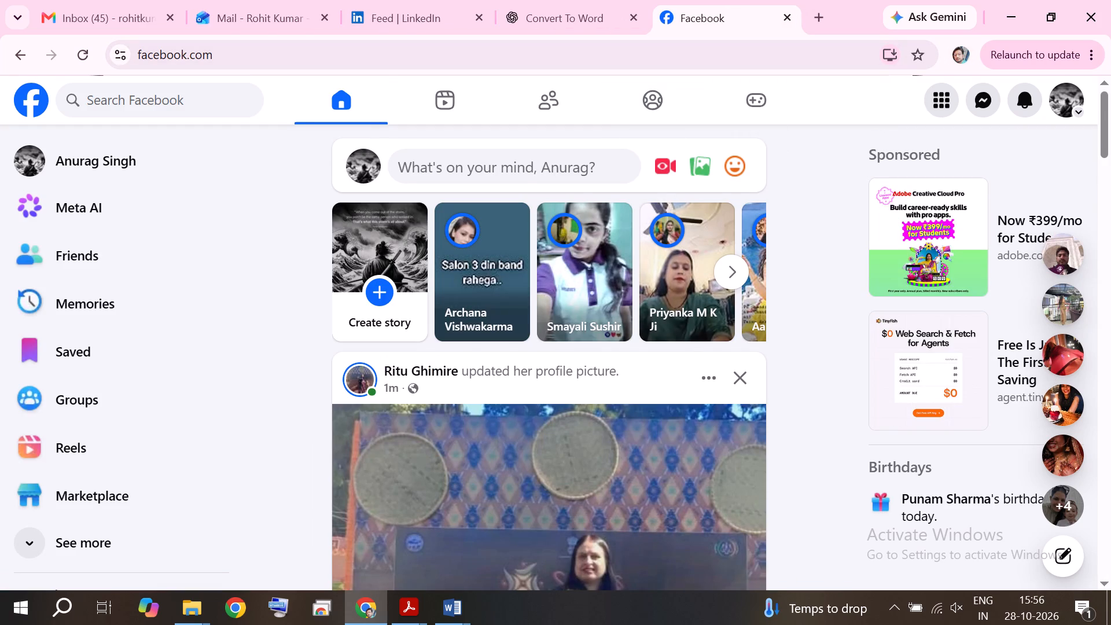
{"action": "left_click", "coordinate": [1017, 18]}
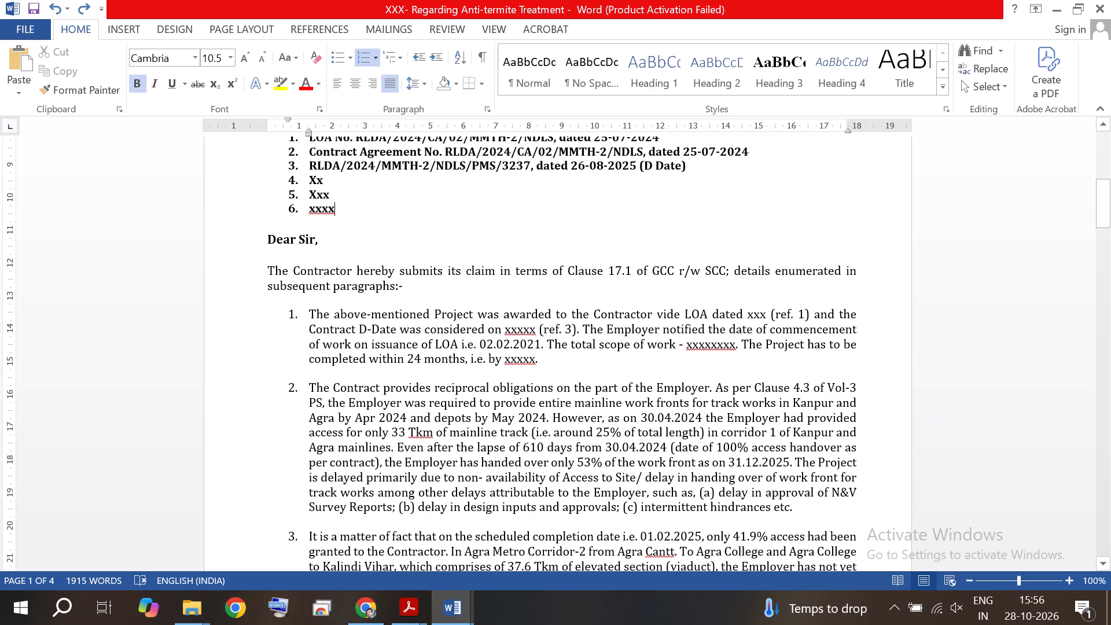
Review the letter's first numbered paragraphs below the "Dear Sir" opening.
{"action": "scroll", "coordinate": [531, 304], "scroll_direction": "down", "scroll_amount": 1}
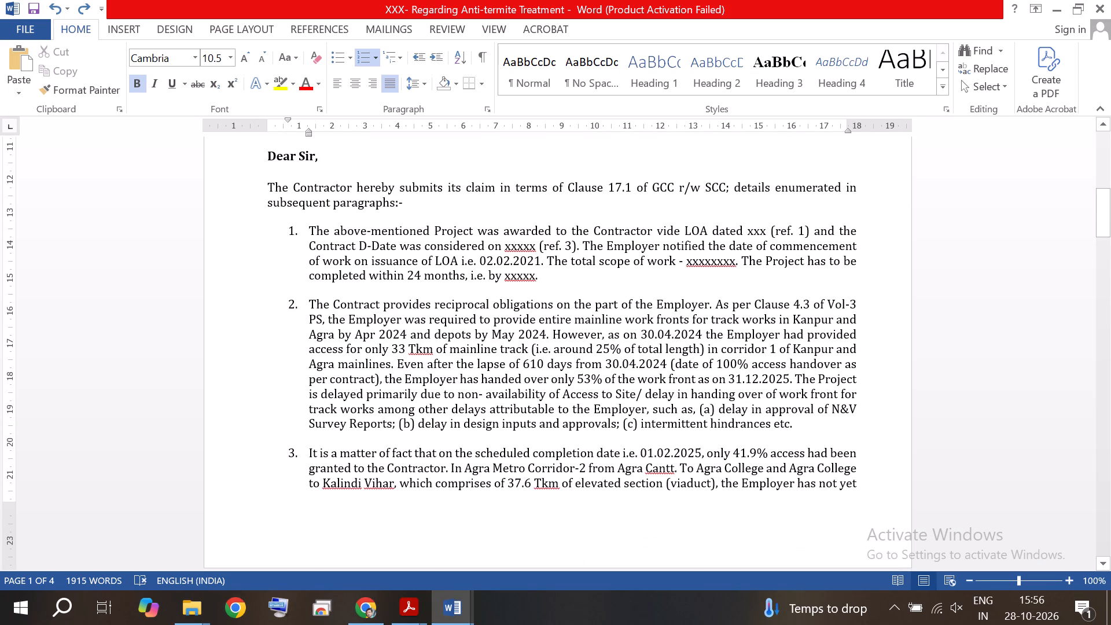
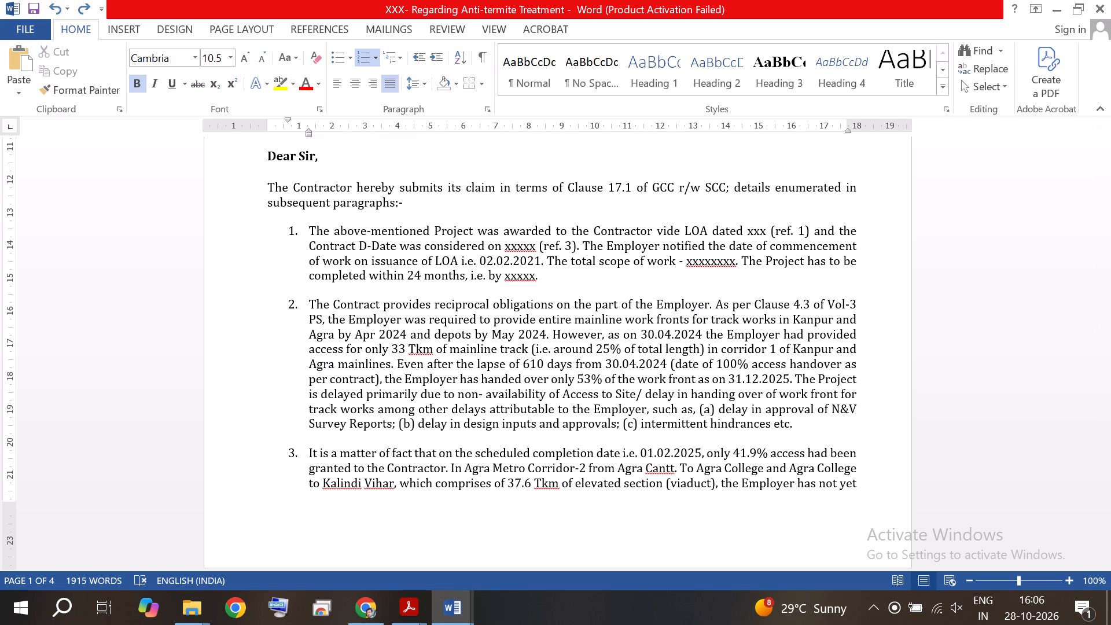
Change the LOA date in the first item of the reference list to 14-06-2024.
{"action": "scroll", "coordinate": [578, 242], "scroll_direction": "up", "scroll_amount": 3}
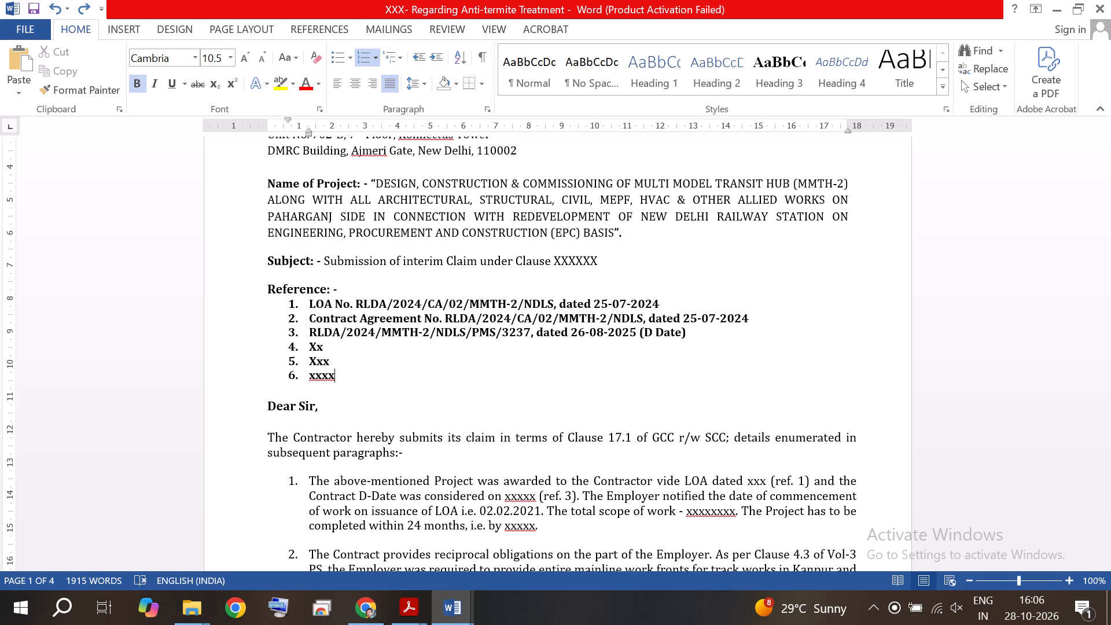
{"action": "left_click", "coordinate": [746, 477]}
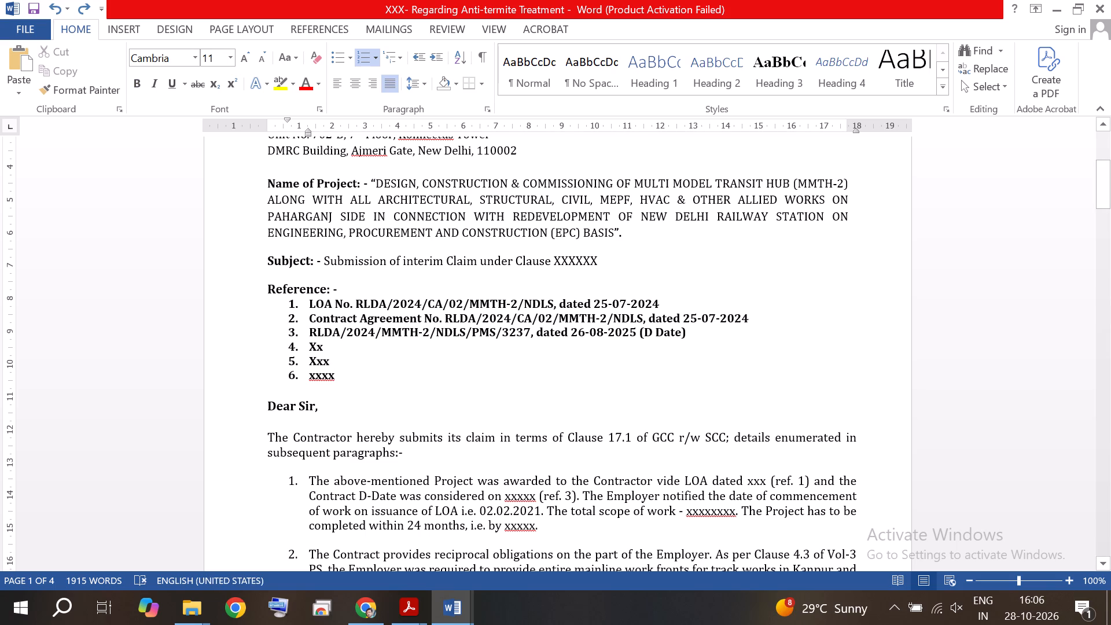
{"action": "left_click", "coordinate": [608, 304]}
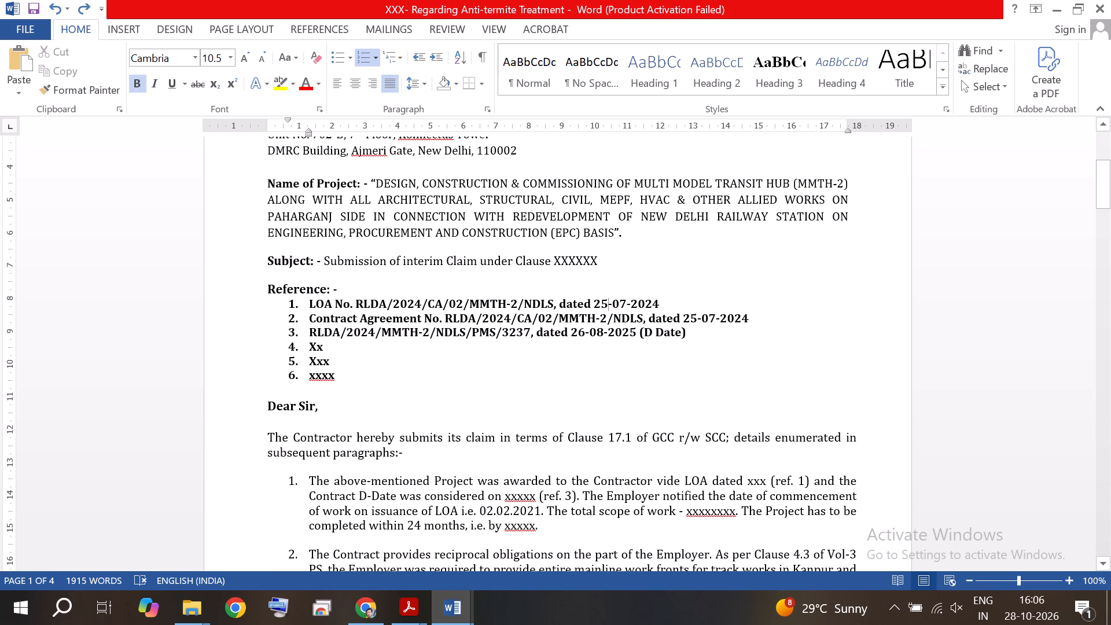
{"action": "key", "text": "BackSpace"}
{"action": "key", "text": "BackSpace"}
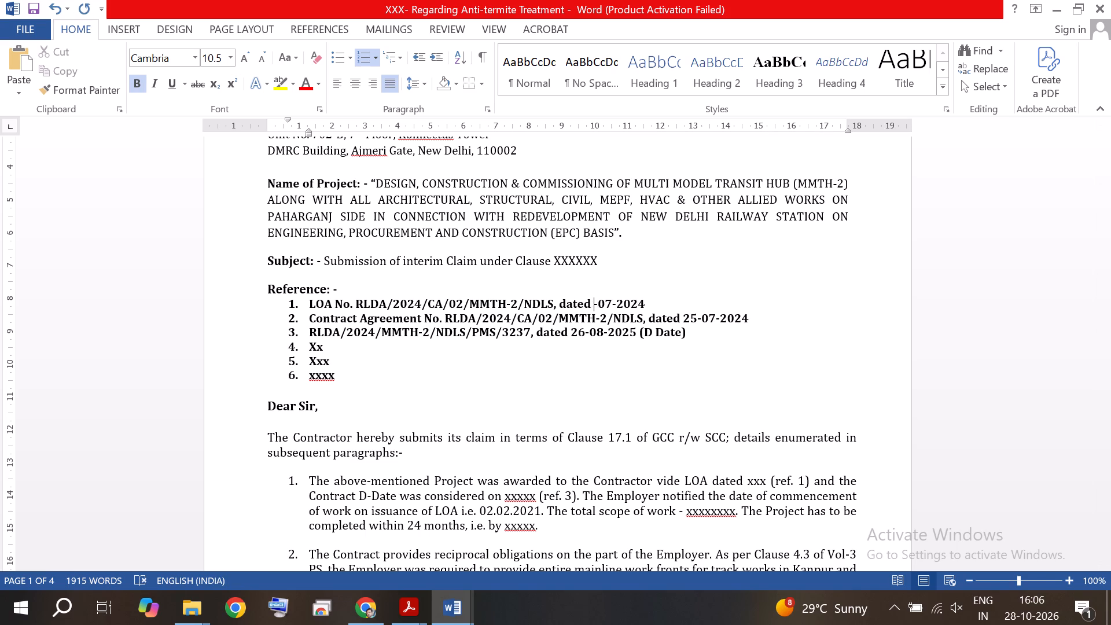
{"action": "type", "text": "14"}
{"action": "key", "text": "Right"}
{"action": "key", "text": "Right"}
{"action": "key", "text": "Right"}
{"action": "key", "text": "BackSpace"}
{"action": "key", "text": "6"}
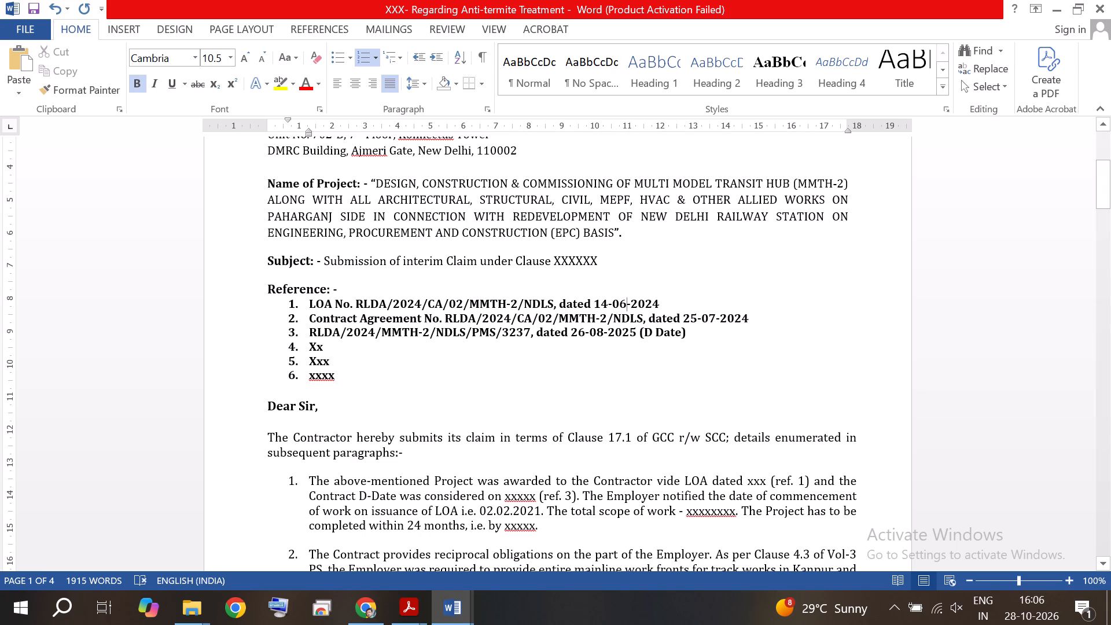
Replace the LOA date placeholder in numbered paragraph 1 with 14-06-2024.
{"action": "left_click", "coordinate": [745, 481]}
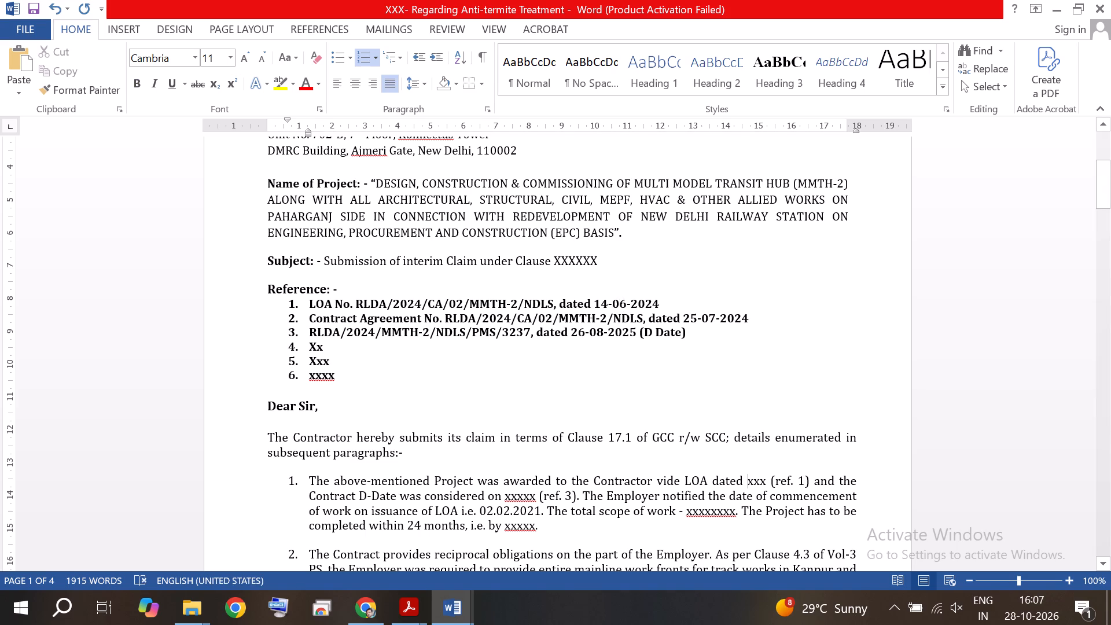
{"action": "key", "text": "Delete"}
{"action": "key", "text": "Delete"}
{"action": "key", "text": "Delete"}
{"action": "type", "text": "14"}
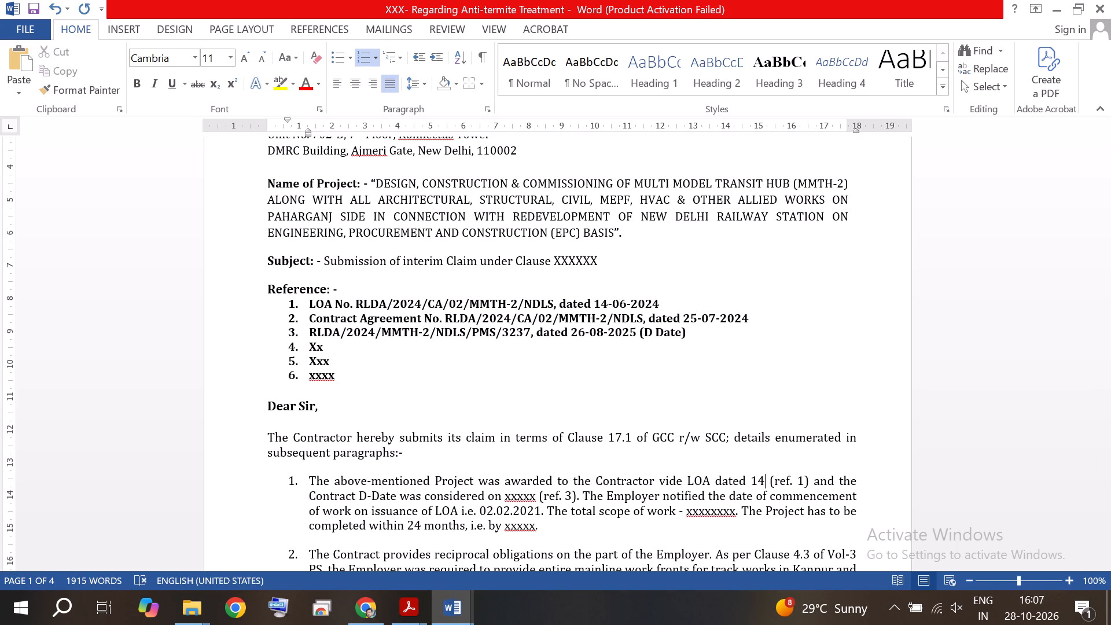
{"action": "type", "text": "-06-"}
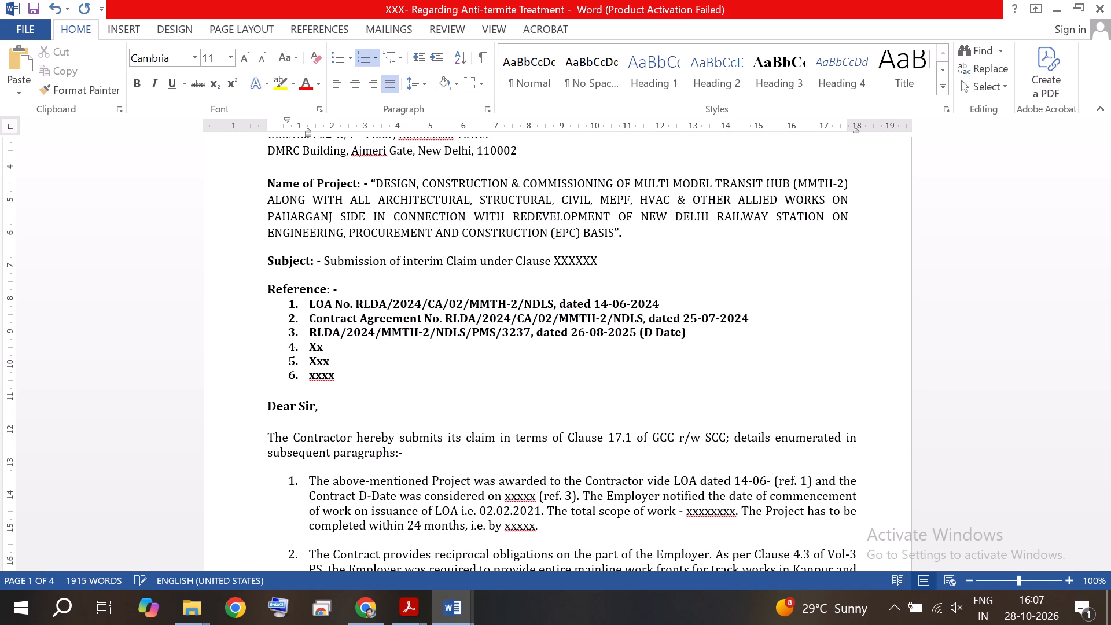
{"action": "type", "text": "202"}
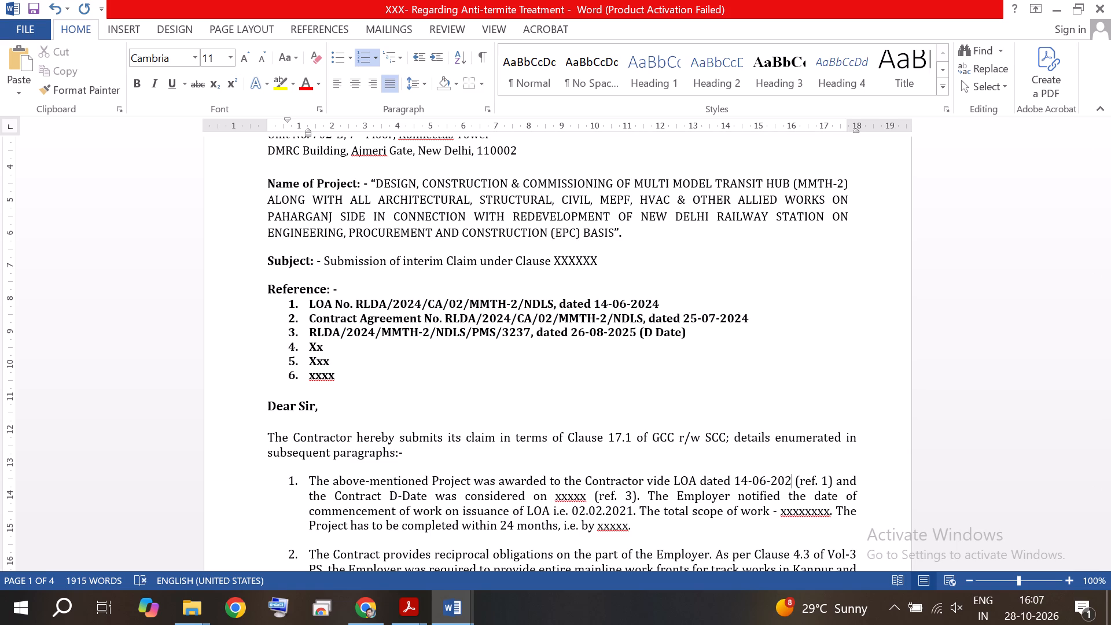
{"action": "key", "text": "4"}
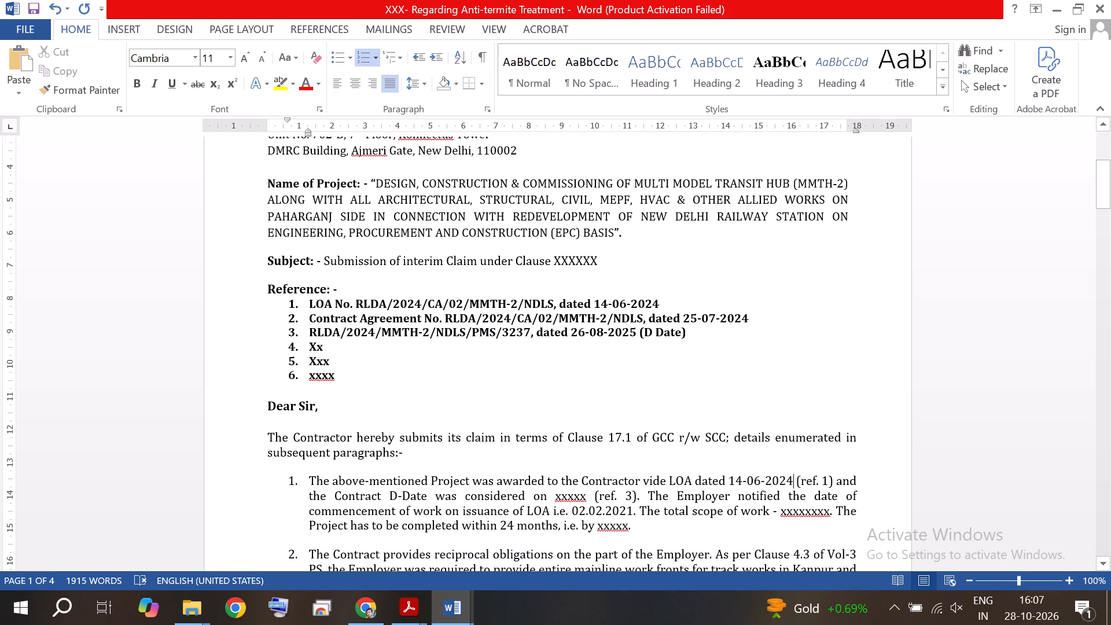
Reword the Contract D-Date phrase in paragraph 1 from "considered on" to "finalized as".
{"action": "left_click", "coordinate": [590, 499]}
{"action": "key", "text": "Left"}
{"action": "left_click_drag", "start_coordinate": [467, 498], "coordinate": [522, 497]}
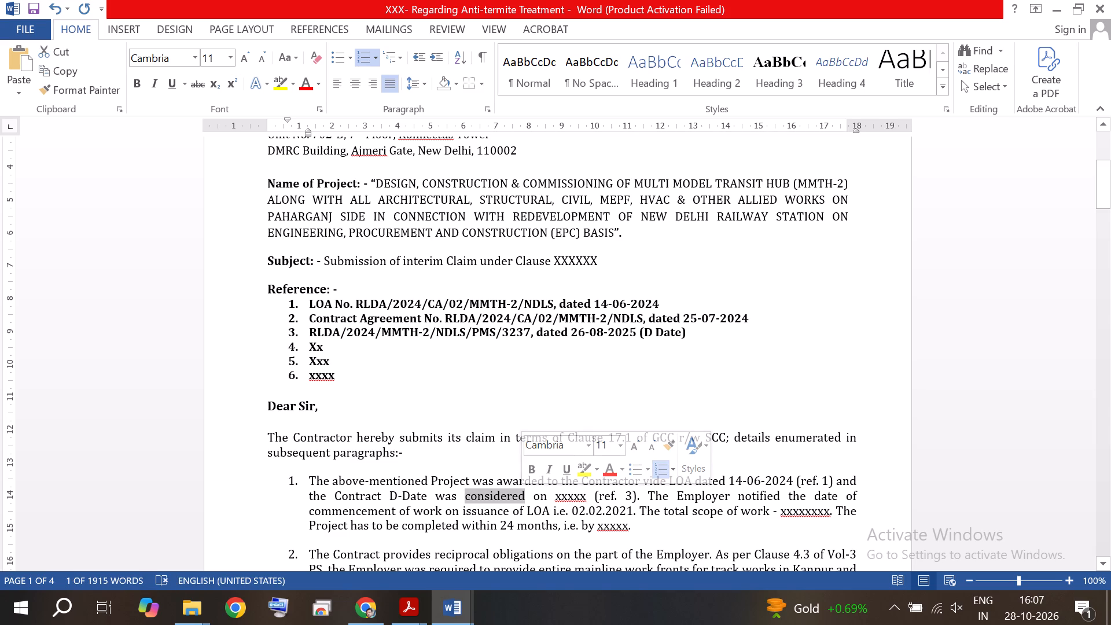
{"action": "type", "text": "fin"}
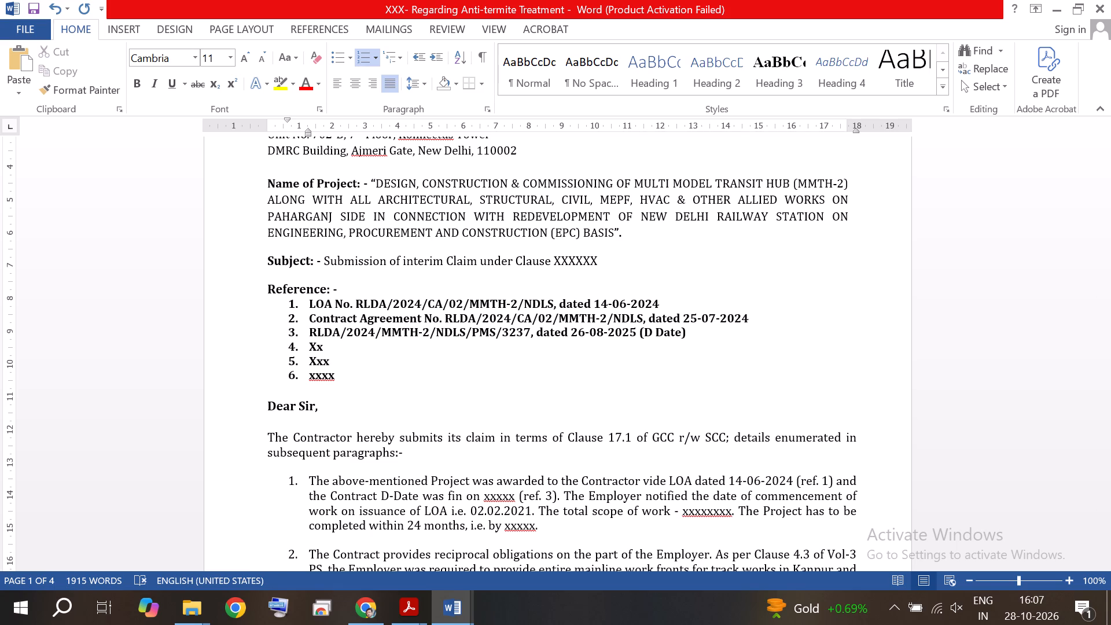
{"action": "key", "text": "a"}
{"action": "type", "text": "lized"}
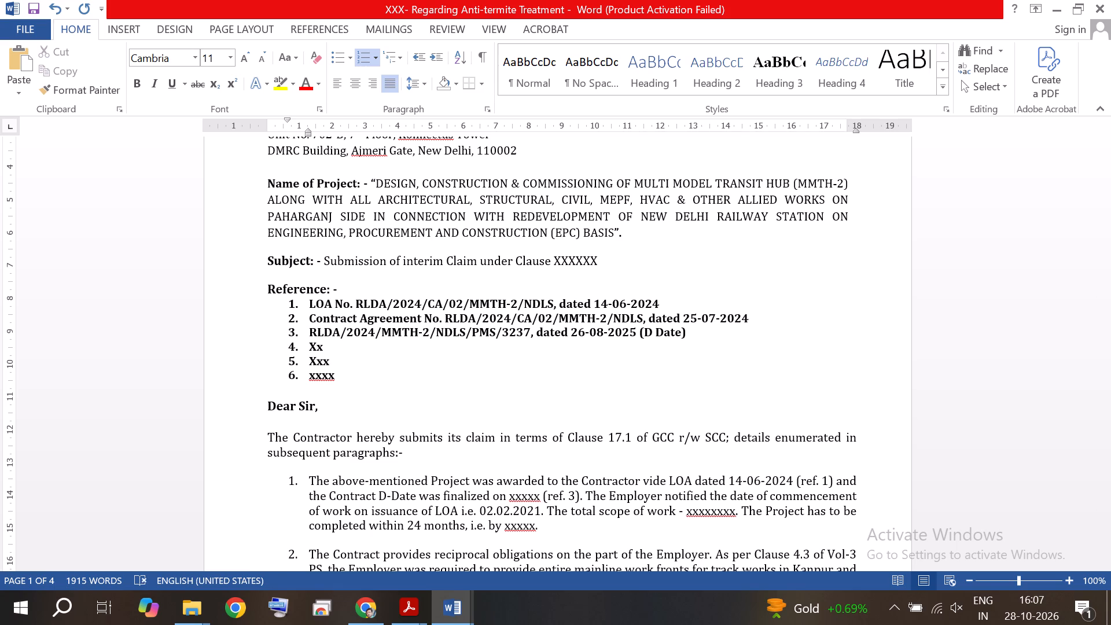
{"action": "key", "text": "space"}
{"action": "type", "text": "as"}
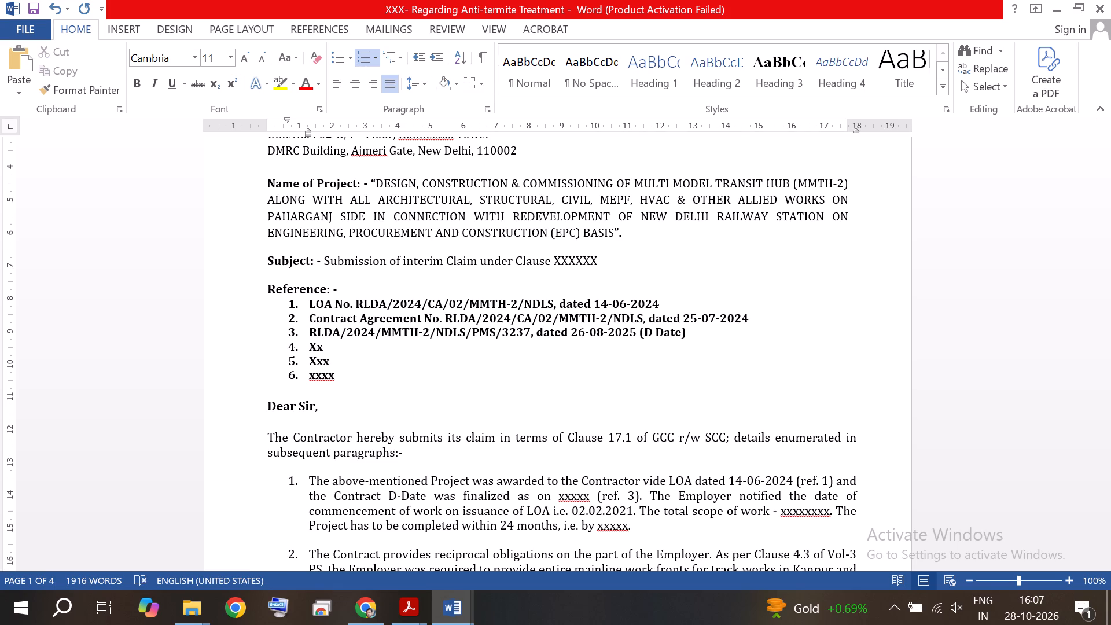
{"action": "key", "text": "Right"}
{"action": "key", "text": "Right"}
{"action": "key", "text": "Right"}
{"action": "key", "text": "BackSpace"}
{"action": "key", "text": "BackSpace"}
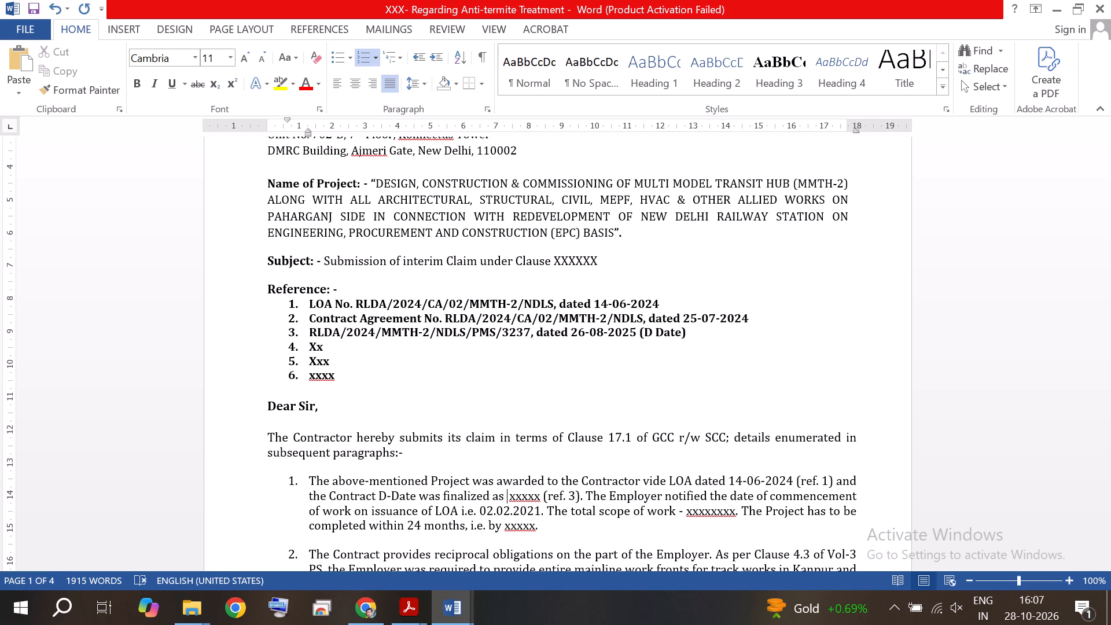
{"action": "key", "text": "BackSpace"}
{"action": "key", "text": "space"}
{"action": "key", "text": "Right"}
{"action": "key", "text": "BackSpace"}
Replace the Contract D-Date placeholder before "(ref. 3)" in paragraph 1 with 26-08-2024.
{"action": "key", "text": "Right"}
{"action": "key", "text": "Right"}
{"action": "key", "text": "Right"}
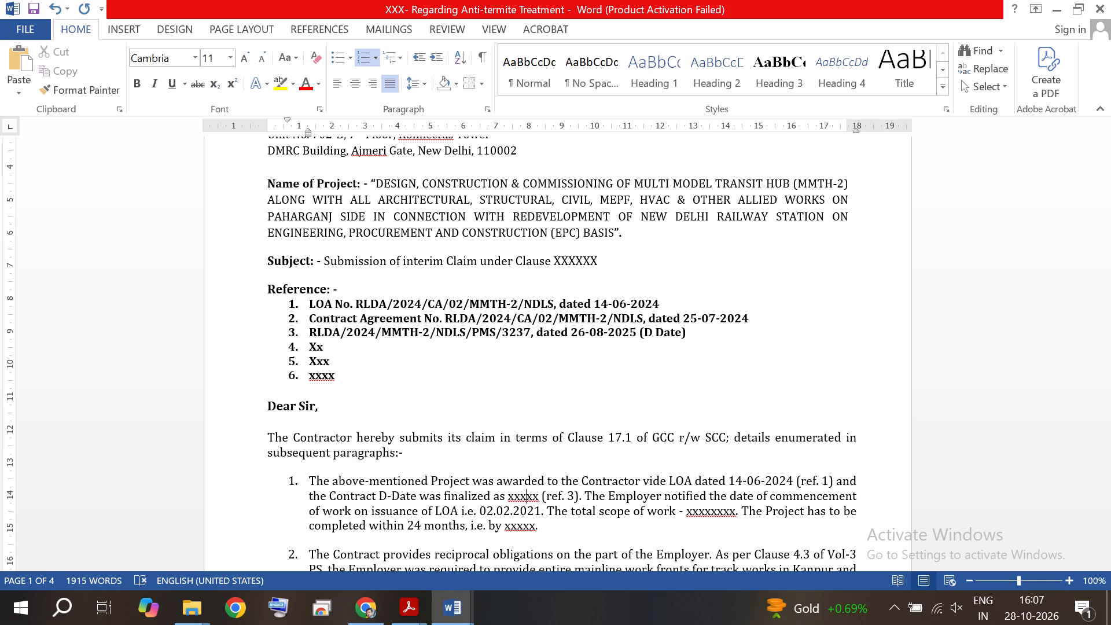
{"action": "key", "text": "Right"}
{"action": "key", "text": "Right"}
{"action": "key", "text": "BackSpace"}
{"action": "key", "text": "BackSpace"}
{"action": "key", "text": "BackSpace"}
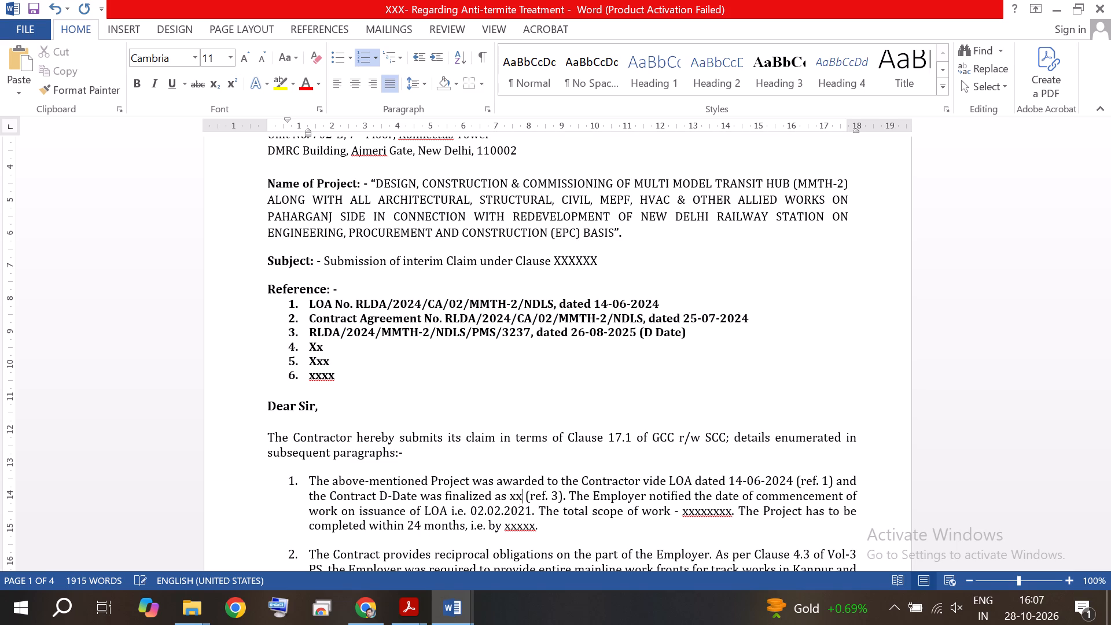
{"action": "key", "text": "BackSpace"}
{"action": "key", "text": "BackSpace"}
{"action": "type", "text": "26"}
{"action": "type", "text": "-08-2024"}
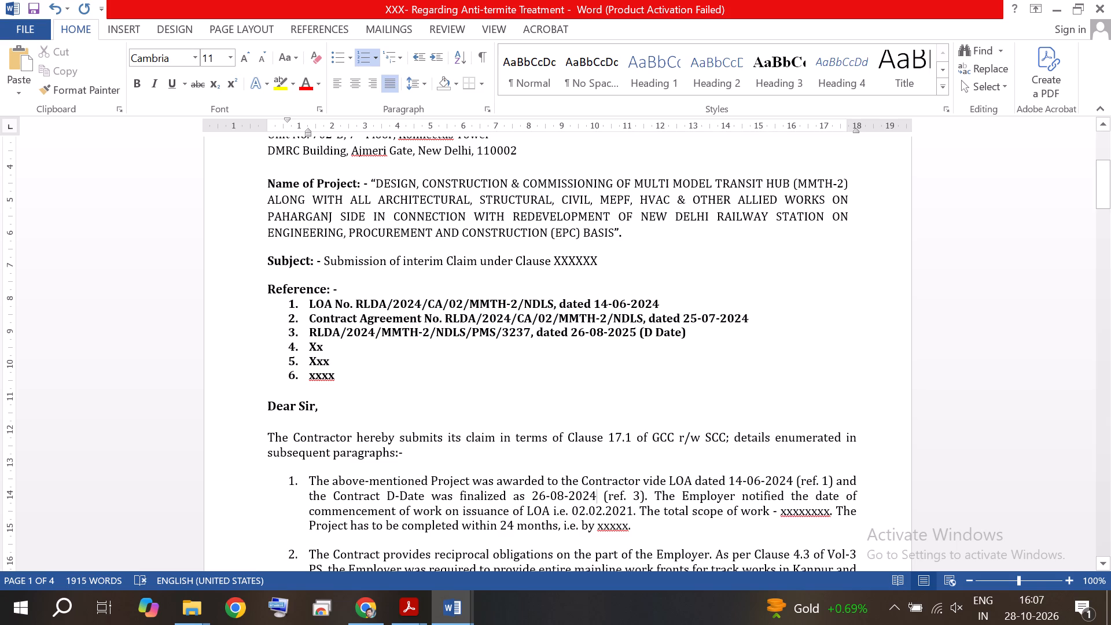
Replace the completion date placeholder after "within 24 months, i.e. by" in paragraph 1 with 25-08-2024.
{"action": "scroll", "coordinate": [710, 495], "scroll_direction": "down", "scroll_amount": 1}
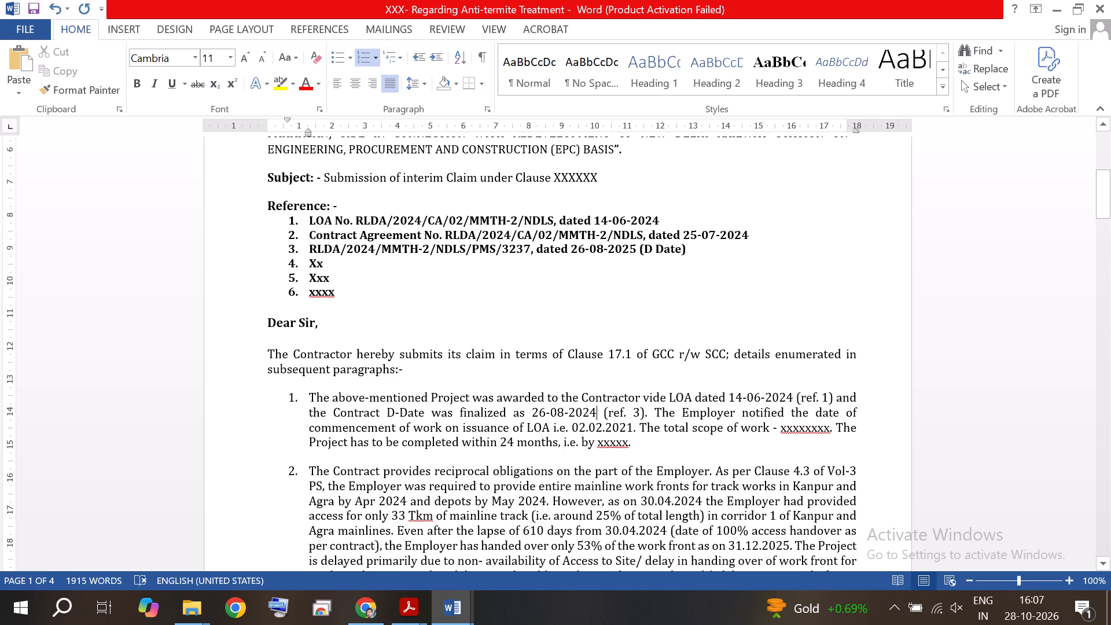
{"action": "left_click", "coordinate": [600, 446]}
{"action": "left_click_drag", "start_coordinate": [600, 446], "coordinate": [624, 444]}
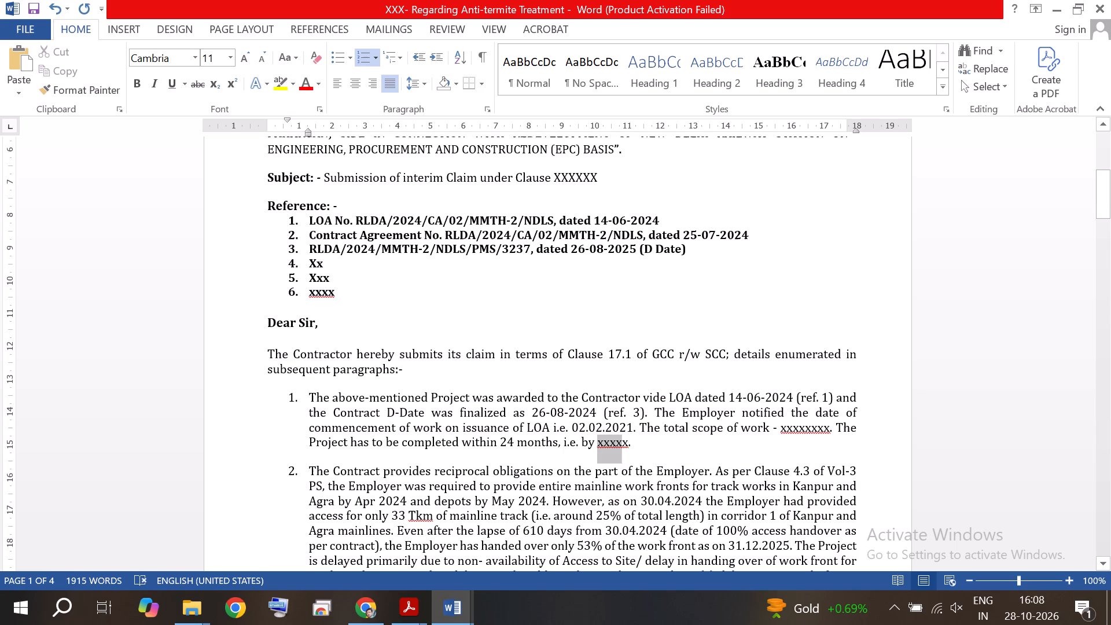
{"action": "left_click_drag", "start_coordinate": [624, 444], "coordinate": [628, 442]}
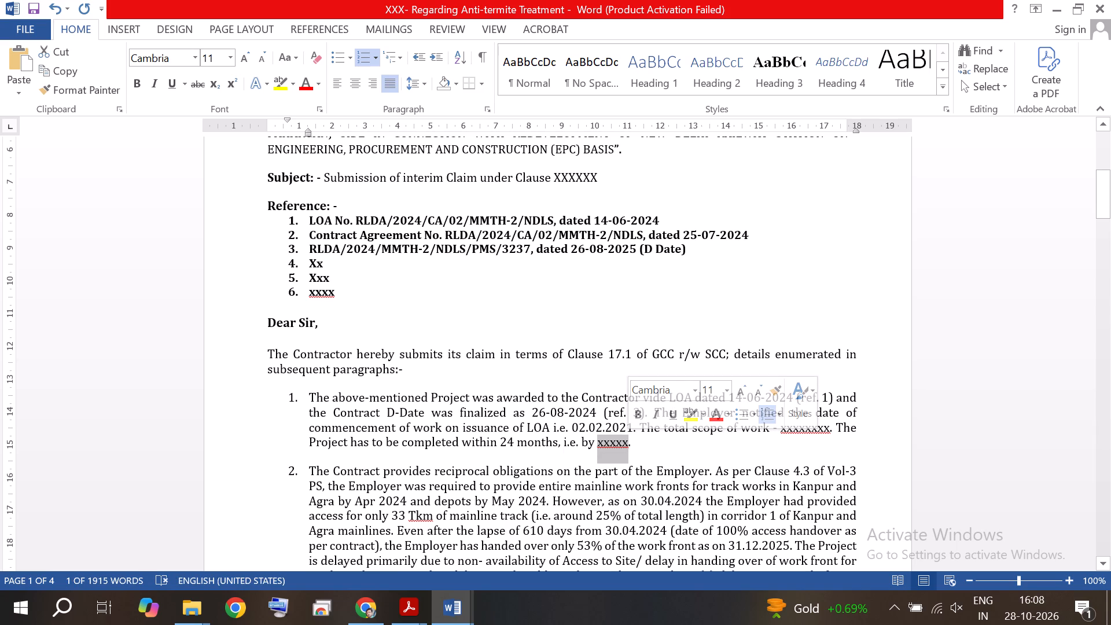
{"action": "type", "text": "25-08-2024"}
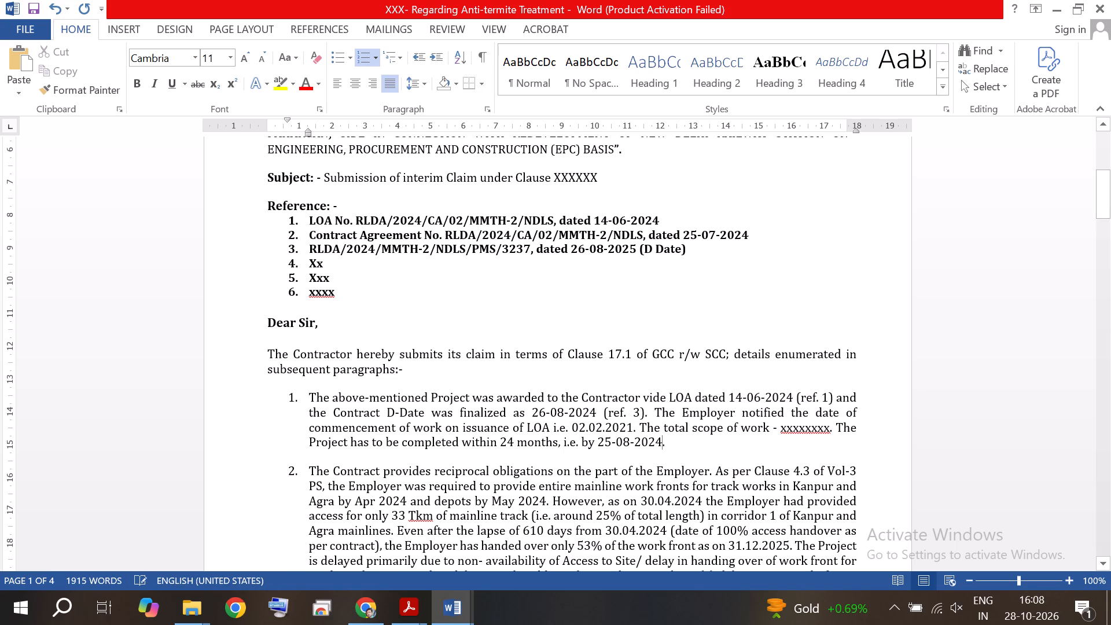
Place the insertion point before the total scope of work placeholder in paragraph 1.
{"action": "left_click", "coordinate": [779, 432]}
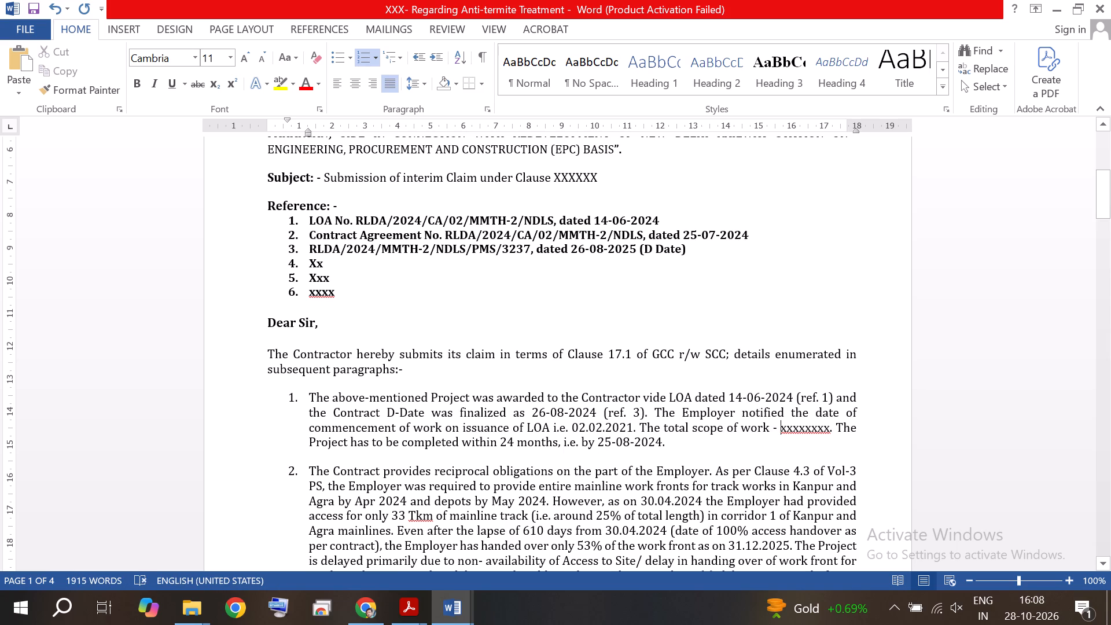
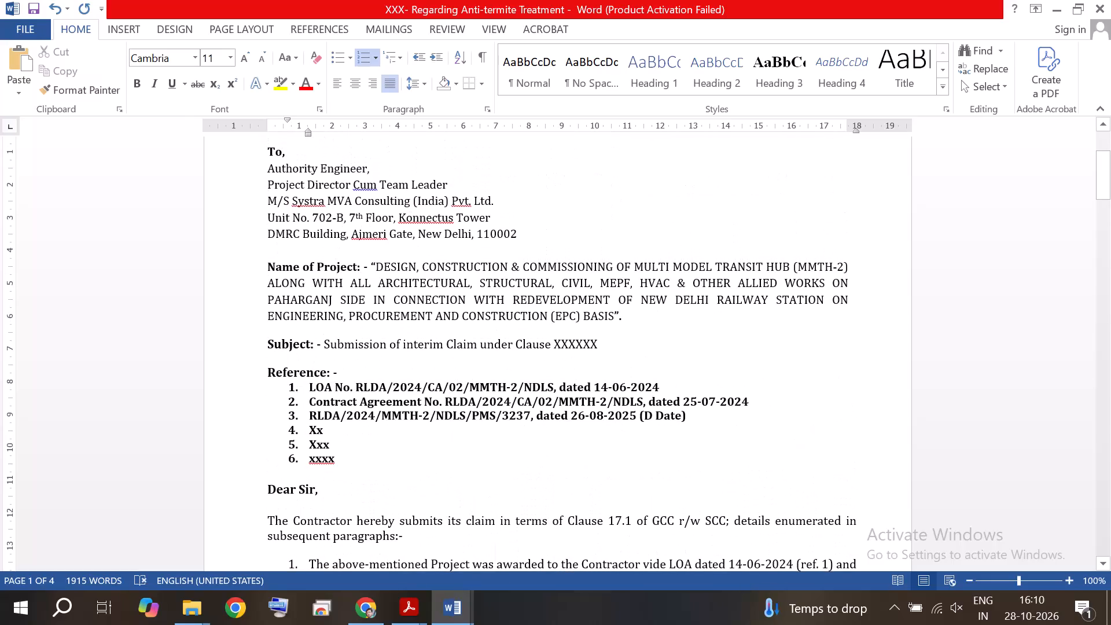
Copy the project description from "DESIGN, CONSTRUCTION & COMMISSIONING" through "(EPC) BASIS" in the Name of Project paragraph.
{"action": "left_click_drag", "start_coordinate": [377, 267], "coordinate": [601, 318]}
{"action": "right_click", "coordinate": [586, 307]}
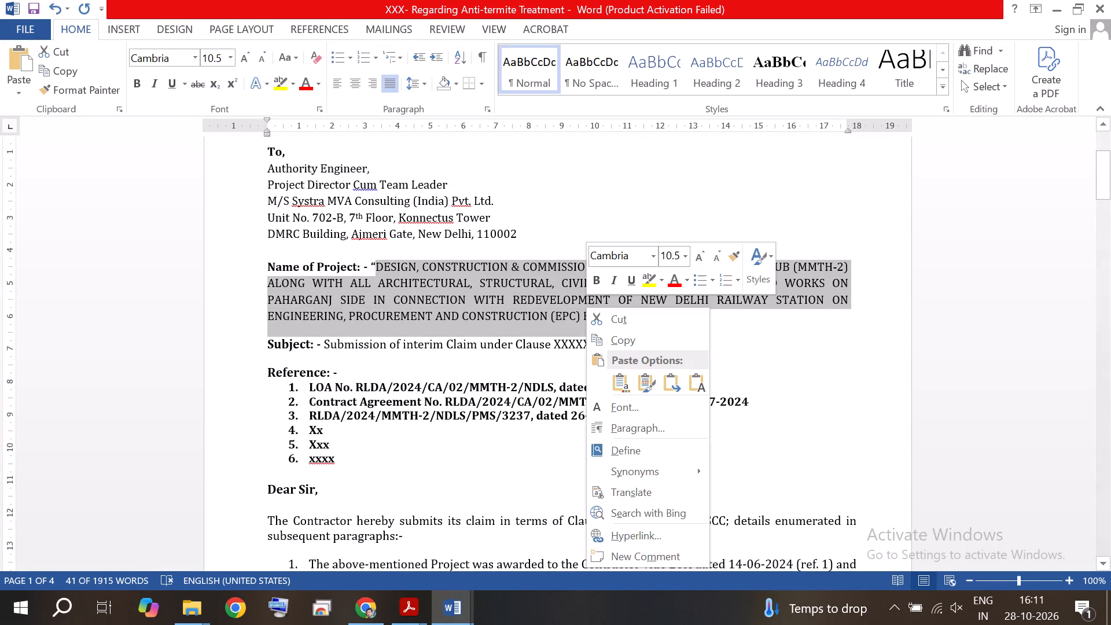
{"action": "left_click", "coordinate": [625, 341]}
Replace the dash after "The total scope of work" in paragraph 1 with "is".
{"action": "scroll", "coordinate": [626, 351], "scroll_direction": "down", "scroll_amount": 4}
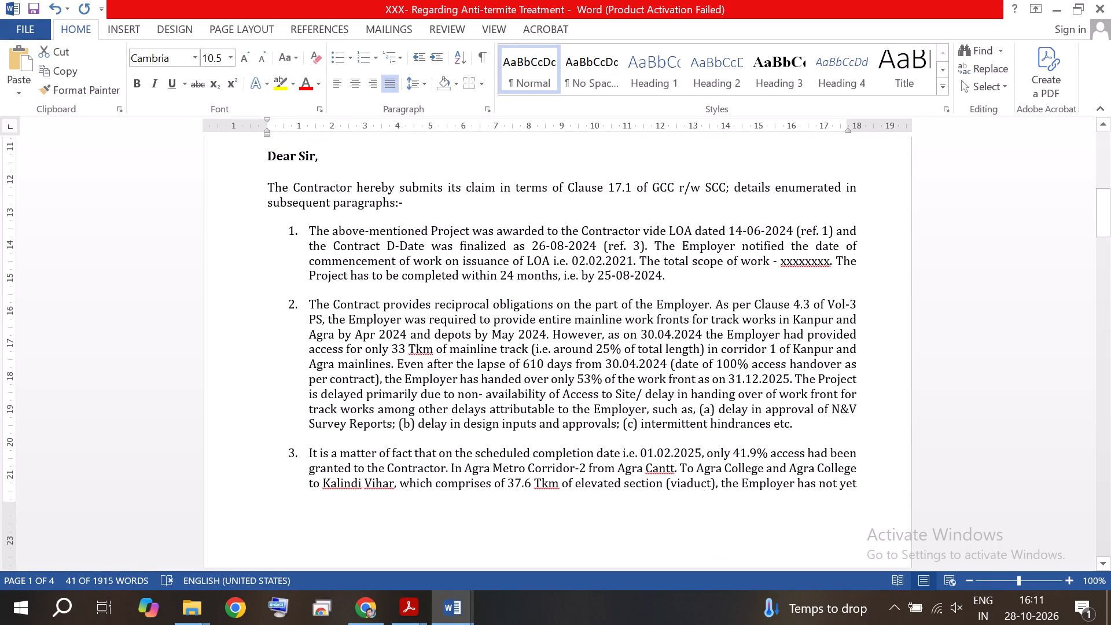
{"action": "left_click", "coordinate": [779, 258]}
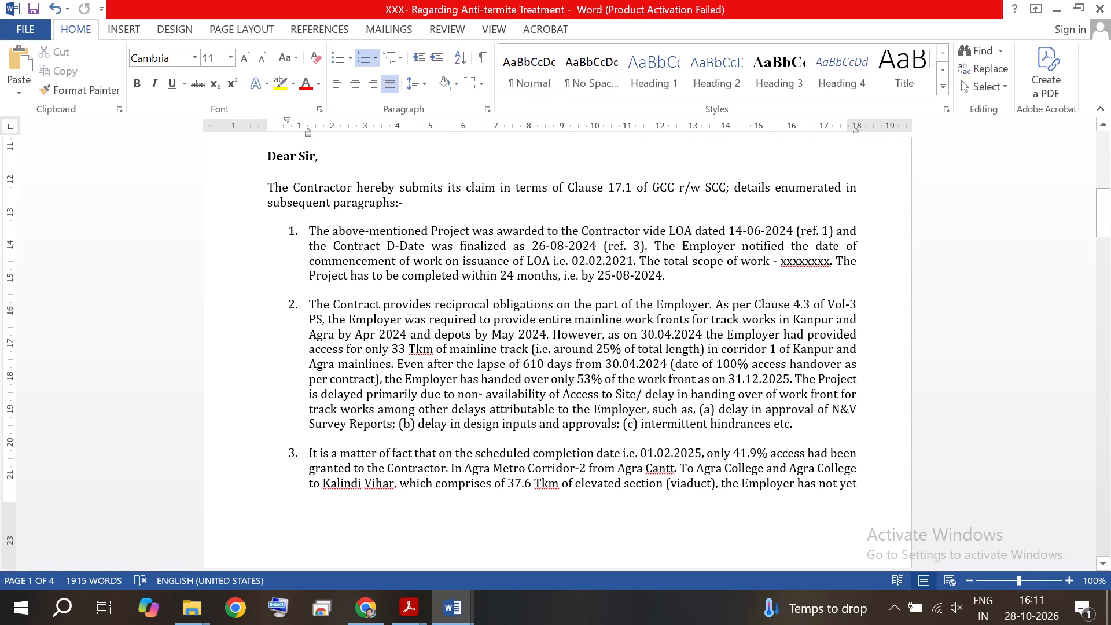
{"action": "key", "text": "BackSpace"}
{"action": "key", "text": "BackSpace"}
{"action": "type", "text": "is"}
{"action": "key", "text": "space"}
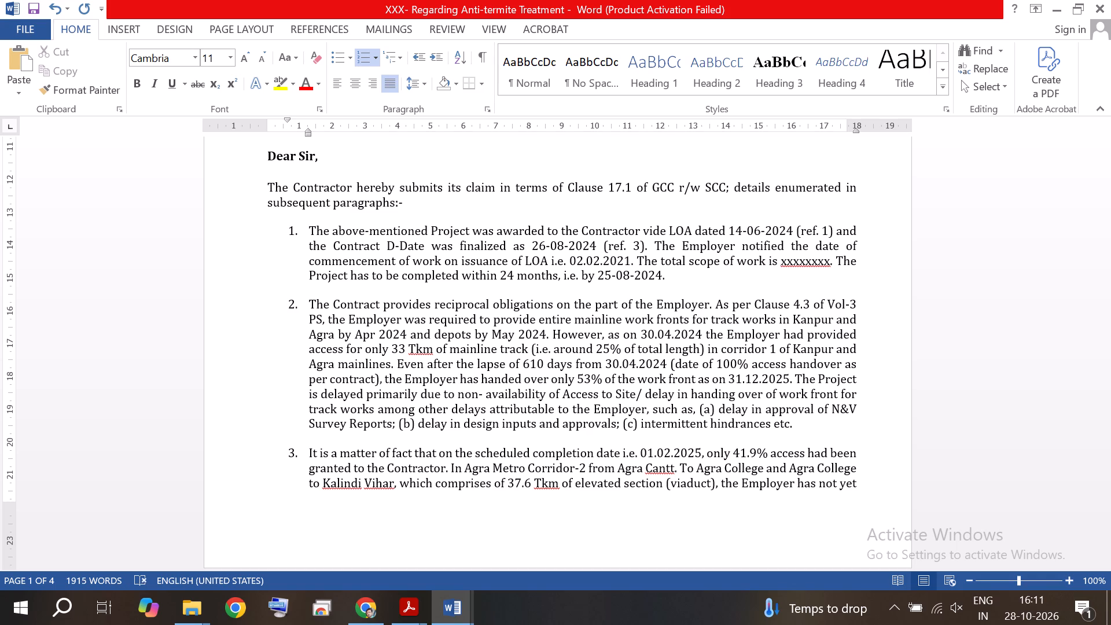
Paste the copied project description as unformatted text after "The total scope of work is" in paragraph 1.
{"action": "right_click", "coordinate": [781, 263]}
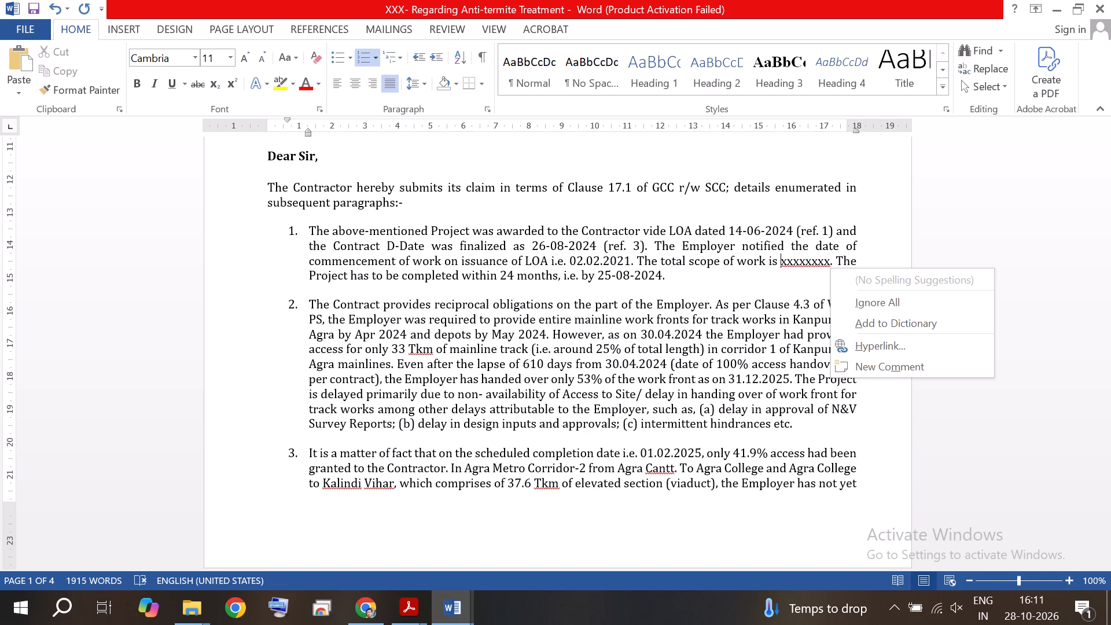
{"action": "left_click", "coordinate": [777, 263]}
{"action": "left_click", "coordinate": [777, 263]}
{"action": "right_click", "coordinate": [777, 263]}
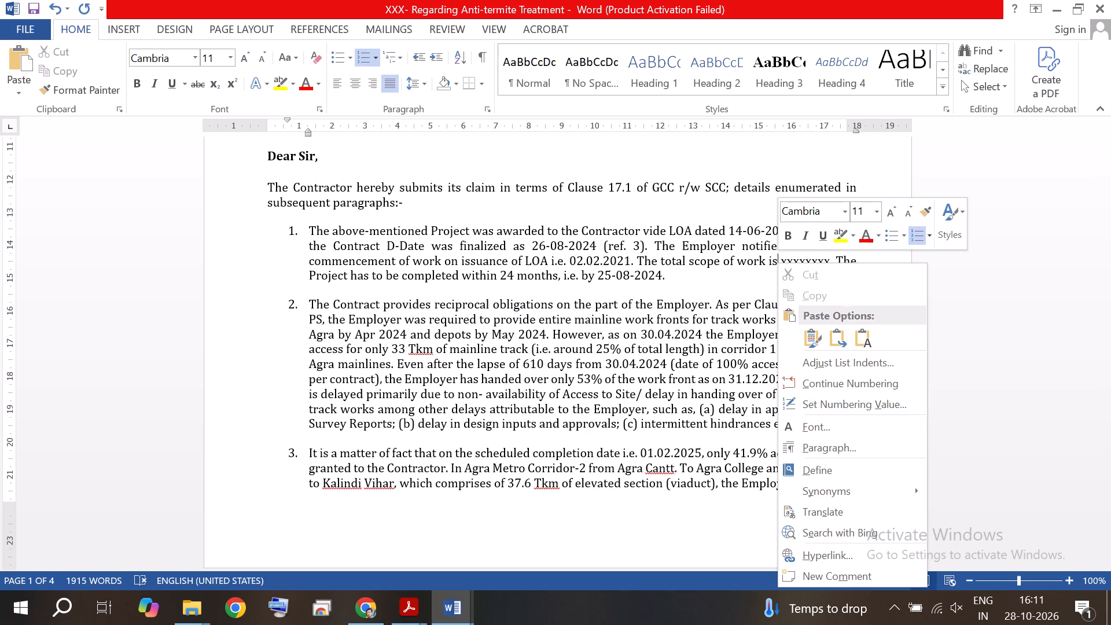
{"action": "left_click", "coordinate": [856, 333]}
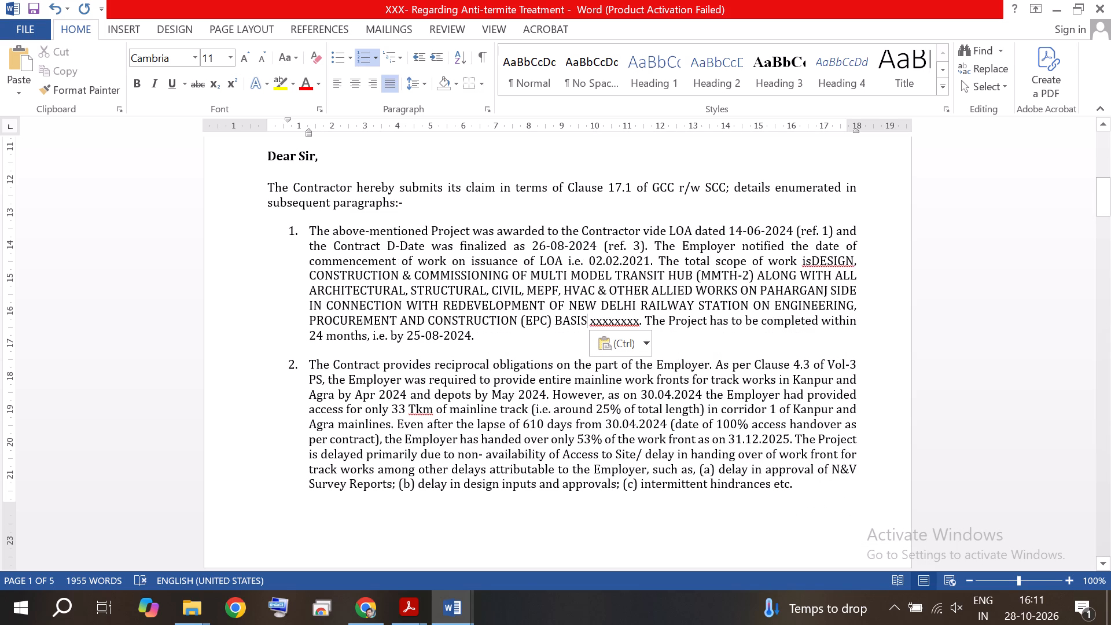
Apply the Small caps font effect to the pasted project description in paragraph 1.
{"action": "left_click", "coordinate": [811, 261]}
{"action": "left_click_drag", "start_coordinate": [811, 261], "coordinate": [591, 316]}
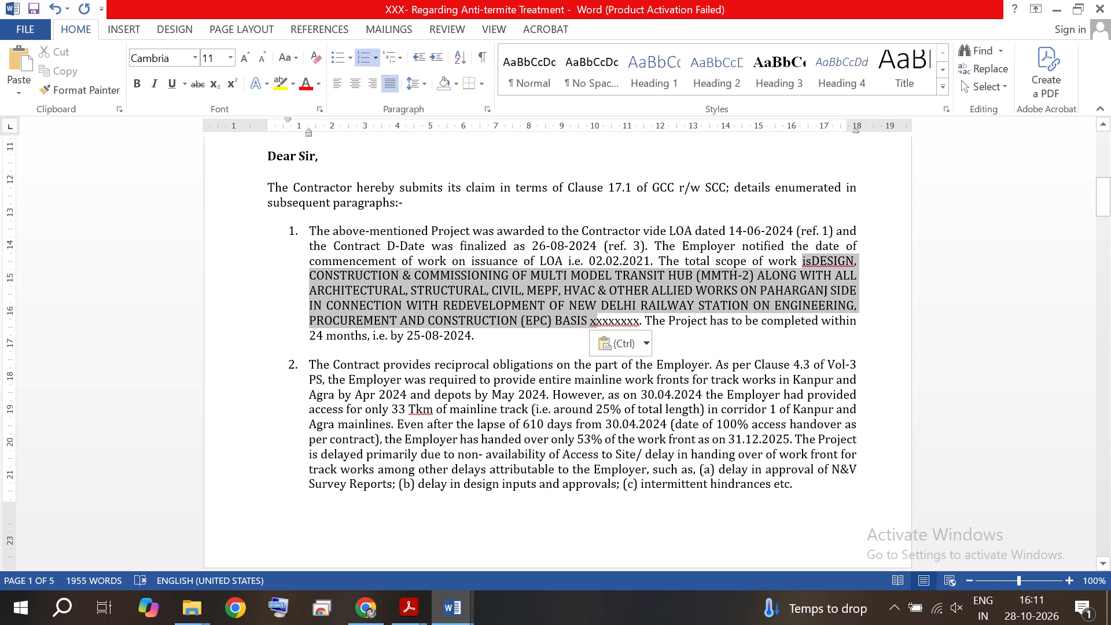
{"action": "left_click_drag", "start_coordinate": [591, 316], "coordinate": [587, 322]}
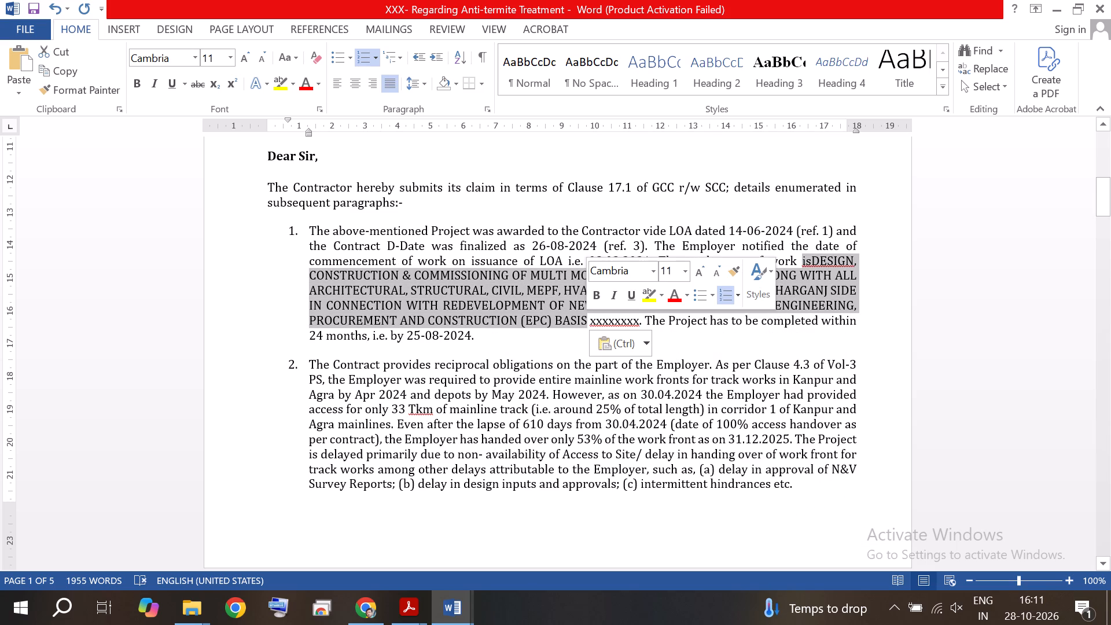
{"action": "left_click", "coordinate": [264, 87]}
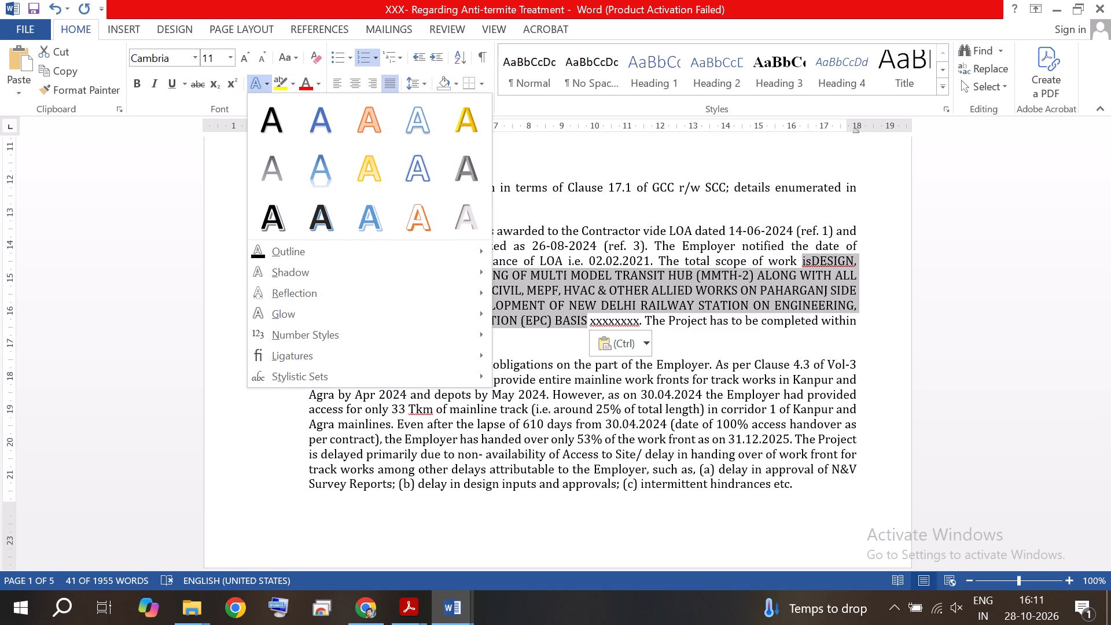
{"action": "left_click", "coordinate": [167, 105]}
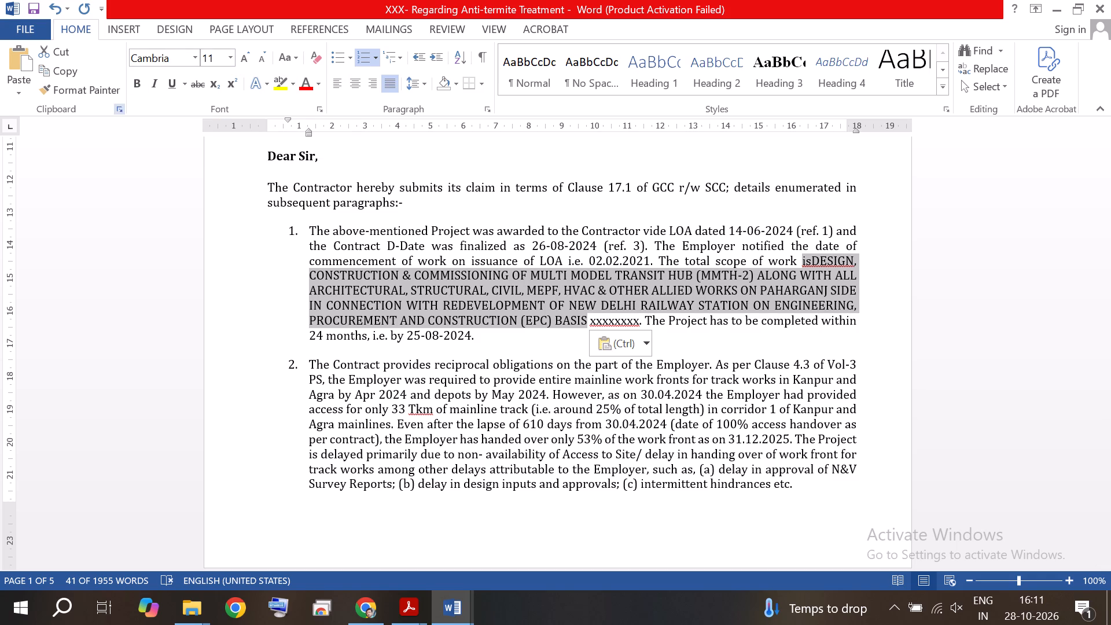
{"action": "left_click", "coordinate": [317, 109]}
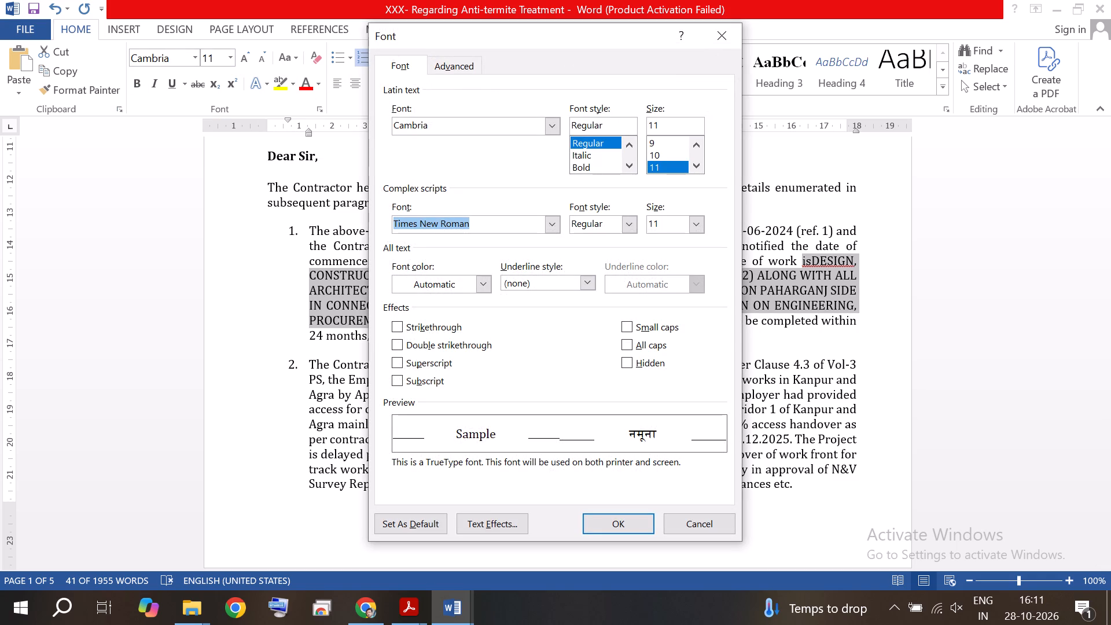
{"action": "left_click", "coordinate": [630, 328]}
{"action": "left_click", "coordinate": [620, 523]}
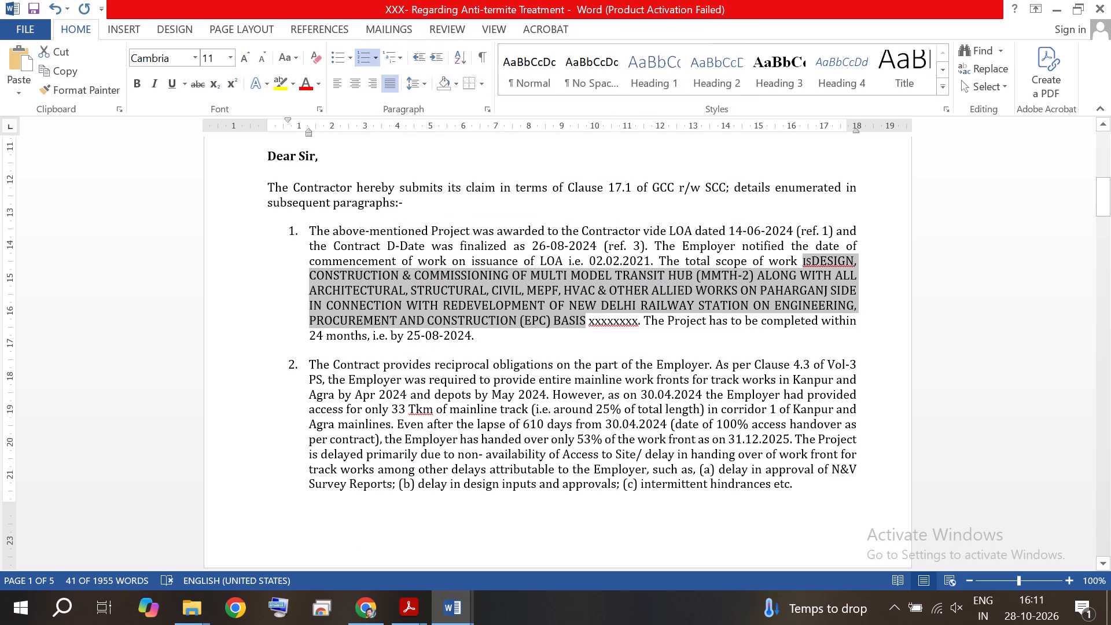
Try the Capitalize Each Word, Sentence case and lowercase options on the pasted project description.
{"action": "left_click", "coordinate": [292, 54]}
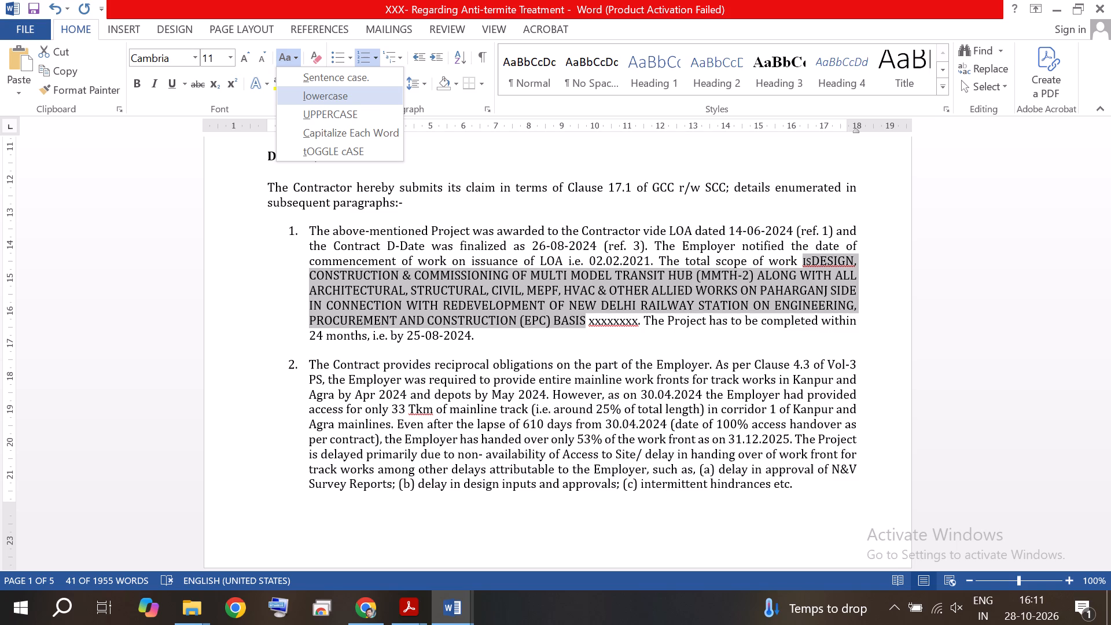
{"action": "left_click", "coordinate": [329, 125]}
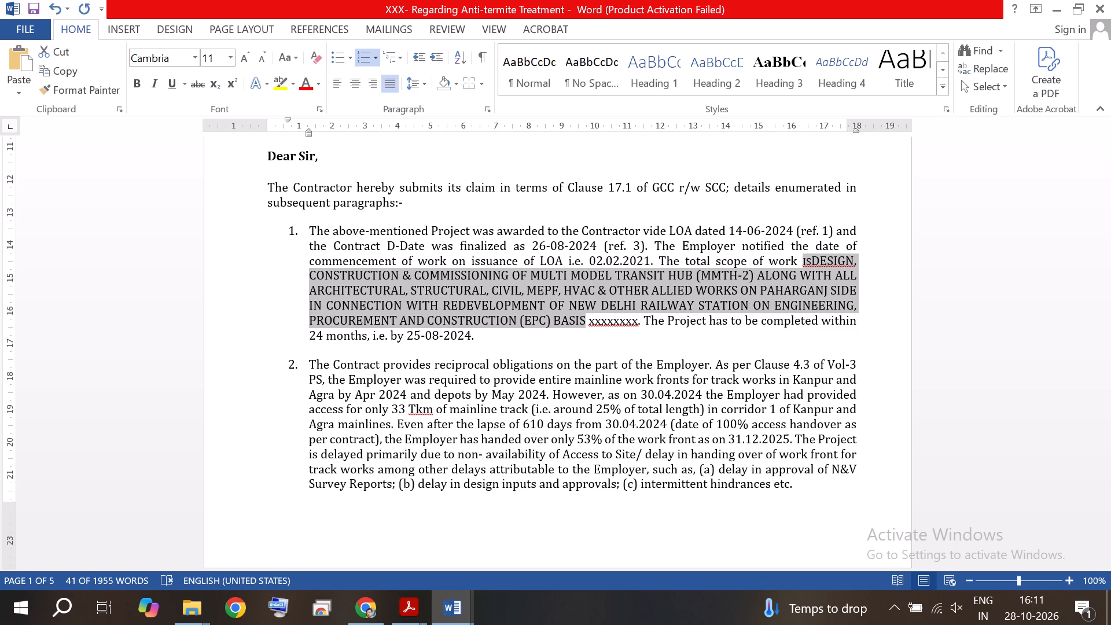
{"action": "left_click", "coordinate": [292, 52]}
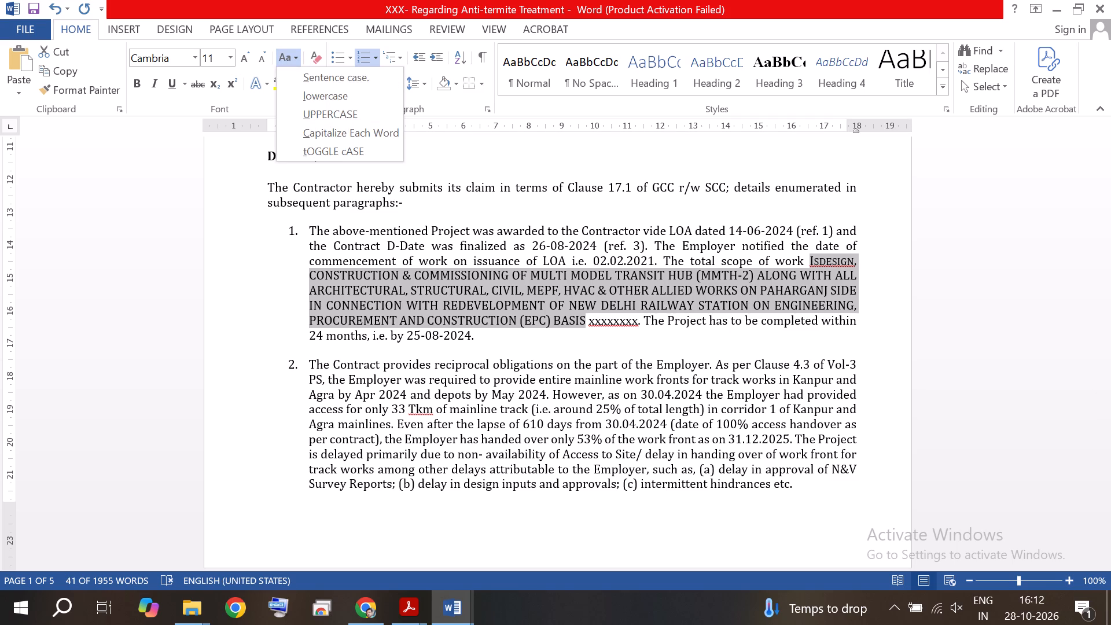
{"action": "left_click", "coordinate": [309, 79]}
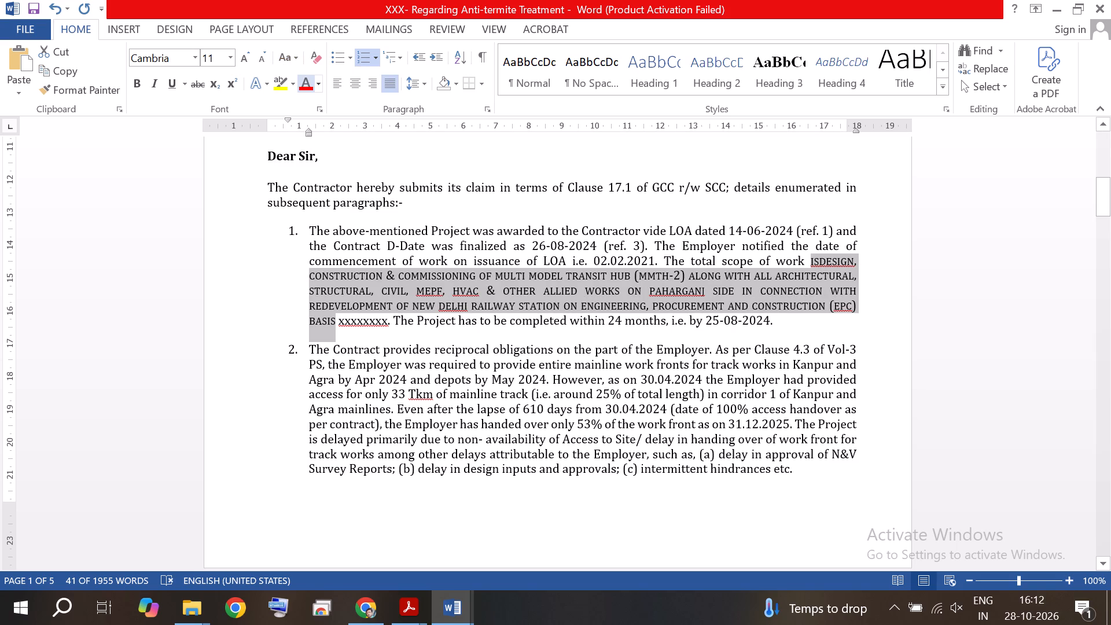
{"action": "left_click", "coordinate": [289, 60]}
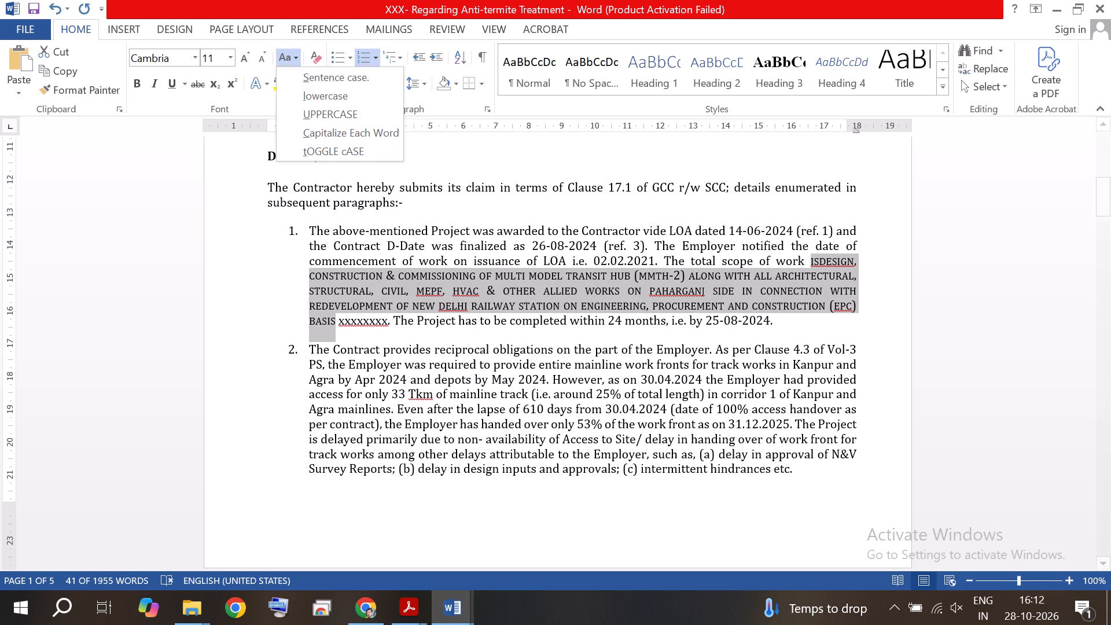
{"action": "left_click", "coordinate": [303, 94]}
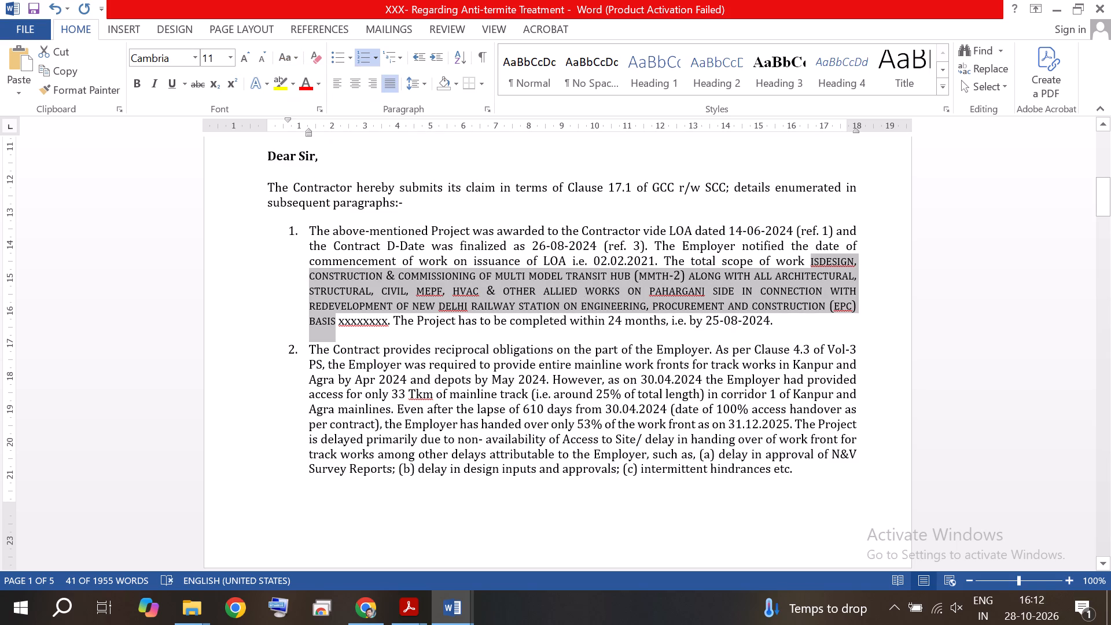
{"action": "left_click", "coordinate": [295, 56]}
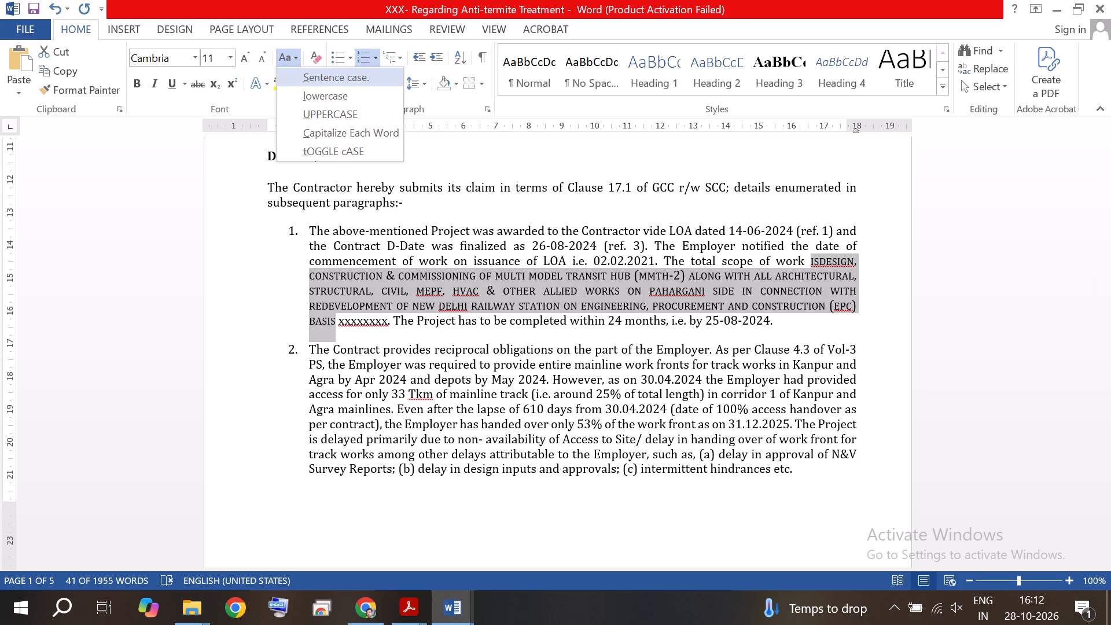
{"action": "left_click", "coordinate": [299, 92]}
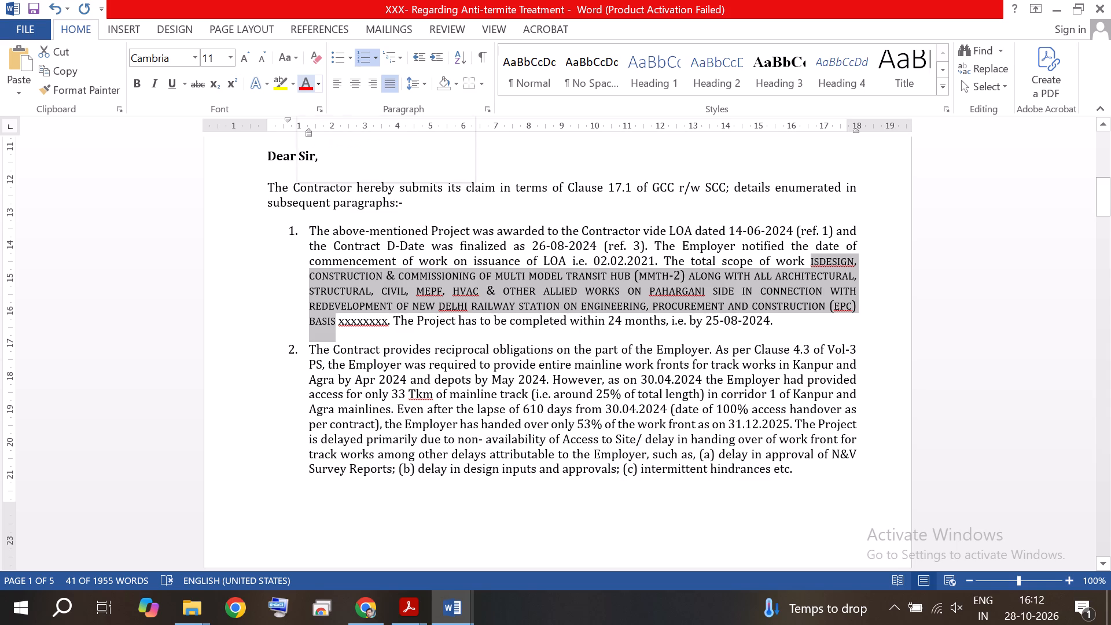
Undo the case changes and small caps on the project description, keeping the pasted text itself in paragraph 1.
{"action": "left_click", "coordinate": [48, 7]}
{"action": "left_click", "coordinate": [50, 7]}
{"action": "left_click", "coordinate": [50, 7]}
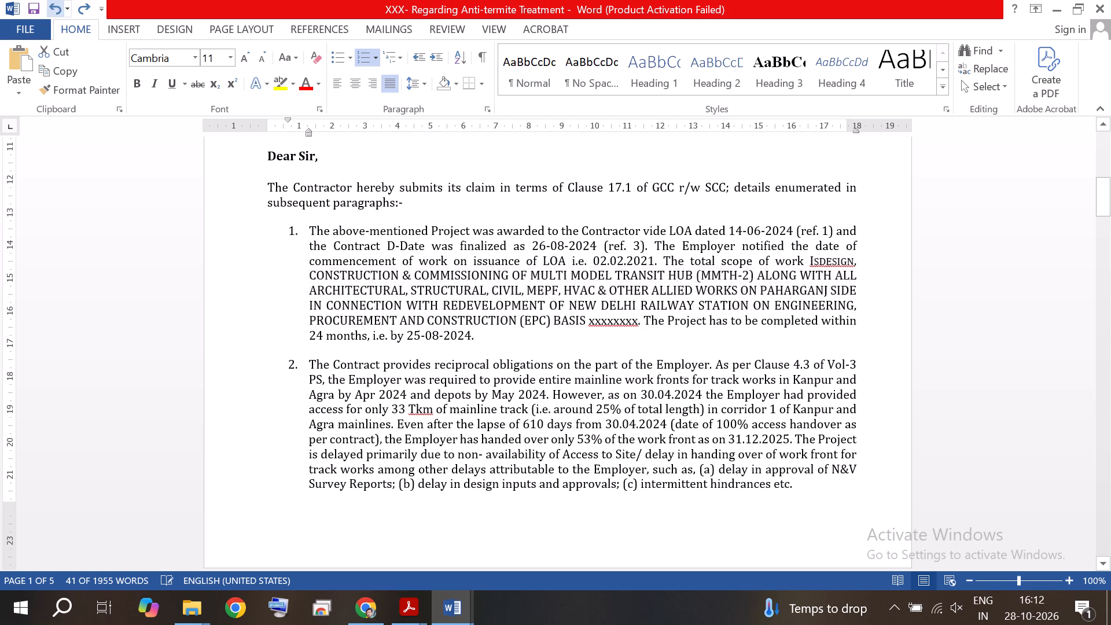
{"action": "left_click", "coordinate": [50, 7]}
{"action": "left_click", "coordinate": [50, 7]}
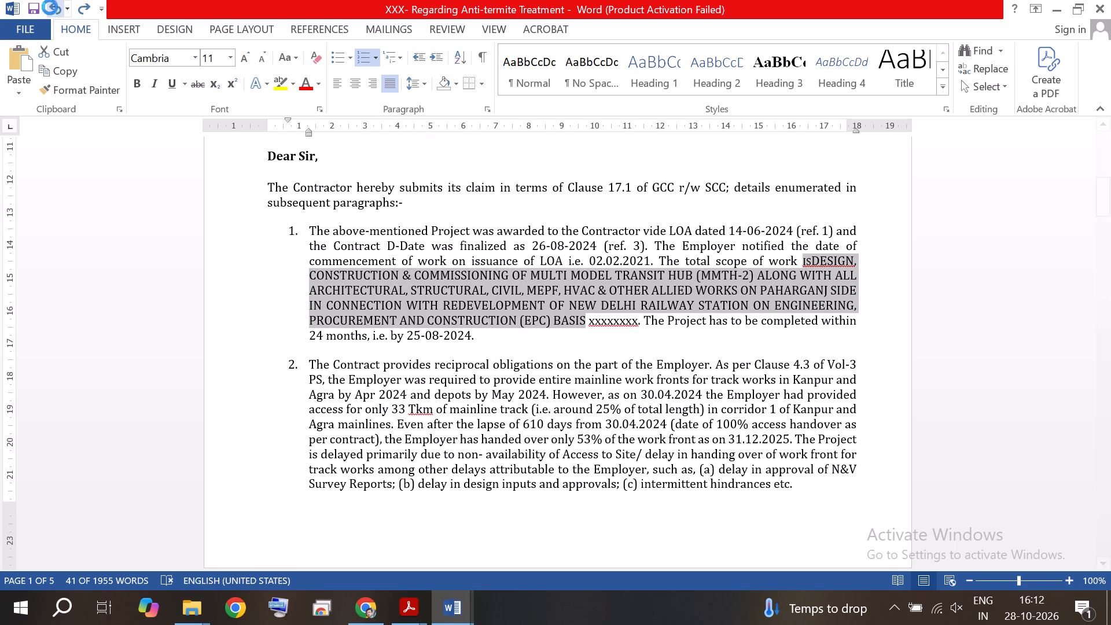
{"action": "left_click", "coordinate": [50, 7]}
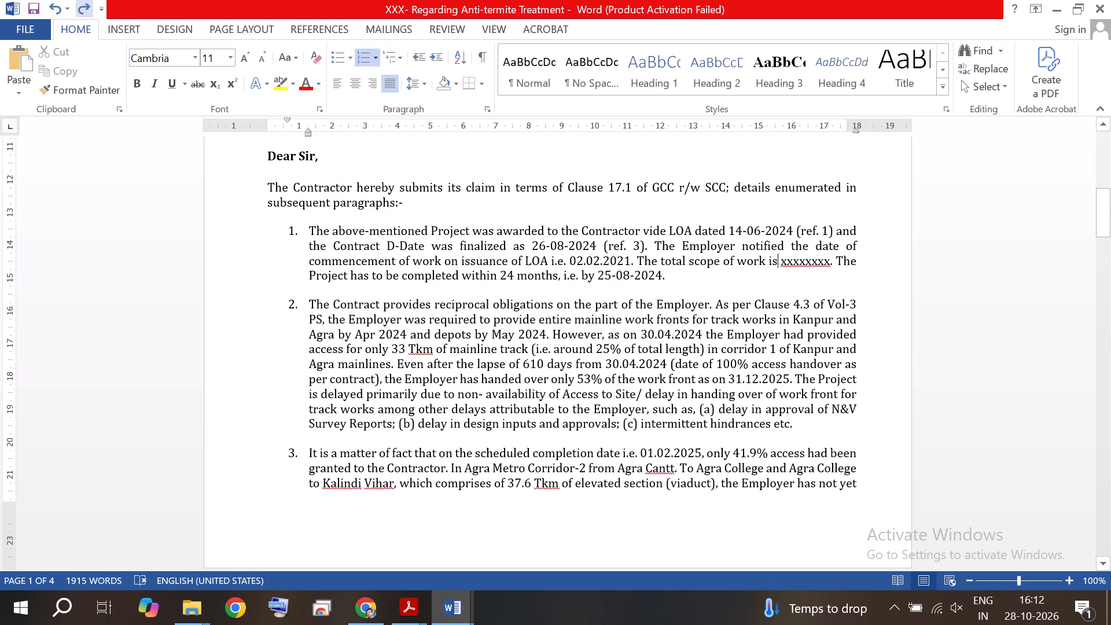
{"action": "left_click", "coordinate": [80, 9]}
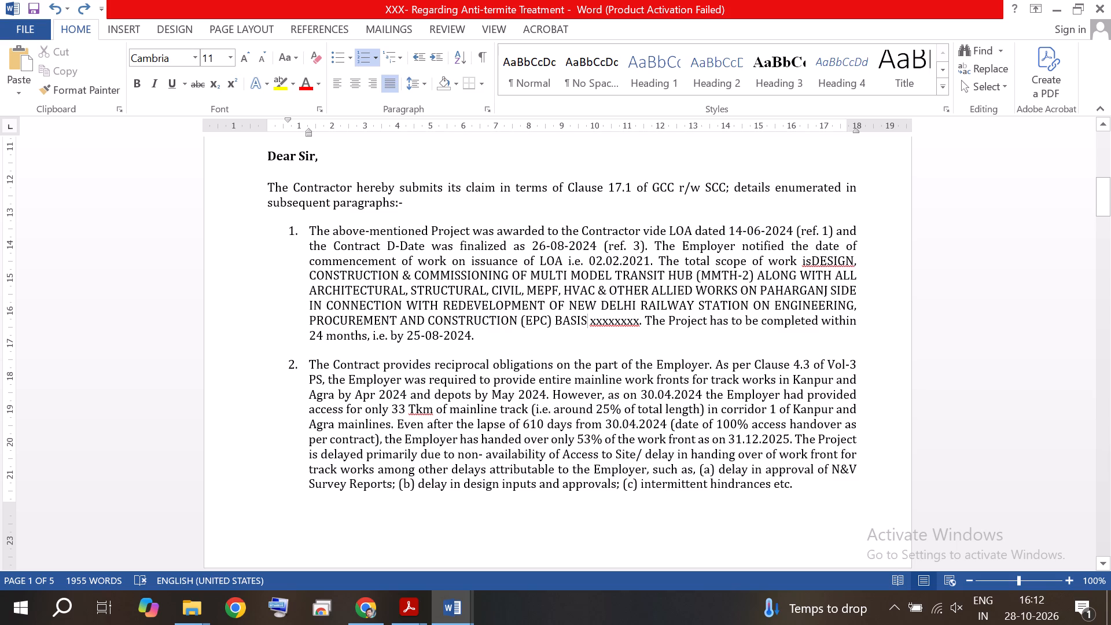
Insert a space between "is" and "DESIGN" in the total scope of work sentence.
{"action": "left_click", "coordinate": [814, 259]}
{"action": "key", "text": "space"}
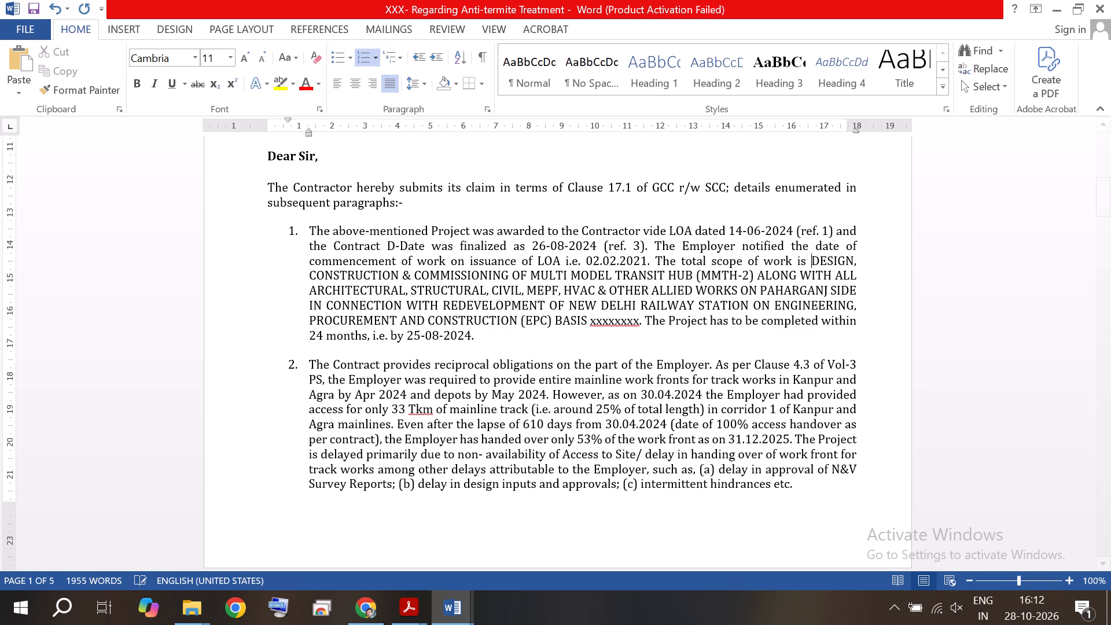
Change the pasted project description in paragraph 1, from "DESIGN" through "BASIS", to lowercase.
{"action": "left_click_drag", "start_coordinate": [812, 256], "coordinate": [589, 317]}
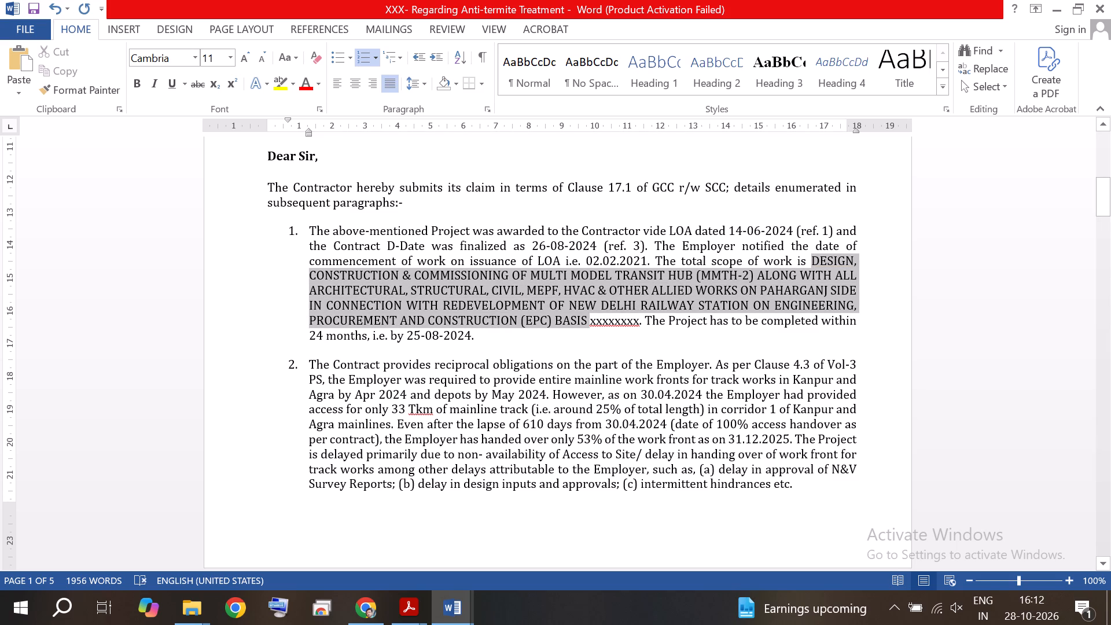
{"action": "left_click_drag", "start_coordinate": [589, 317], "coordinate": [586, 320]}
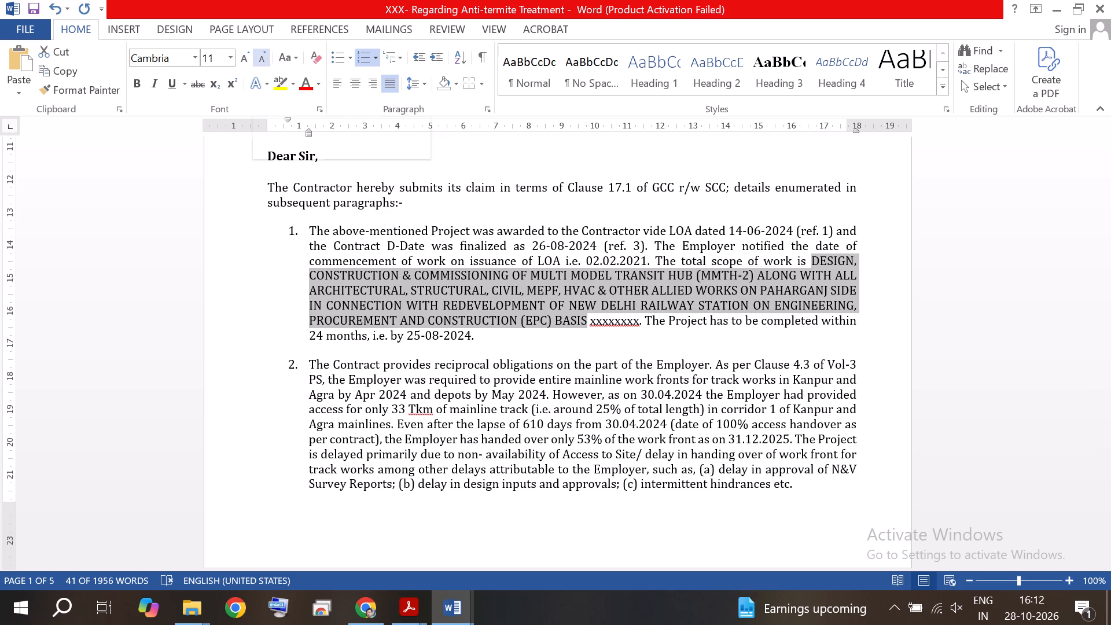
{"action": "left_click", "coordinate": [295, 58]}
{"action": "left_click", "coordinate": [317, 97]}
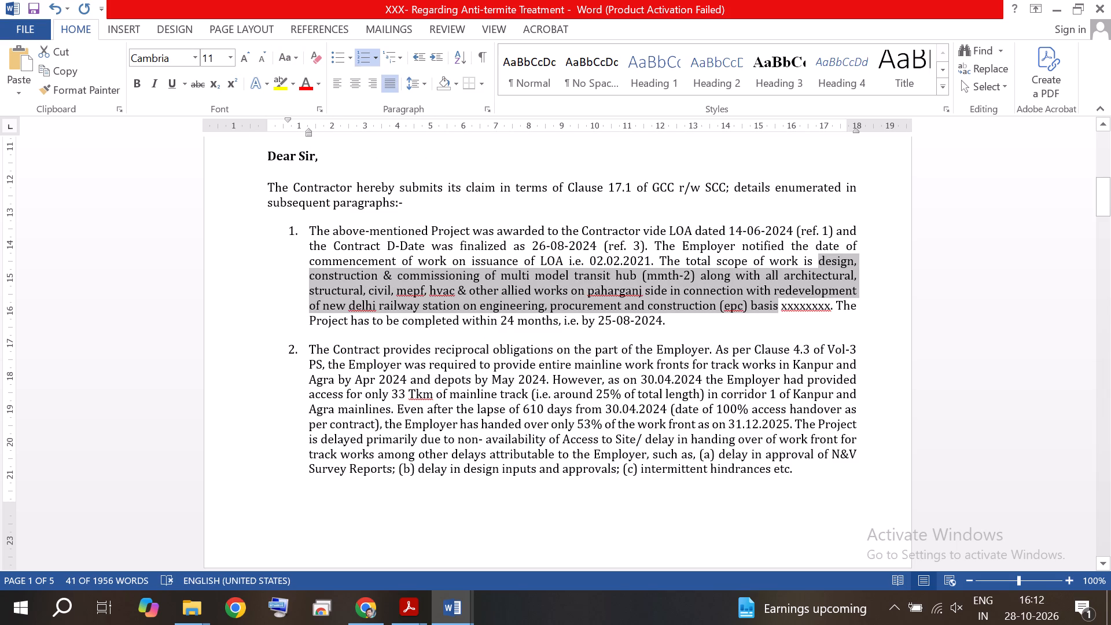
Add an opening quotation mark before the scope description in paragraph 1 and capitalize its first word as "Design".
{"action": "left_click", "coordinate": [820, 258]}
{"action": "key", "text": "shift+quotedbl"}
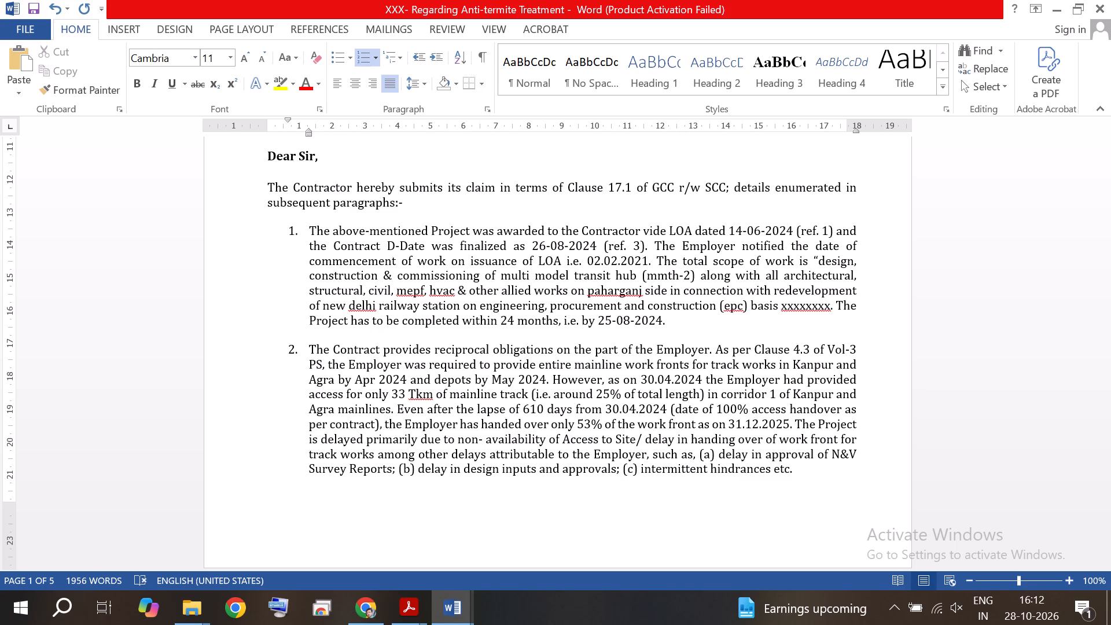
{"action": "key", "text": "Delete"}
{"action": "key", "text": "shift+d"}
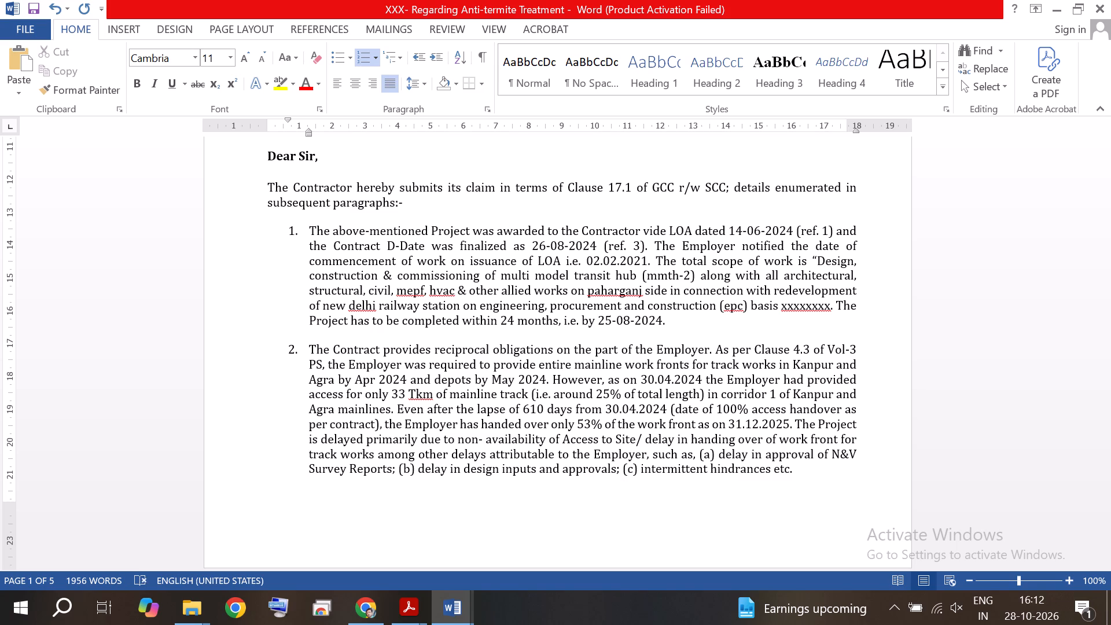
Capitalize the first letter of "Construction" after "Design," in the scope description.
{"action": "left_click", "coordinate": [317, 278]}
{"action": "key", "text": "BackSpace"}
{"action": "key", "text": "shift+c"}
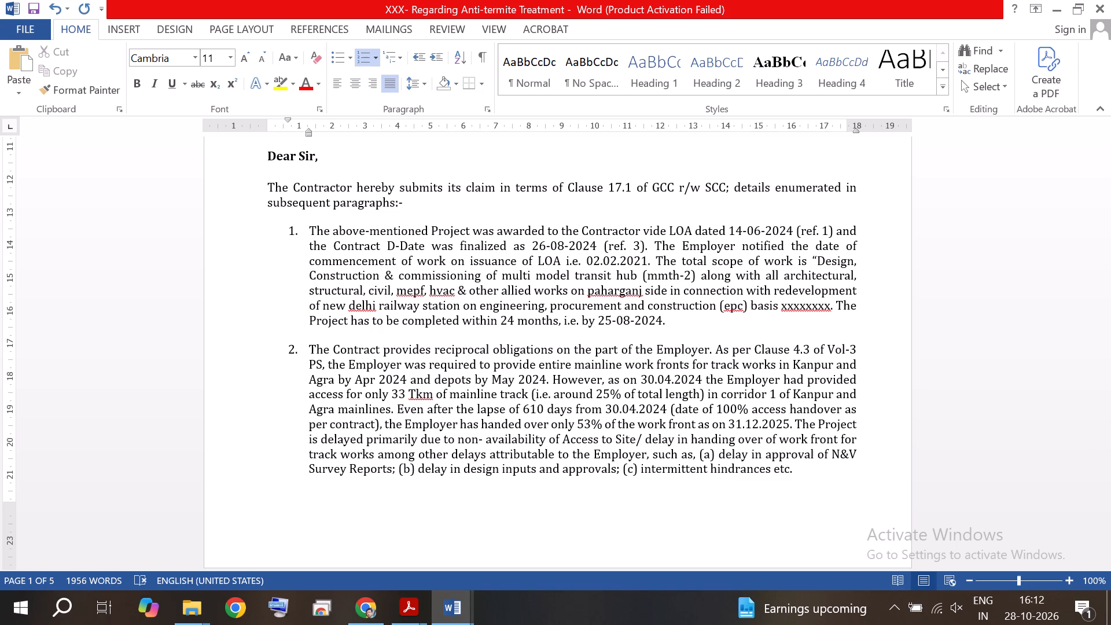
Capitalize the first letter of "Commissioning" after "Construction &" in the paragraph 1 scope description.
{"action": "key", "text": "Right"}
{"action": "key", "text": "Right"}
{"action": "key", "text": "Right"}
{"action": "key", "text": "Right"}
{"action": "key", "text": "Right"}
{"action": "key", "text": "Right"}
{"action": "key", "text": "Right"}
{"action": "key", "text": "Right"}
{"action": "key", "text": "Right"}
{"action": "key", "text": "Right"}
{"action": "key", "text": "Right"}
{"action": "key", "text": "Right"}
{"action": "key", "text": "Right"}
{"action": "key", "text": "Right"}
{"action": "key", "text": "Right"}
{"action": "key", "text": "BackSpace"}
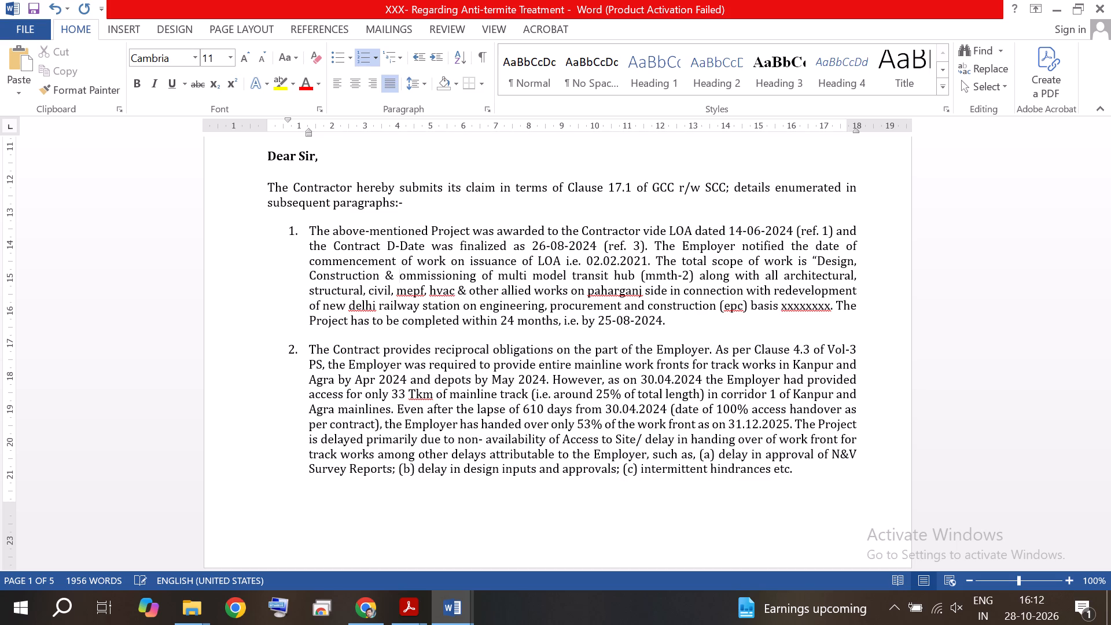
{"action": "key", "text": "shift+c"}
Capitalize the first letters of "Multi Model" in the transit hub name in paragraph 1.
{"action": "key", "text": "Right"}
{"action": "key", "text": "Right"}
{"action": "key", "text": "Right"}
{"action": "key", "text": "Right"}
{"action": "key", "text": "Right"}
{"action": "key", "text": "Right"}
{"action": "key", "text": "Right"}
{"action": "key", "text": "Right"}
{"action": "key", "text": "Right"}
{"action": "key", "text": "Right"}
{"action": "key", "text": "Right"}
{"action": "key", "text": "Right"}
{"action": "key", "text": "Right"}
{"action": "key", "text": "Right"}
{"action": "key", "text": "Right"}
{"action": "key", "text": "Right"}
{"action": "key", "text": "Right"}
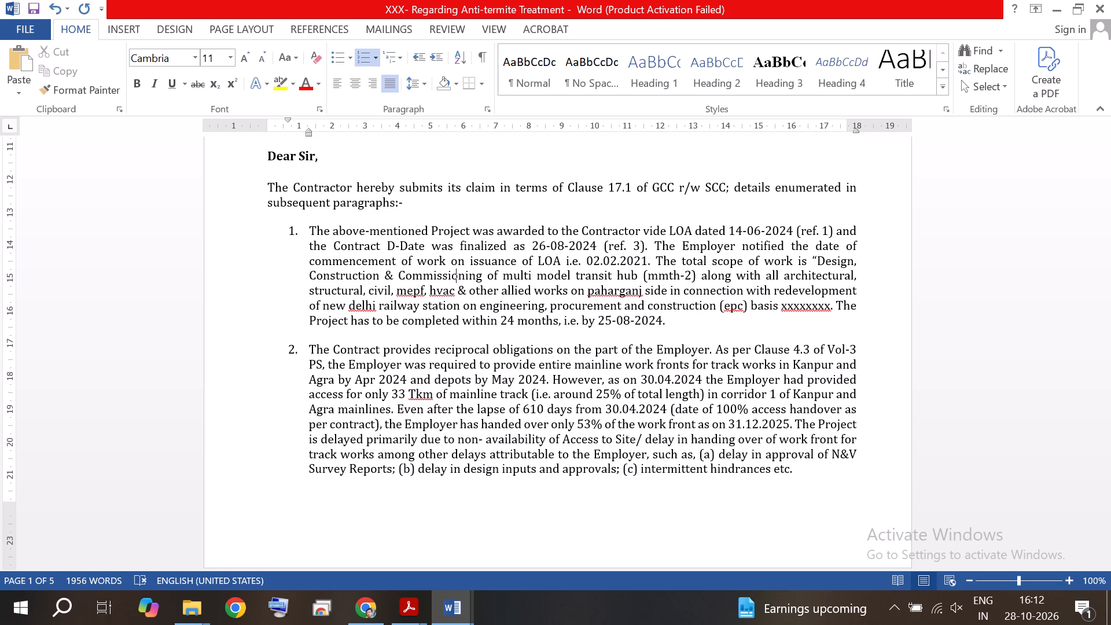
{"action": "key", "text": "BackSpace"}
{"action": "key", "text": "shift+m"}
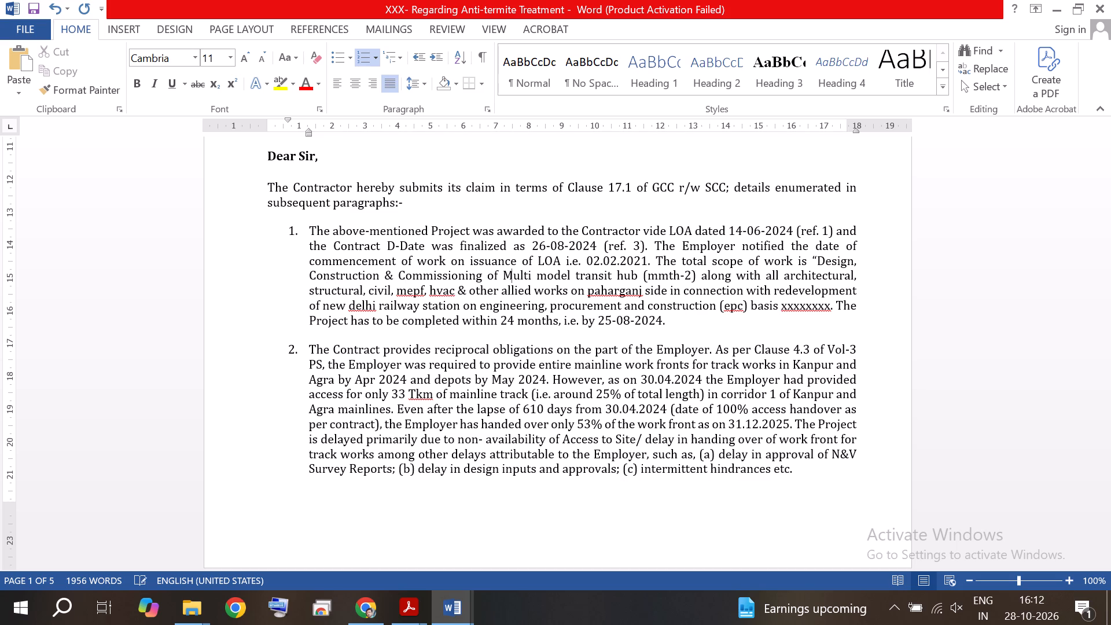
{"action": "key", "text": "Right"}
{"action": "key", "text": "Right"}
{"action": "key", "text": "Right"}
{"action": "key", "text": "Right"}
{"action": "key", "text": "Right"}
{"action": "key", "text": "Right"}
{"action": "key", "text": "BackSpace"}
{"action": "key", "text": "shift+m"}
Capitalize the first letters of "Transit Hub" following "Multi Model" in the scope description.
{"action": "key", "text": "Right"}
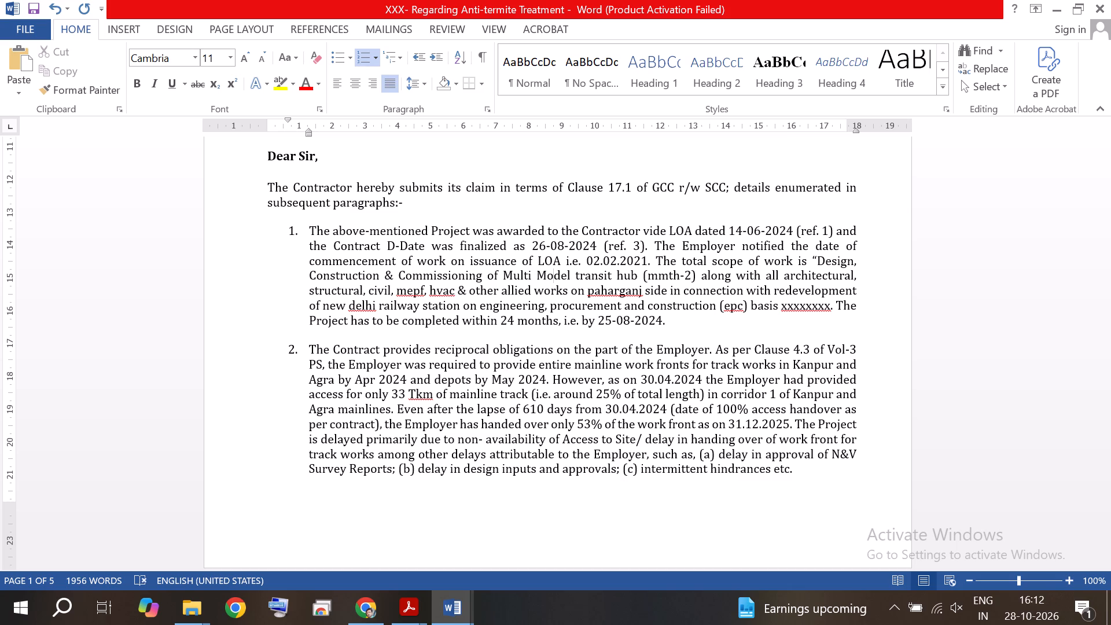
{"action": "key", "text": "Right"}
{"action": "key", "text": "Right"}
{"action": "key", "text": "Right"}
{"action": "key", "text": "Right"}
{"action": "key", "text": "Right"}
{"action": "key", "text": "BackSpace"}
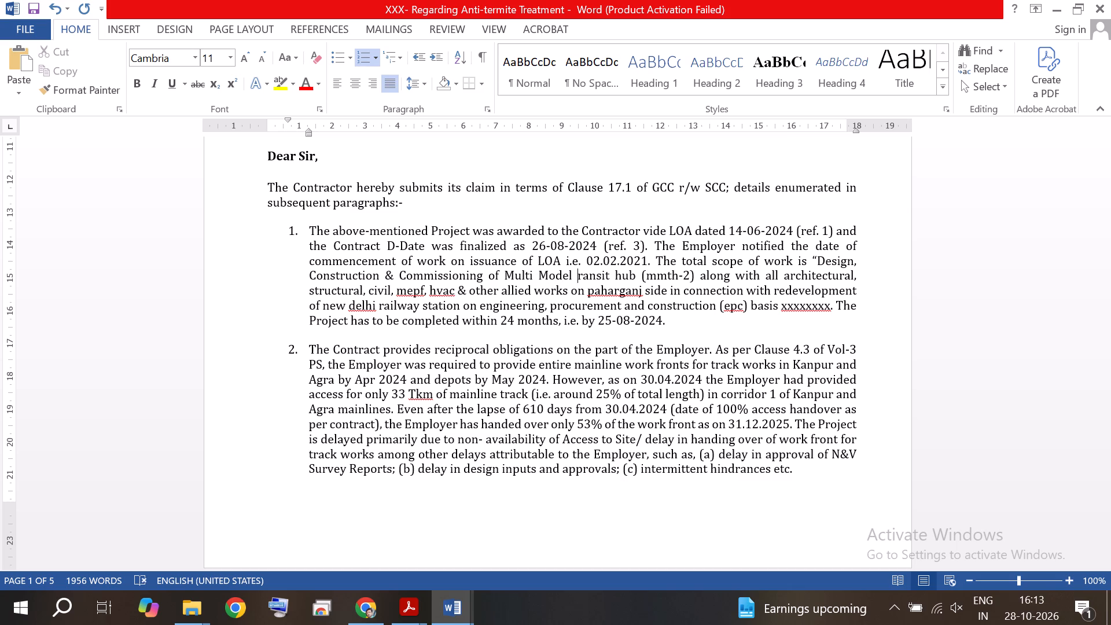
{"action": "key", "text": "shift+t"}
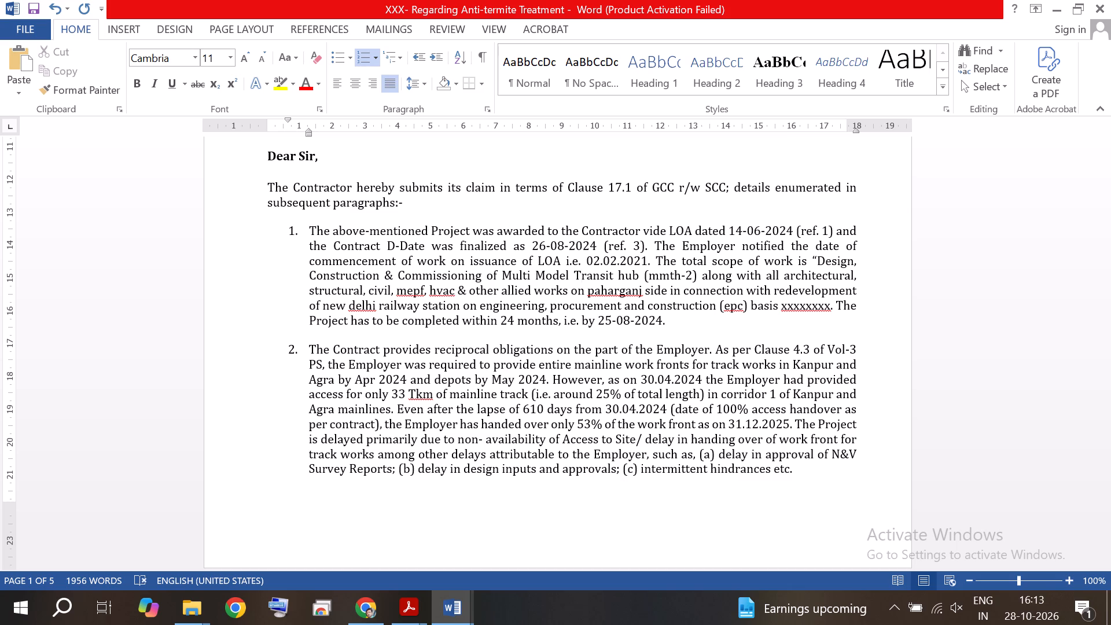
{"action": "key", "text": "Right"}
{"action": "key", "text": "Right"}
{"action": "key", "text": "Right"}
{"action": "key", "text": "Right"}
{"action": "key", "text": "Right"}
{"action": "key", "text": "Right"}
{"action": "key", "text": "Right"}
{"action": "key", "text": "Delete"}
{"action": "key", "text": "shift+h"}
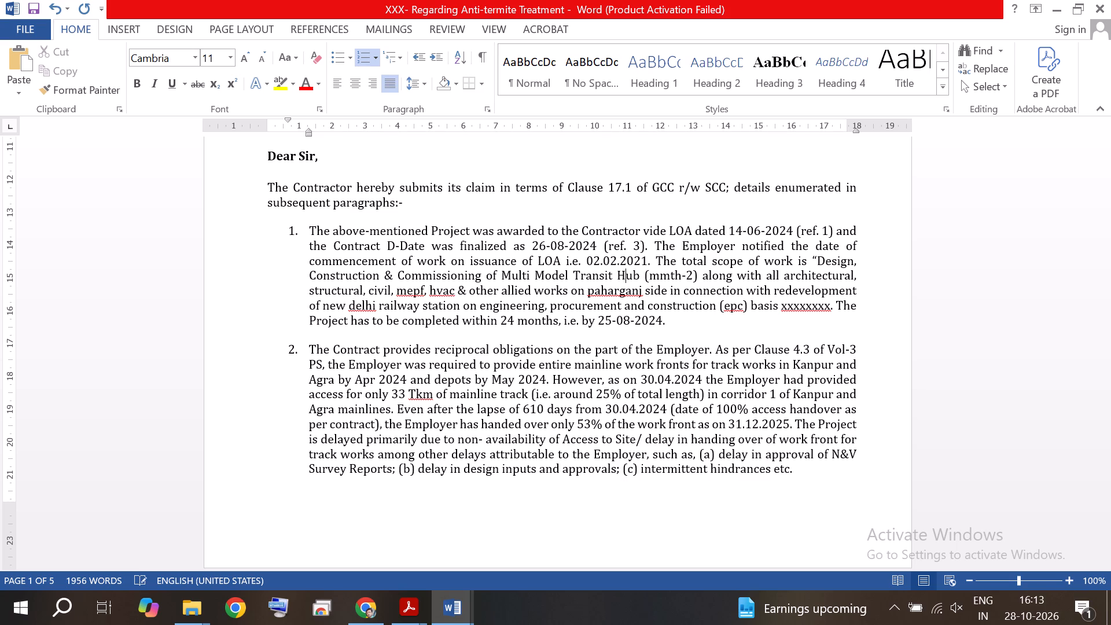
Replace the lowercase hub abbreviation in parentheses with uppercase "MMTH", keeping the "-2" suffix.
{"action": "key", "text": "Right"}
{"action": "key", "text": "Right"}
{"action": "key", "text": "Right"}
{"action": "key", "text": "Right"}
{"action": "key", "text": "Right"}
{"action": "key", "text": "Right"}
{"action": "key", "text": "Right"}
{"action": "key", "text": "Right"}
{"action": "key", "text": "BackSpace"}
{"action": "key", "text": "BackSpace"}
{"action": "key", "text": "BackSpace"}
{"action": "key", "text": "BackSpace"}
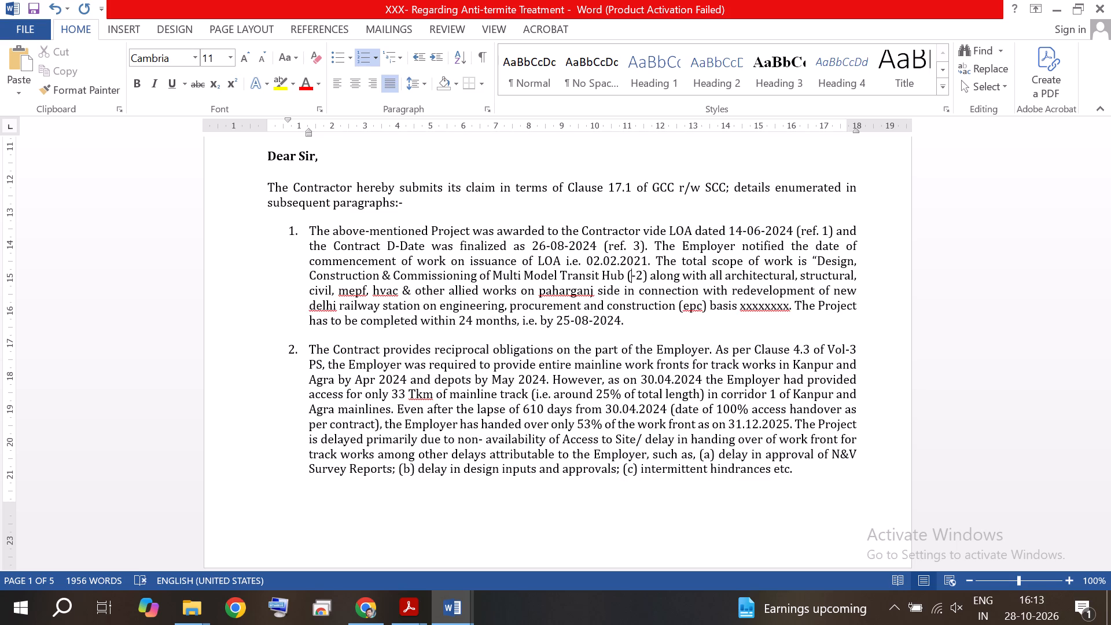
{"action": "type", "text": "MM"}
{"action": "type", "text": "TH"}
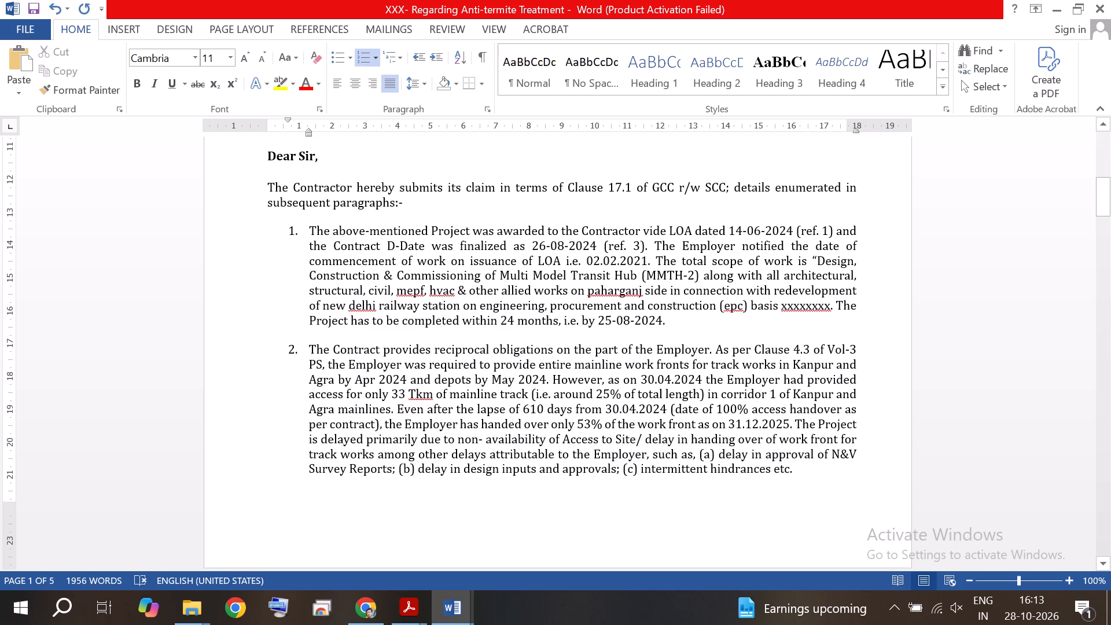
Capitalize the first letter of "Architectural" in the scope description, keeping one space after "all".
{"action": "left_click", "coordinate": [784, 280]}
{"action": "key", "text": "BackSpace"}
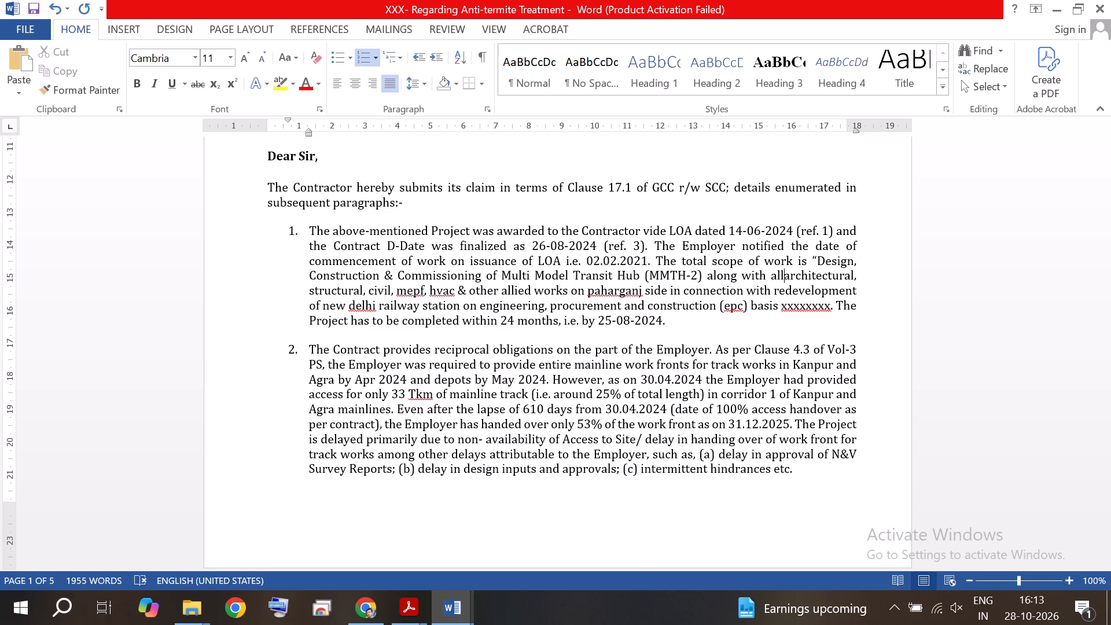
{"action": "key", "text": "shift+a"}
{"action": "key", "text": "Delete"}
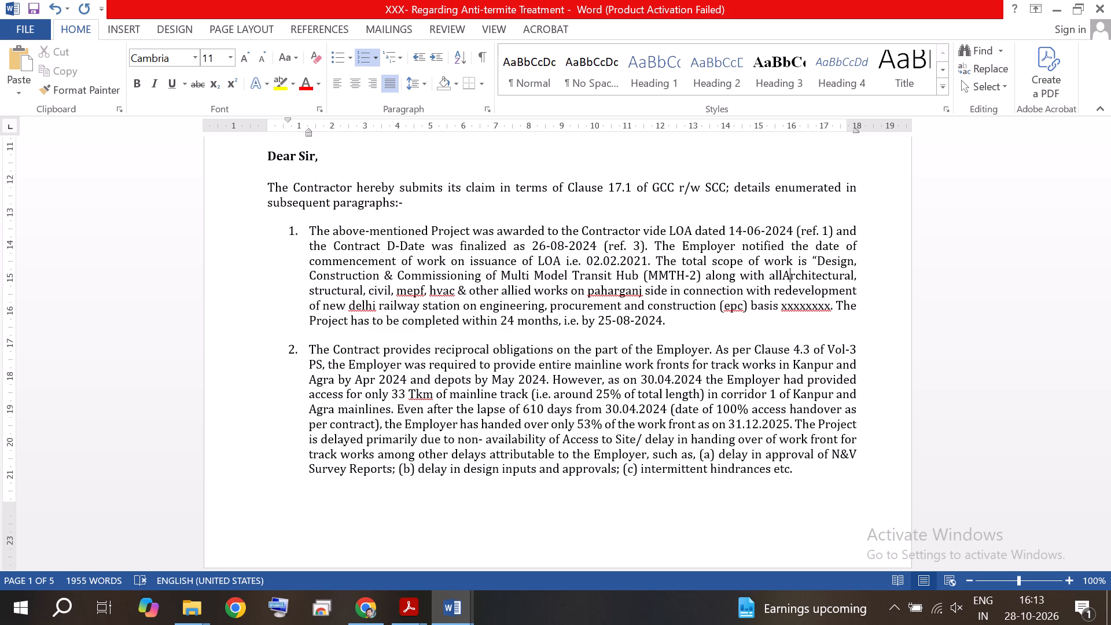
{"action": "key", "text": "Left"}
{"action": "key", "text": "space"}
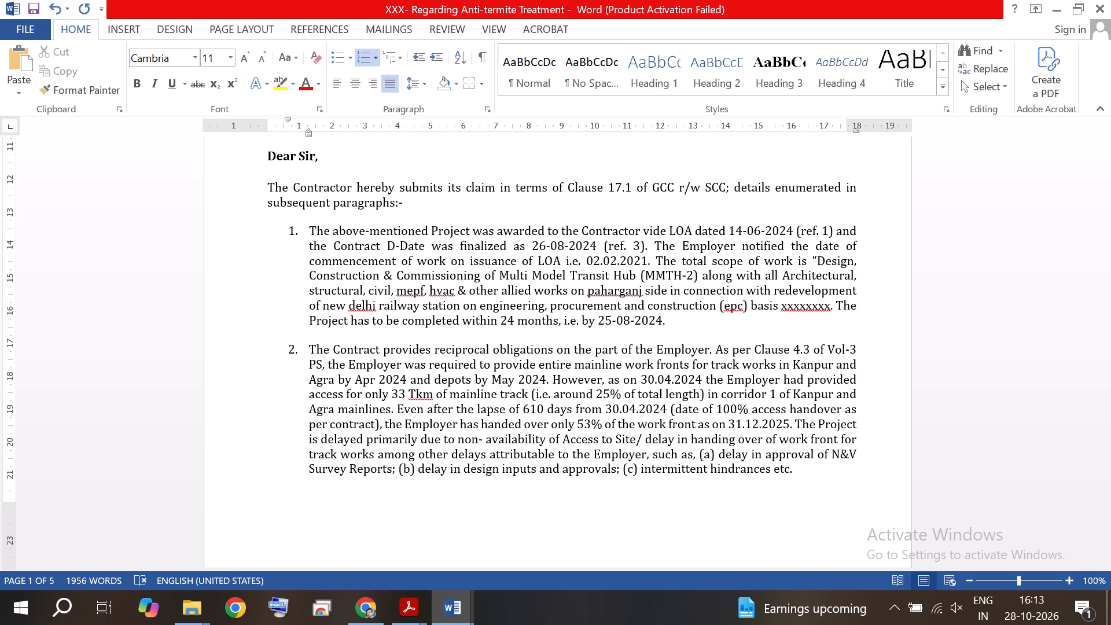
Capitalize the first letters of "Structural" and "Civil" in the list of works in paragraph 1.
{"action": "left_click", "coordinate": [313, 293]}
{"action": "key", "text": "BackSpace"}
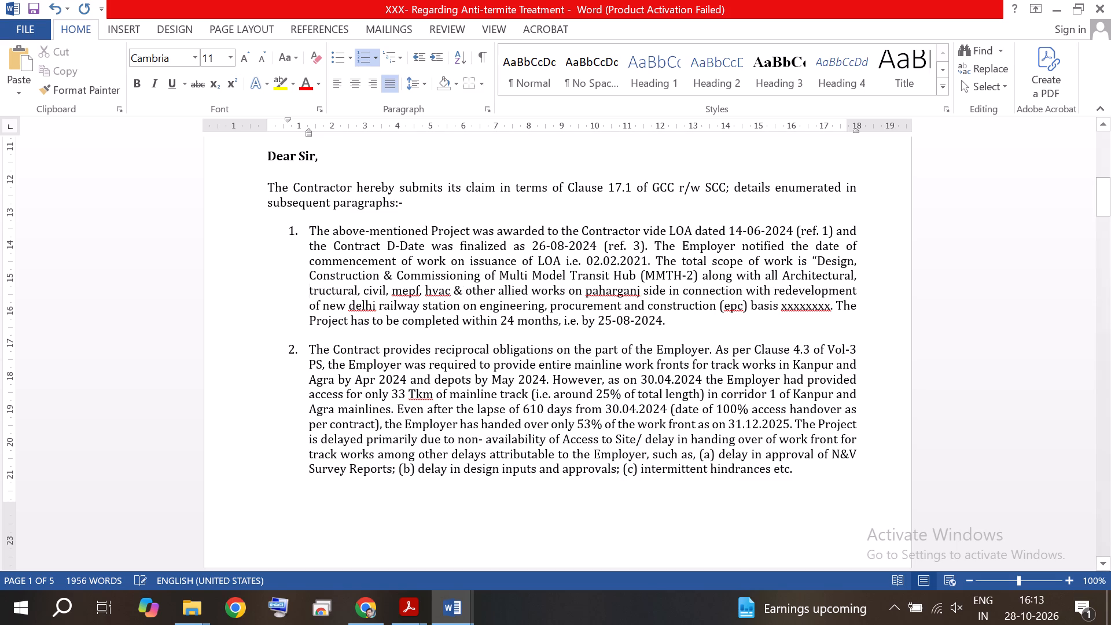
{"action": "key", "text": "shift+s"}
{"action": "key", "text": "Right"}
{"action": "key", "text": "Right"}
{"action": "key", "text": "Right"}
{"action": "key", "text": "Right"}
{"action": "key", "text": "Right"}
{"action": "key", "text": "Right"}
{"action": "key", "text": "Right"}
{"action": "key", "text": "Right"}
{"action": "key", "text": "Right"}
{"action": "key", "text": "Right"}
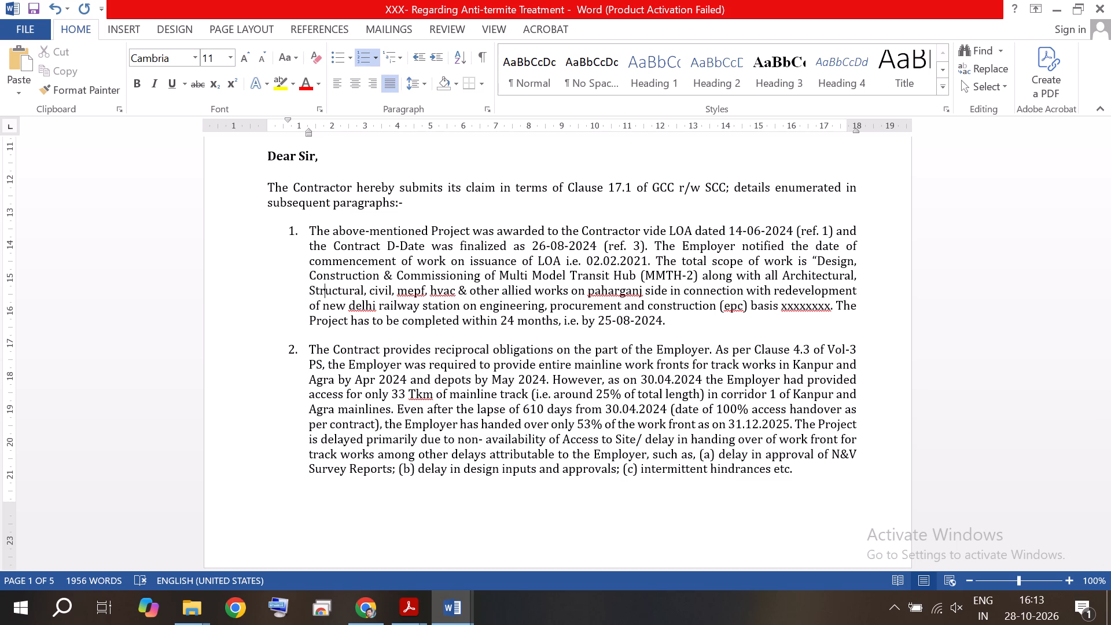
{"action": "key", "text": "Right"}
{"action": "key", "text": "Right"}
{"action": "key", "text": "BackSpace"}
{"action": "key", "text": "shift+c"}
Replace the lowercase abbreviation after "Civil," with uppercase "MEPF" in the scope description.
{"action": "key", "text": "Right"}
{"action": "key", "text": "Right"}
{"action": "key", "text": "Right"}
{"action": "key", "text": "Right"}
{"action": "key", "text": "Right"}
{"action": "key", "text": "Right"}
{"action": "key", "text": "Right"}
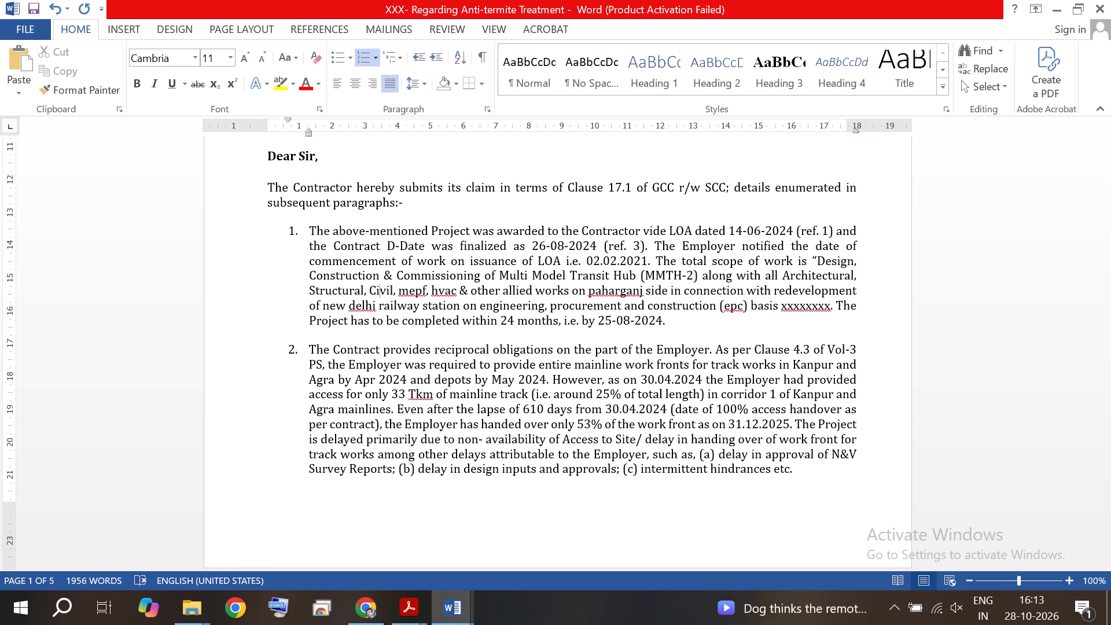
{"action": "key", "text": "Right"}
{"action": "key", "text": "Right"}
{"action": "key", "text": "Right"}
{"action": "key", "text": "BackSpace"}
{"action": "key", "text": "BackSpace"}
{"action": "key", "text": "BackSpace"}
{"action": "key", "text": "BackSpace"}
{"action": "type", "text": "ME"}
{"action": "key", "text": "shift+p"}
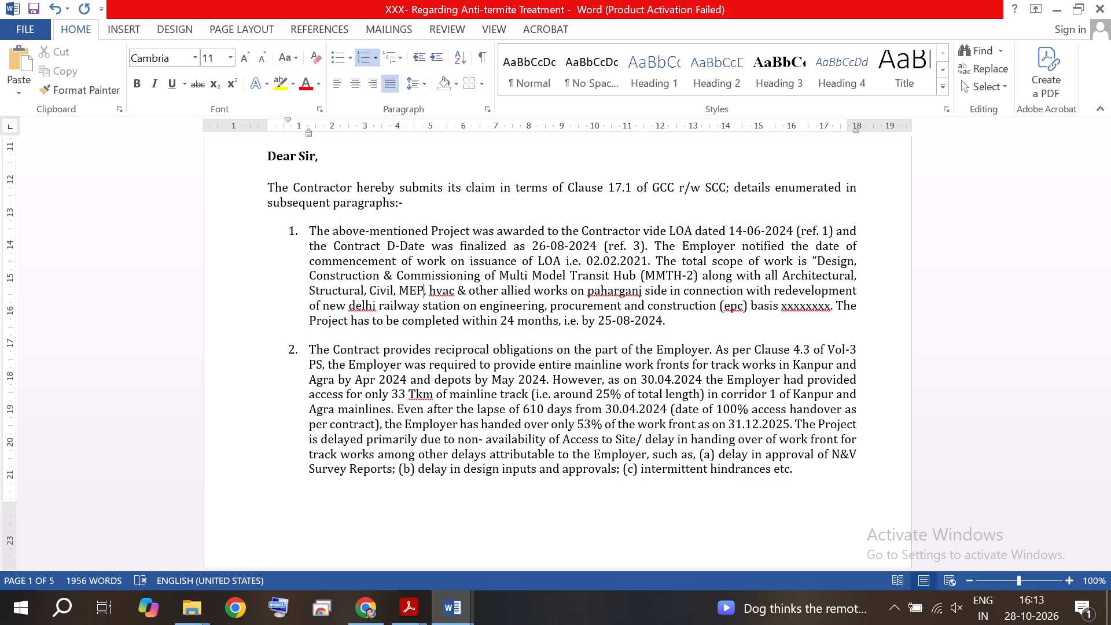
{"action": "key", "text": "shift+f"}
Replace the lowercase abbreviation after "MEPF," with uppercase "HVAC" in the scope description.
{"action": "key", "text": "Right"}
{"action": "key", "text": "Right"}
{"action": "key", "text": "Right"}
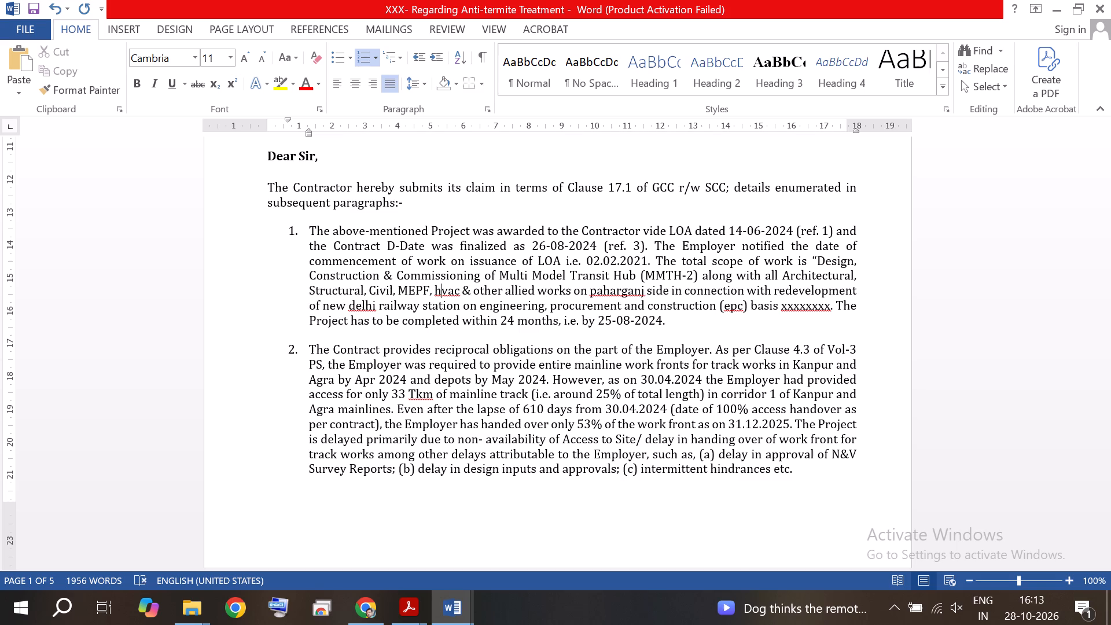
{"action": "key", "text": "Right"}
{"action": "key", "text": "Right"}
{"action": "key", "text": "Right"}
{"action": "key", "text": "BackSpace"}
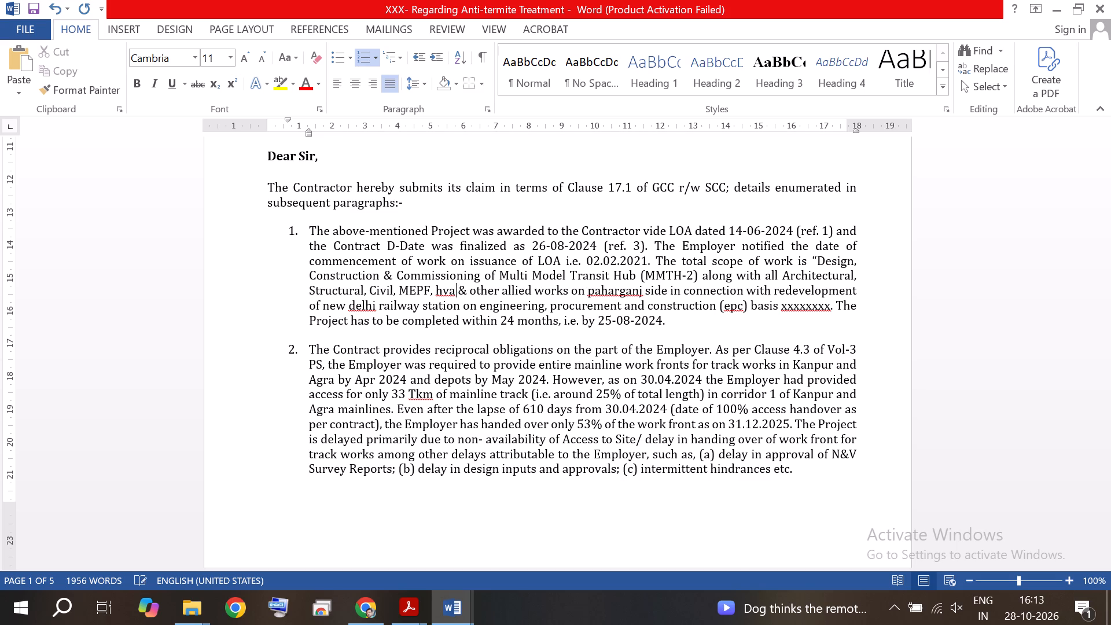
{"action": "key", "text": "BackSpace"}
{"action": "key", "text": "BackSpace"}
{"action": "key", "text": "BackSpace"}
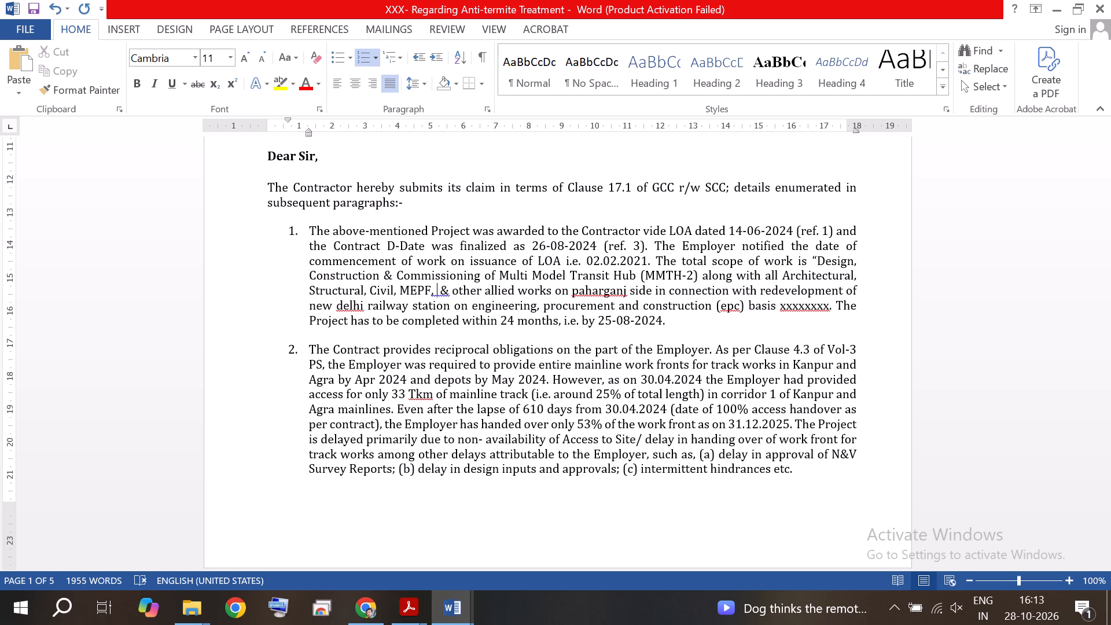
{"action": "type", "text": "HVAC"}
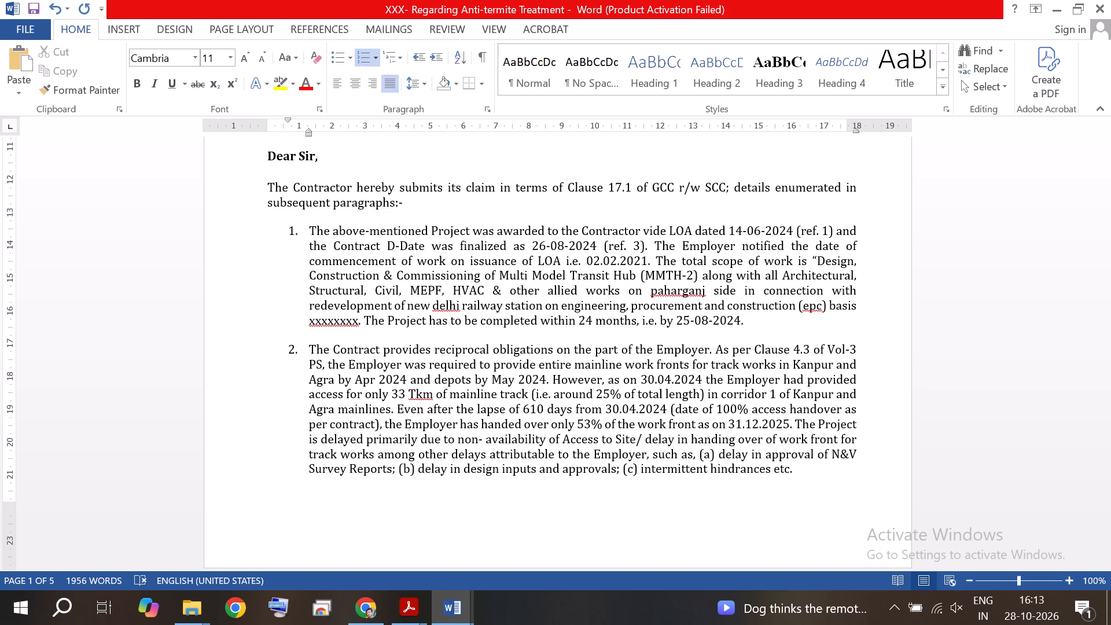
Capitalize the first letter of "Paharganj" in the phrase "other allied works on paharganj side" in paragraph 1.
{"action": "key", "text": "Right"}
{"action": "key", "text": "Right"}
{"action": "key", "text": "Right"}
{"action": "key", "text": "Right"}
{"action": "key", "text": "Right"}
{"action": "key", "text": "Right"}
{"action": "key", "text": "Right"}
{"action": "key", "text": "Right"}
{"action": "key", "text": "Right"}
{"action": "key", "text": "Right"}
{"action": "key", "text": "Right"}
{"action": "key", "text": "Right"}
{"action": "key", "text": "Right"}
{"action": "key", "text": "Right"}
{"action": "key", "text": "Right"}
{"action": "key", "text": "Right"}
{"action": "key", "text": "Right"}
{"action": "key", "text": "Right"}
{"action": "key", "text": "Right"}
{"action": "key", "text": "Right"}
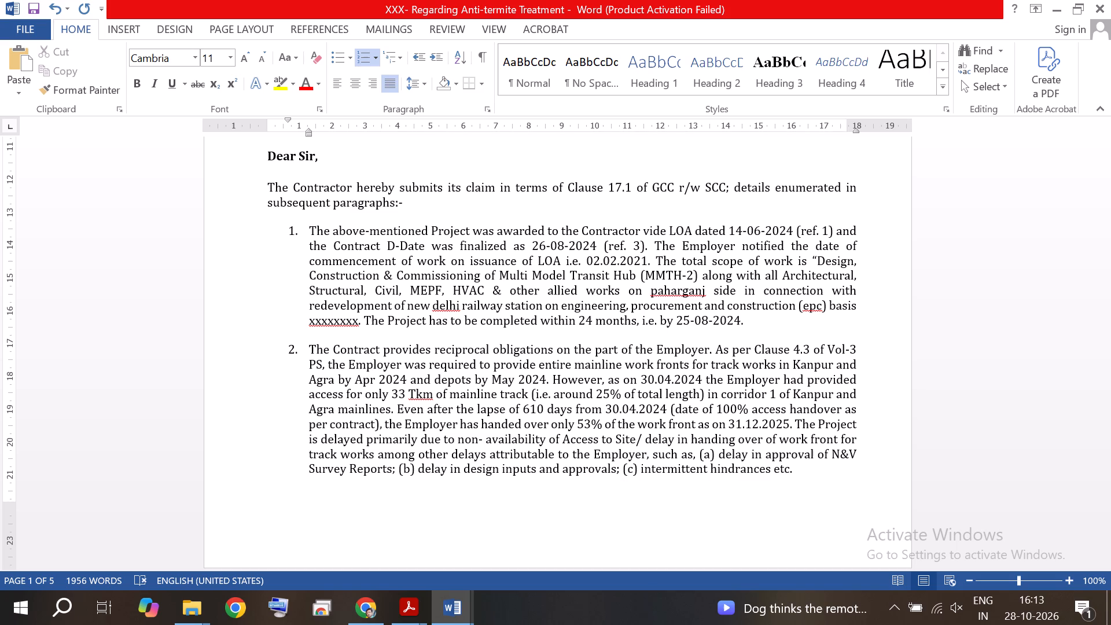
{"action": "key", "text": "Left"}
{"action": "key", "text": "Left"}
{"action": "key", "text": "Left"}
{"action": "key", "text": "Left"}
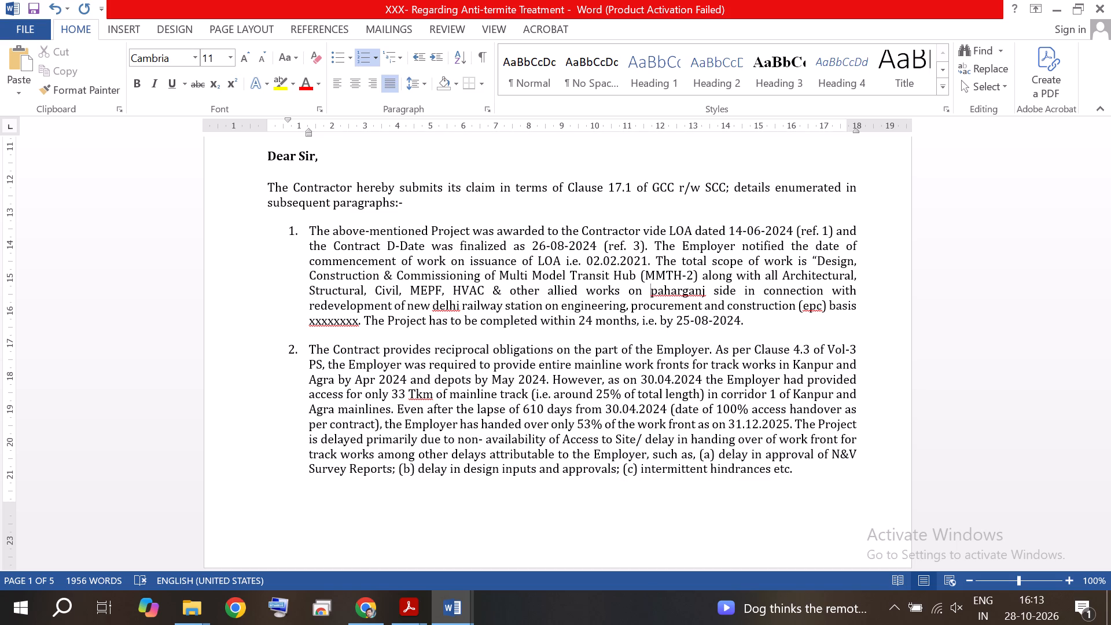
{"action": "key", "text": "Delete"}
{"action": "key", "text": "shift+p"}
Capitalize the first letter of "Redevelopment" after "in connection with" in paragraph 1.
{"action": "key", "text": "Right"}
{"action": "key", "text": "Right"}
{"action": "key", "text": "Right"}
{"action": "key", "text": "Right"}
{"action": "key", "text": "Right"}
{"action": "key", "text": "Right"}
{"action": "key", "text": "Right"}
{"action": "key", "text": "Right"}
{"action": "key", "text": "Right"}
{"action": "key", "text": "Right"}
{"action": "key", "text": "Right"}
{"action": "key", "text": "Right"}
{"action": "key", "text": "Right"}
{"action": "key", "text": "Right"}
{"action": "key", "text": "Right"}
{"action": "key", "text": "Right"}
{"action": "key", "text": "Right"}
{"action": "key", "text": "Right"}
{"action": "key", "text": "Right"}
{"action": "key", "text": "Right"}
{"action": "key", "text": "Right"}
{"action": "key", "text": "Right"}
{"action": "key", "text": "Right"}
{"action": "key", "text": "Right"}
{"action": "key", "text": "Right"}
{"action": "key", "text": "Right"}
{"action": "key", "text": "Right"}
{"action": "key", "text": "Right"}
{"action": "key", "text": "Right"}
{"action": "key", "text": "Right"}
{"action": "key", "text": "Right"}
{"action": "key", "text": "Right"}
{"action": "key", "text": "Right"}
{"action": "key", "text": "BackSpace"}
{"action": "key", "text": "space"}
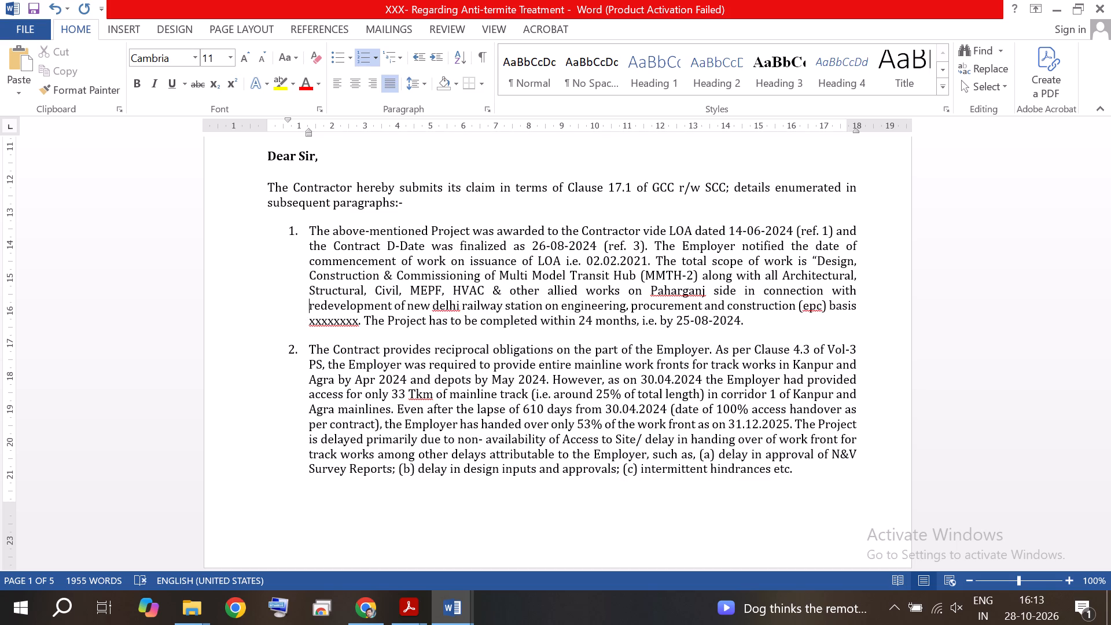
{"action": "key", "text": "Delete"}
{"action": "key", "text": "shift+r"}
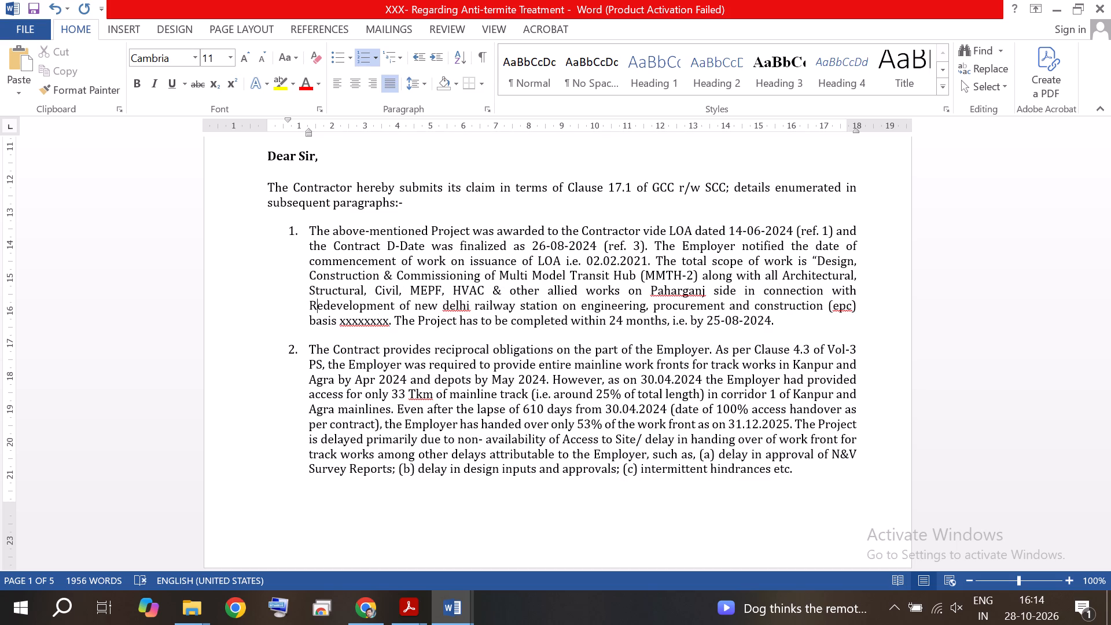
Capitalize the first letters of "New" and "Delhi" after "Redevelopment of" in paragraph 1.
{"action": "key", "text": "Right"}
{"action": "key", "text": "Right"}
{"action": "key", "text": "Right"}
{"action": "key", "text": "Right"}
{"action": "key", "text": "Right"}
{"action": "key", "text": "Right"}
{"action": "key", "text": "Right"}
{"action": "key", "text": "Right"}
{"action": "key", "text": "Right"}
{"action": "key", "text": "Right"}
{"action": "key", "text": "Right"}
{"action": "key", "text": "Right"}
{"action": "key", "text": "Right"}
{"action": "key", "text": "Right"}
{"action": "key", "text": "Right"}
{"action": "key", "text": "Right"}
{"action": "key", "text": "Delete"}
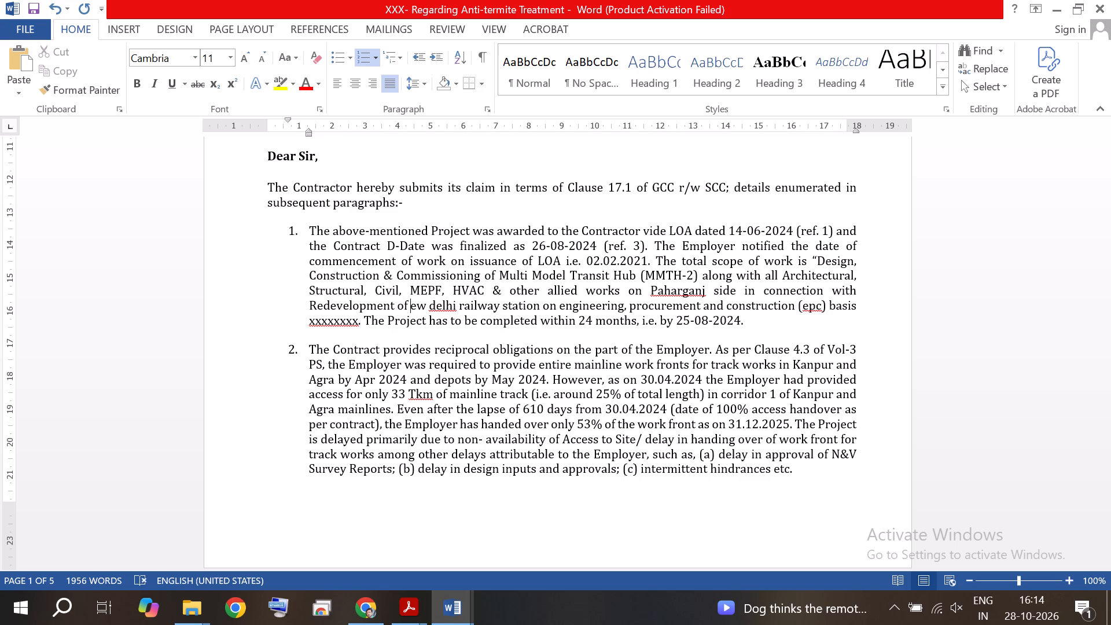
{"action": "key", "text": "shift+n"}
{"action": "key", "text": "Right"}
{"action": "key", "text": "Right"}
{"action": "key", "text": "Right"}
{"action": "key", "text": "Right"}
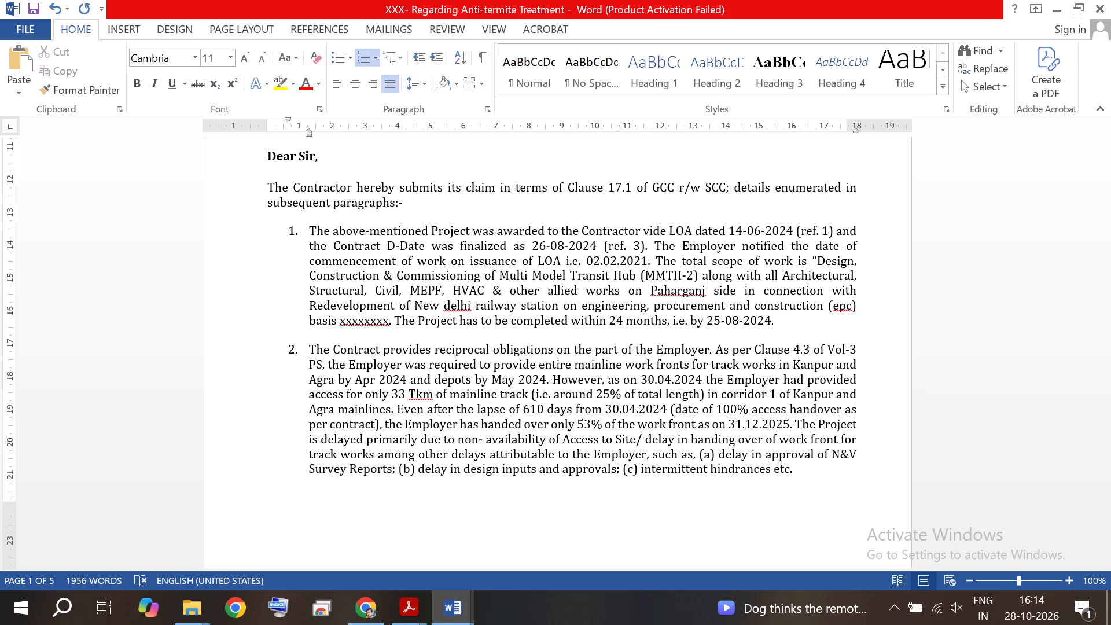
{"action": "key", "text": "BackSpace"}
{"action": "key", "text": "shift+d"}
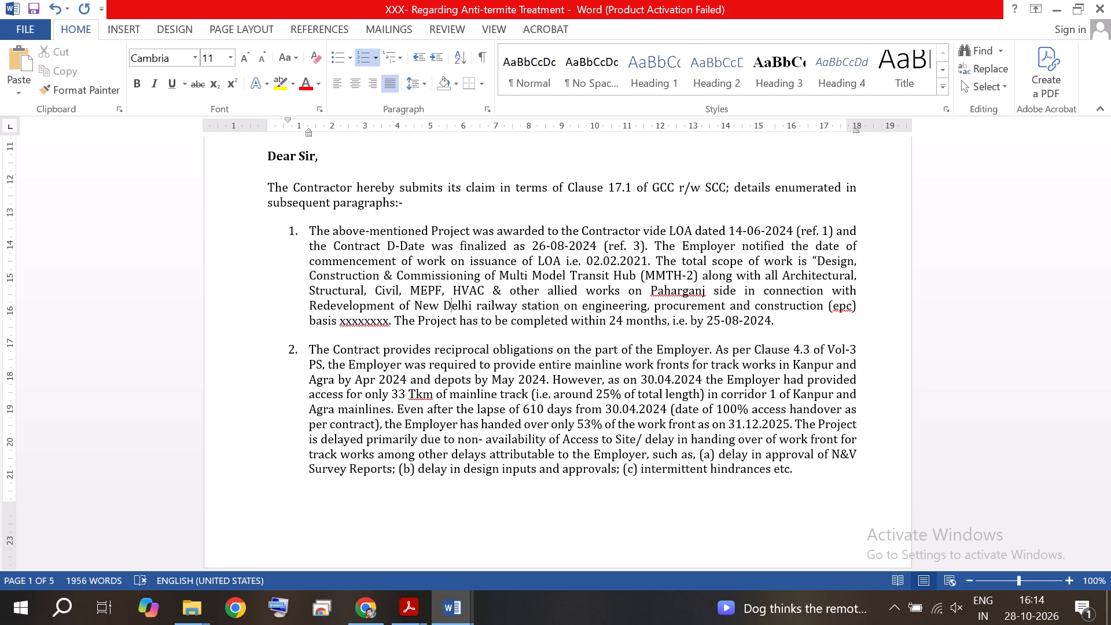
Capitalize the first letters of "Railway" and "Station" following "New Delhi" in paragraph 1.
{"action": "key", "text": "Right"}
{"action": "key", "text": "Right"}
{"action": "key", "text": "Right"}
{"action": "key", "text": "Right"}
{"action": "key", "text": "Right"}
{"action": "key", "text": "Right"}
{"action": "key", "text": "Right"}
{"action": "key", "text": "Left"}
{"action": "key", "text": "Left"}
{"action": "key", "text": "Delete"}
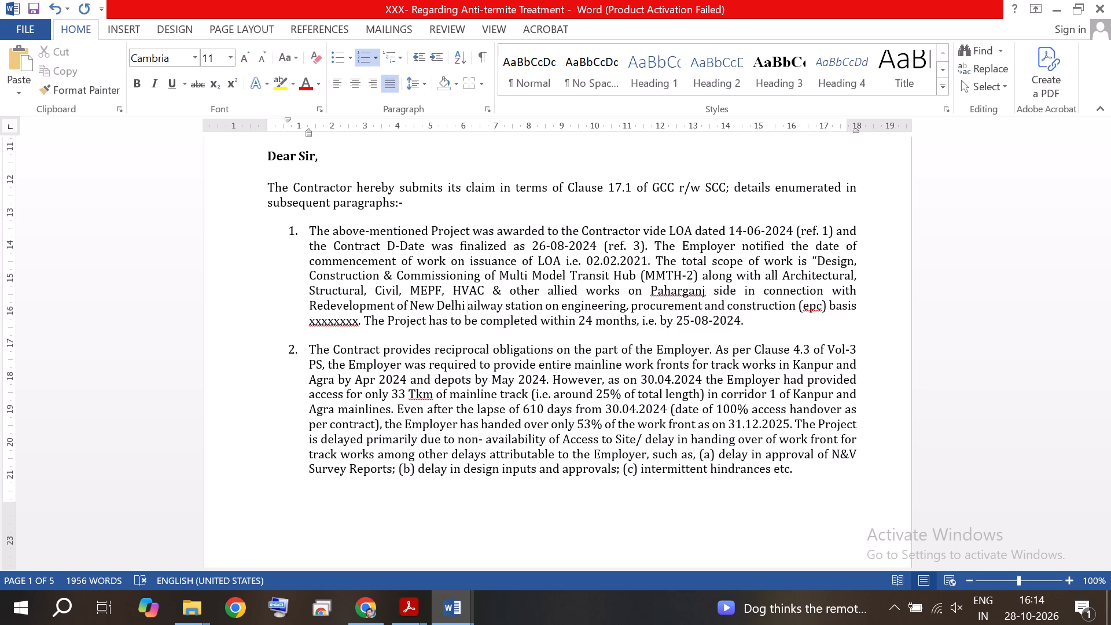
{"action": "key", "text": "shift+r"}
{"action": "key", "text": "Right"}
{"action": "key", "text": "Right"}
{"action": "key", "text": "Right"}
{"action": "key", "text": "Right"}
{"action": "key", "text": "Right"}
{"action": "key", "text": "Right"}
{"action": "key", "text": "Right"}
{"action": "key", "text": "Right"}
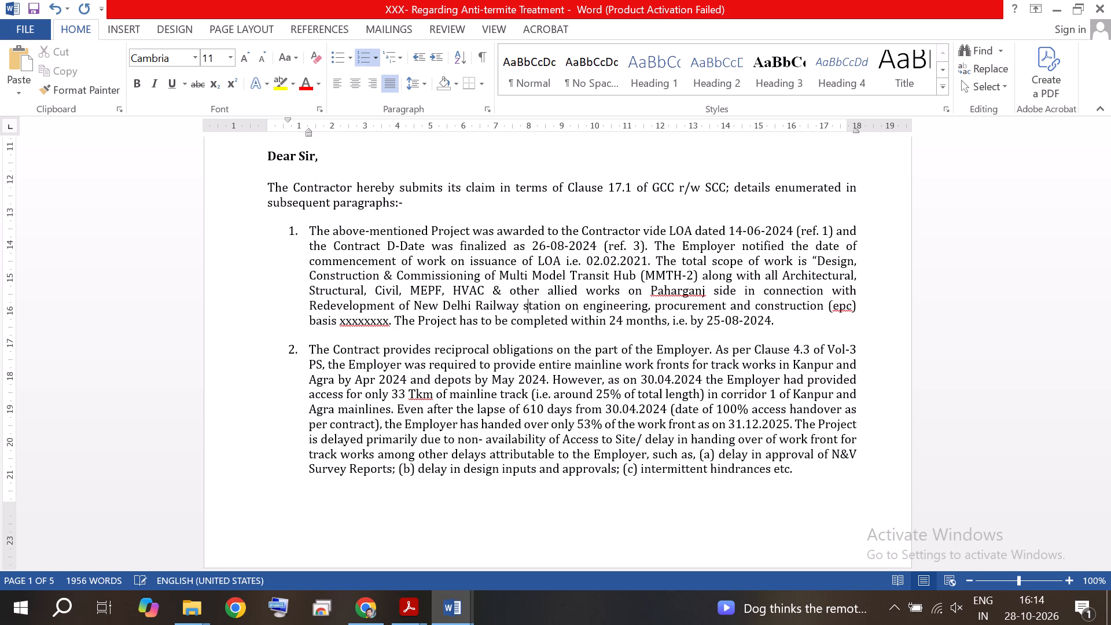
{"action": "key", "text": "BackSpace"}
{"action": "key", "text": "shift+s"}
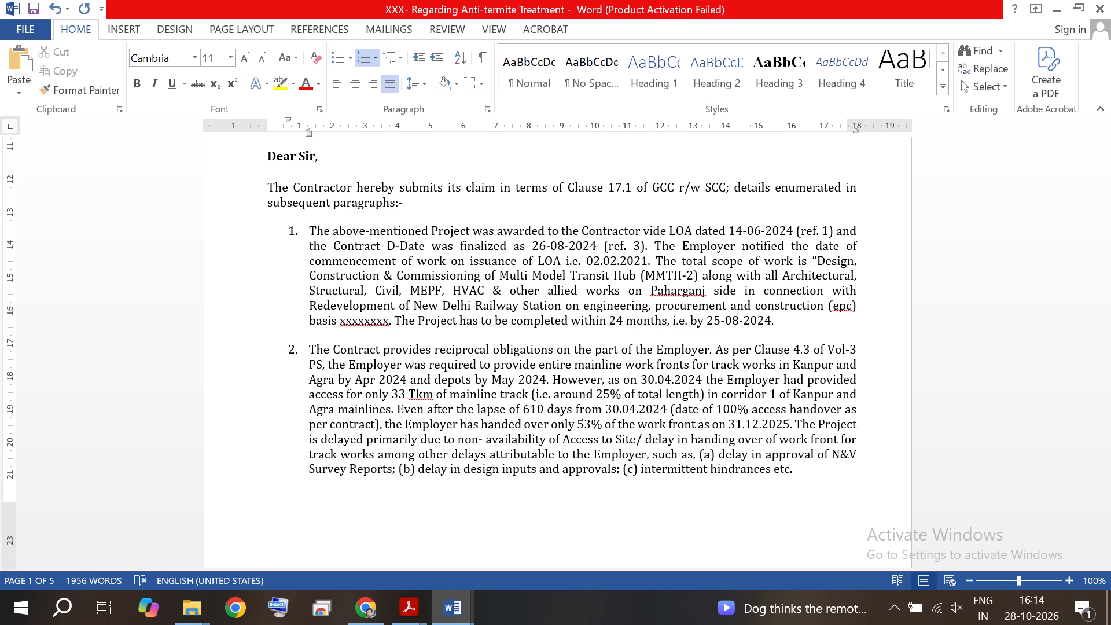
Capitalize the first letters of "Engineering" and "Procurement" in the contract basis wording of paragraph 1.
{"action": "key", "text": "Right"}
{"action": "key", "text": "Right"}
{"action": "key", "text": "Right"}
{"action": "key", "text": "Right"}
{"action": "key", "text": "Right"}
{"action": "key", "text": "Right"}
{"action": "key", "text": "Right"}
{"action": "key", "text": "Right"}
{"action": "key", "text": "Right"}
{"action": "key", "text": "Right"}
{"action": "key", "text": "Delete"}
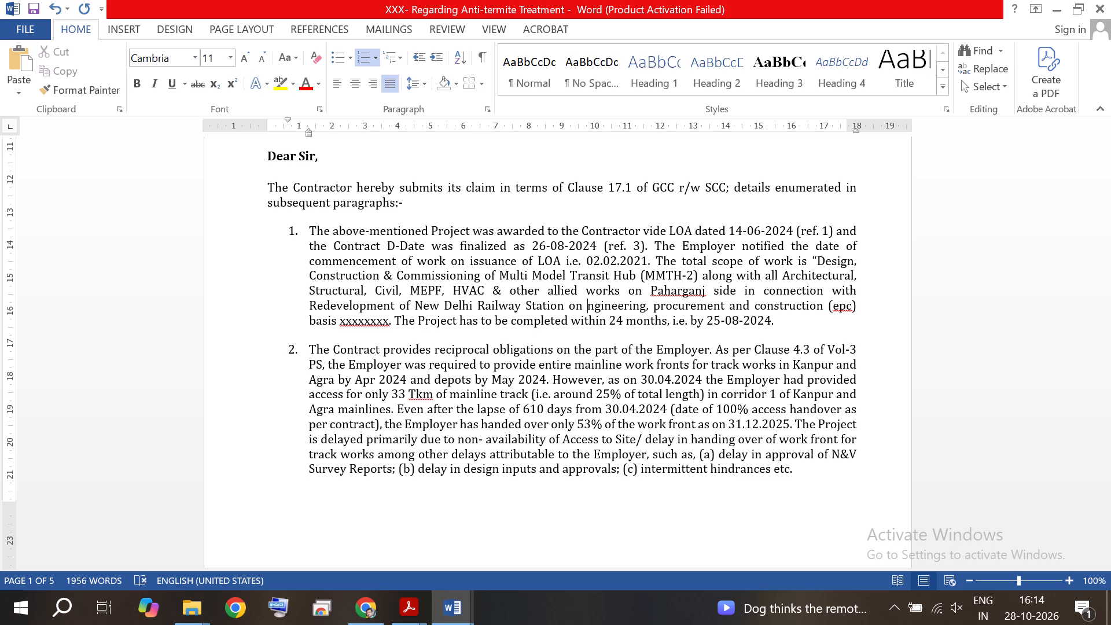
{"action": "key", "text": "shift+e"}
{"action": "key", "text": "Right"}
{"action": "key", "text": "Right"}
{"action": "key", "text": "Right"}
{"action": "key", "text": "Right"}
{"action": "key", "text": "Right"}
{"action": "key", "text": "Right"}
{"action": "key", "text": "Right"}
{"action": "key", "text": "Right"}
{"action": "key", "text": "Right"}
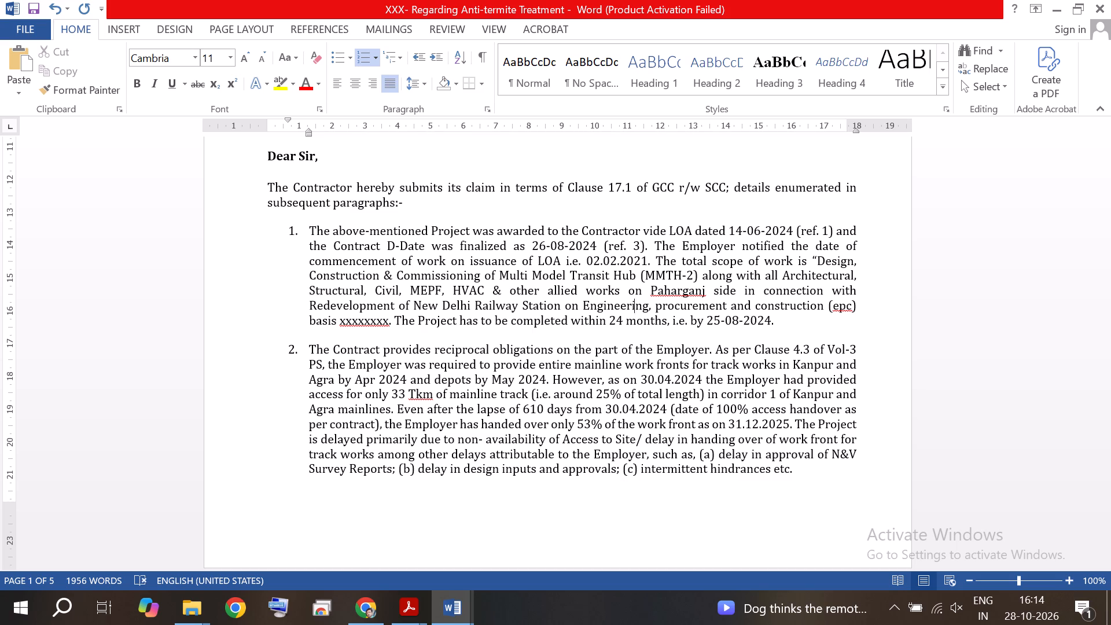
{"action": "key", "text": "Right"}
{"action": "key", "text": "Right"}
{"action": "key", "text": "Right"}
{"action": "key", "text": "Delete"}
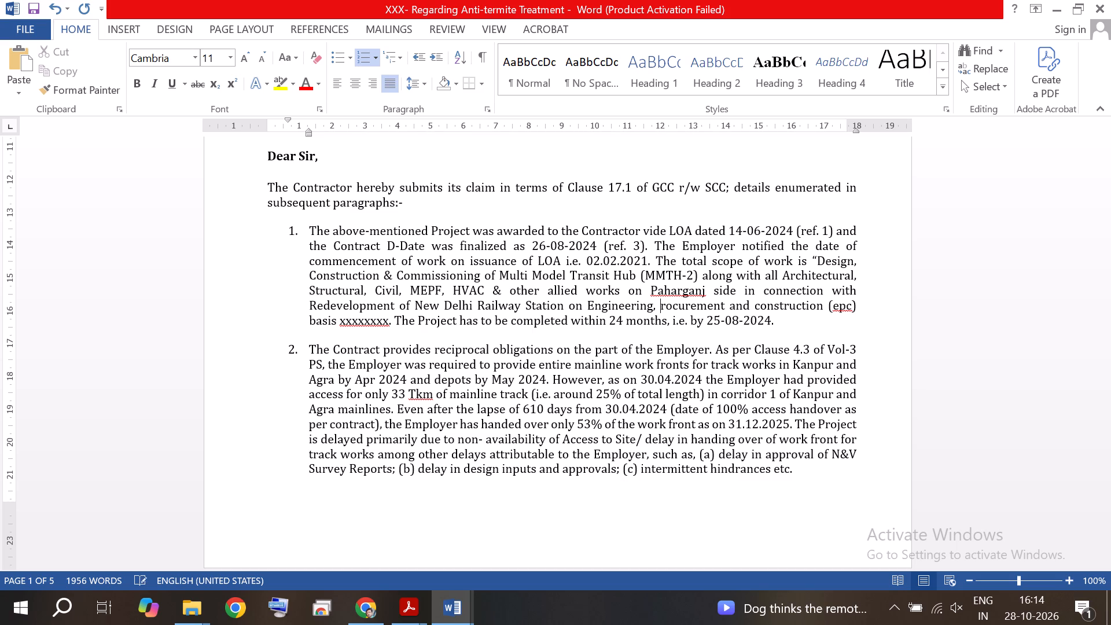
{"action": "key", "text": "shift+p"}
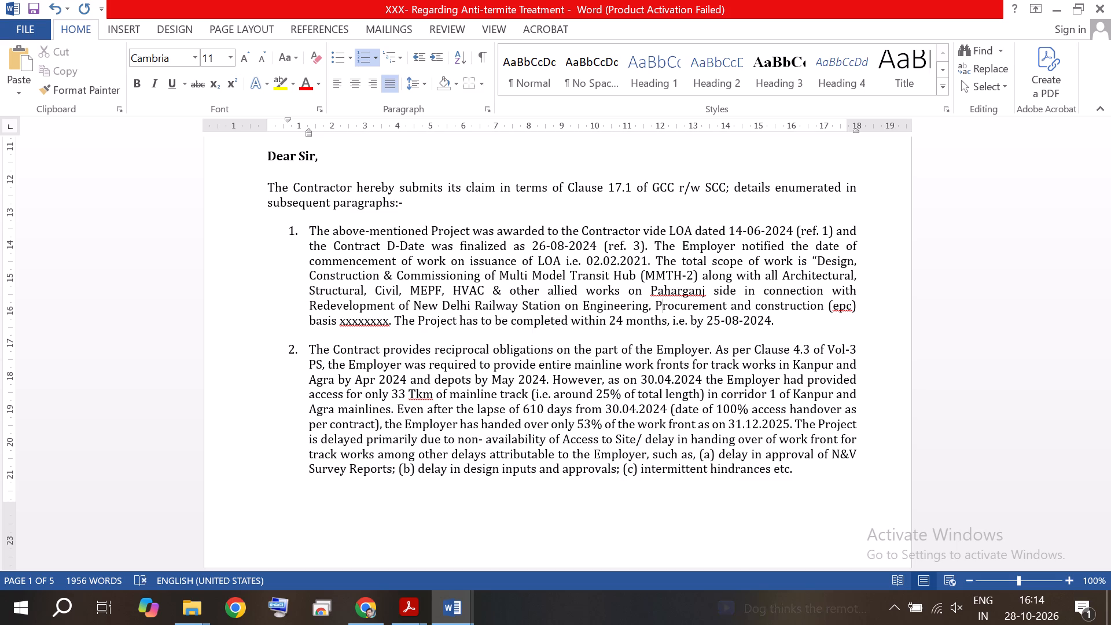
Capitalize the first letter of "Construction" after "Procurement and" in paragraph 1.
{"action": "key", "text": "Right"}
{"action": "key", "text": "Right"}
{"action": "key", "text": "Right"}
{"action": "key", "text": "Right"}
{"action": "key", "text": "Right"}
{"action": "key", "text": "Right"}
{"action": "key", "text": "Right"}
{"action": "key", "text": "Right"}
{"action": "key", "text": "Right"}
{"action": "key", "text": "Right"}
{"action": "key", "text": "Right"}
{"action": "key", "text": "Right"}
{"action": "key", "text": "Right"}
{"action": "key", "text": "Right"}
{"action": "key", "text": "Right"}
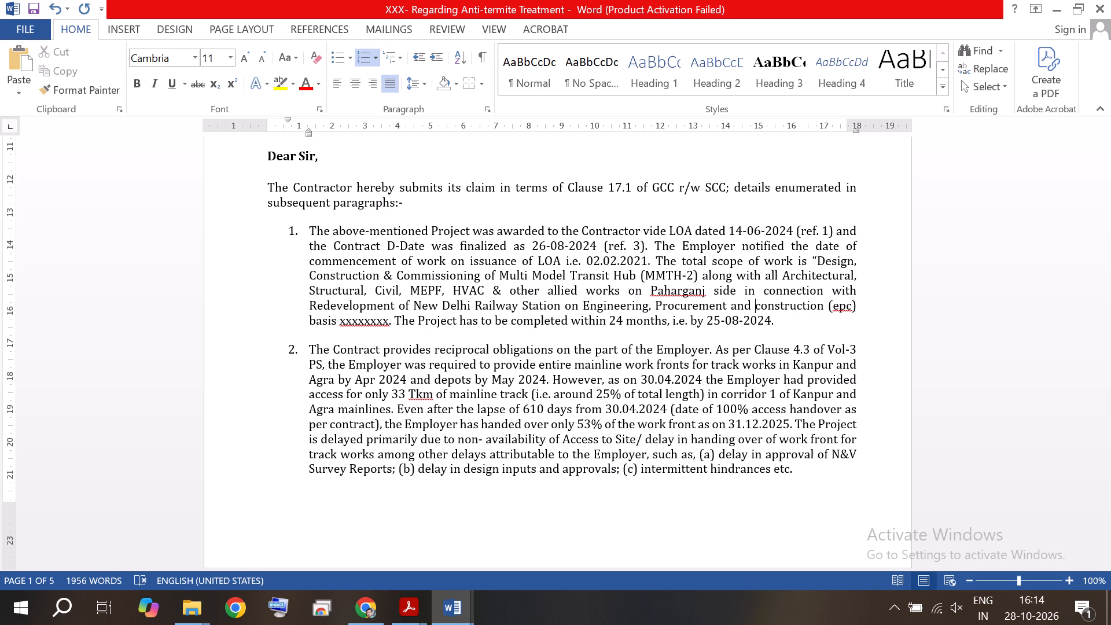
{"action": "key", "text": "Delete"}
{"action": "key", "text": "shift+c"}
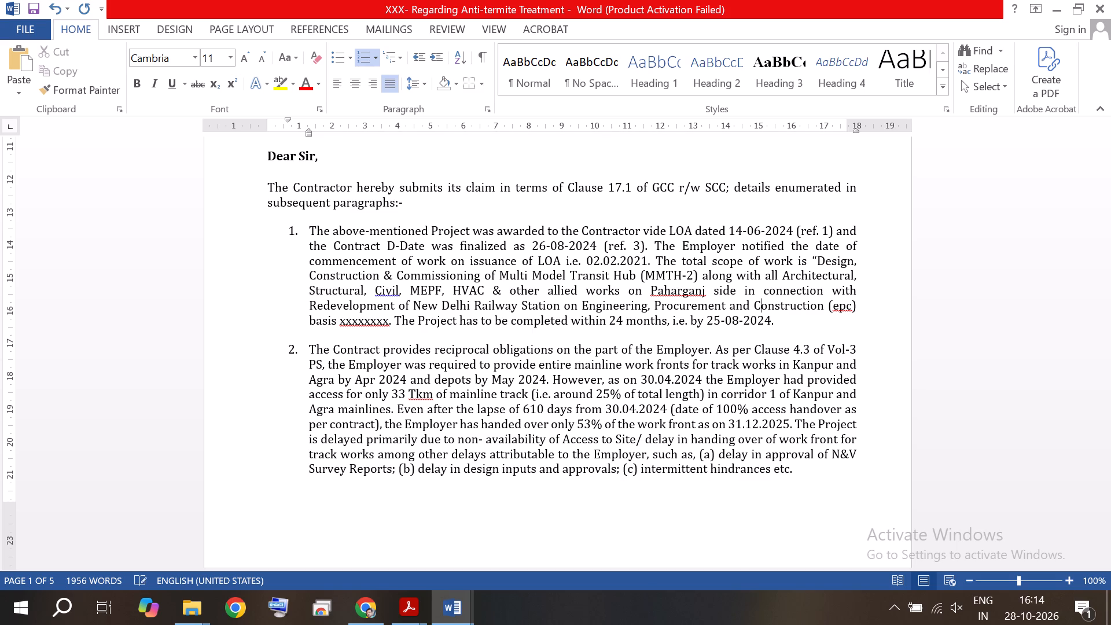
Replace the lowercase abbreviation in parentheses after "Construction" with uppercase "EPC" in paragraph 1.
{"action": "key", "text": "Right"}
{"action": "key", "text": "Right"}
{"action": "key", "text": "Right"}
{"action": "key", "text": "Right"}
{"action": "key", "text": "Right"}
{"action": "key", "text": "Right"}
{"action": "key", "text": "Right"}
{"action": "key", "text": "Right"}
{"action": "key", "text": "Right"}
{"action": "key", "text": "Right"}
{"action": "key", "text": "Right"}
{"action": "key", "text": "Right"}
{"action": "key", "text": "Right"}
{"action": "key", "text": "Right"}
{"action": "key", "text": "Right"}
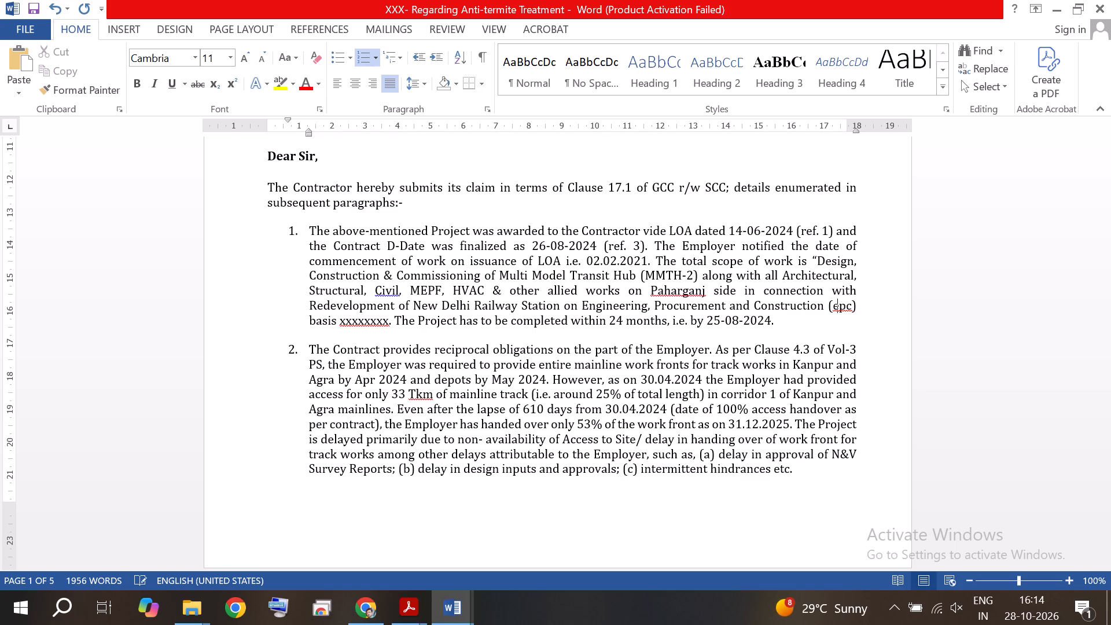
{"action": "key", "text": "Right"}
{"action": "key", "text": "BackSpace"}
{"action": "key", "text": "BackSpace"}
{"action": "key", "text": "BackSpace"}
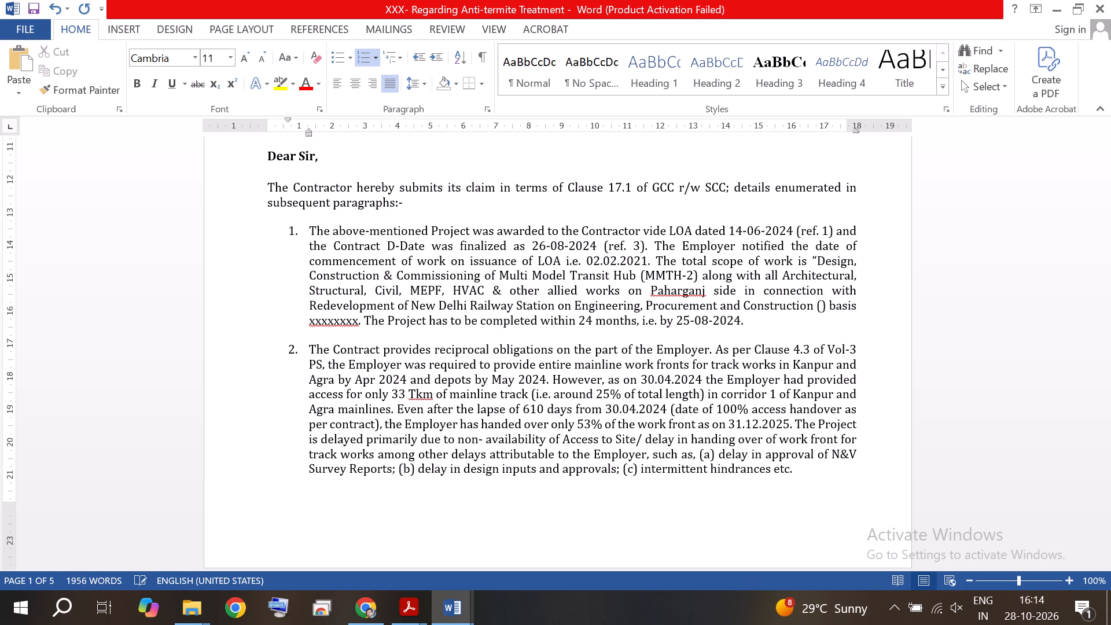
{"action": "key", "text": "shift+e"}
{"action": "type", "text": "PC"}
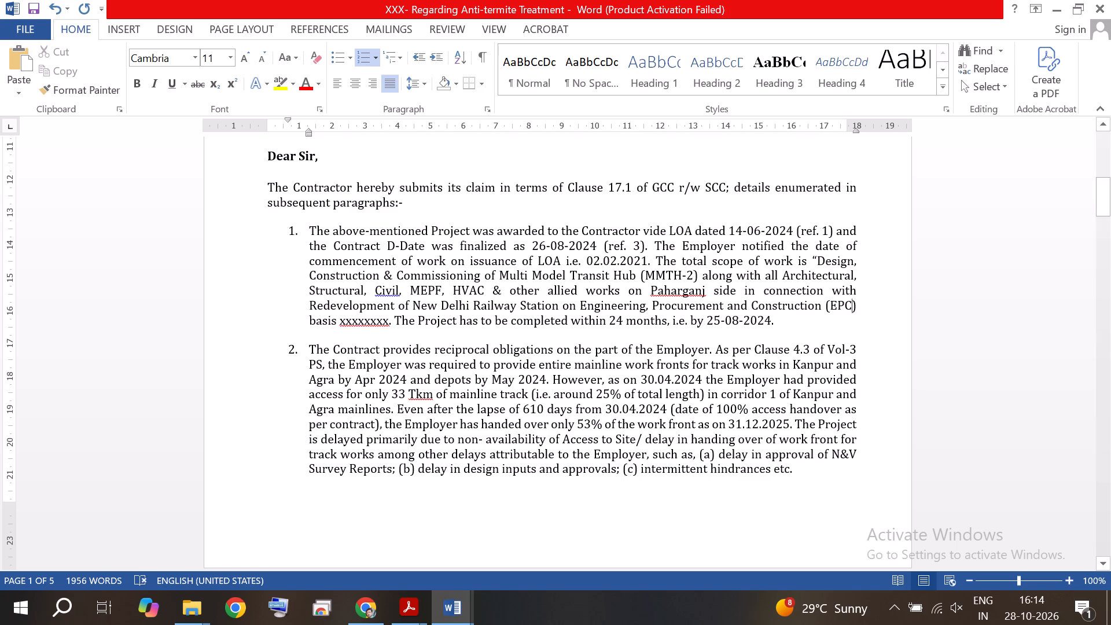
Delete the "xxxxxxxx" placeholder after "basis" in paragraph 1 so the sentence ends "basis.".
{"action": "left_click_drag", "start_coordinate": [339, 321], "coordinate": [380, 322]}
{"action": "key", "text": "BackSpace"}
{"action": "key", "text": "BackSpace"}
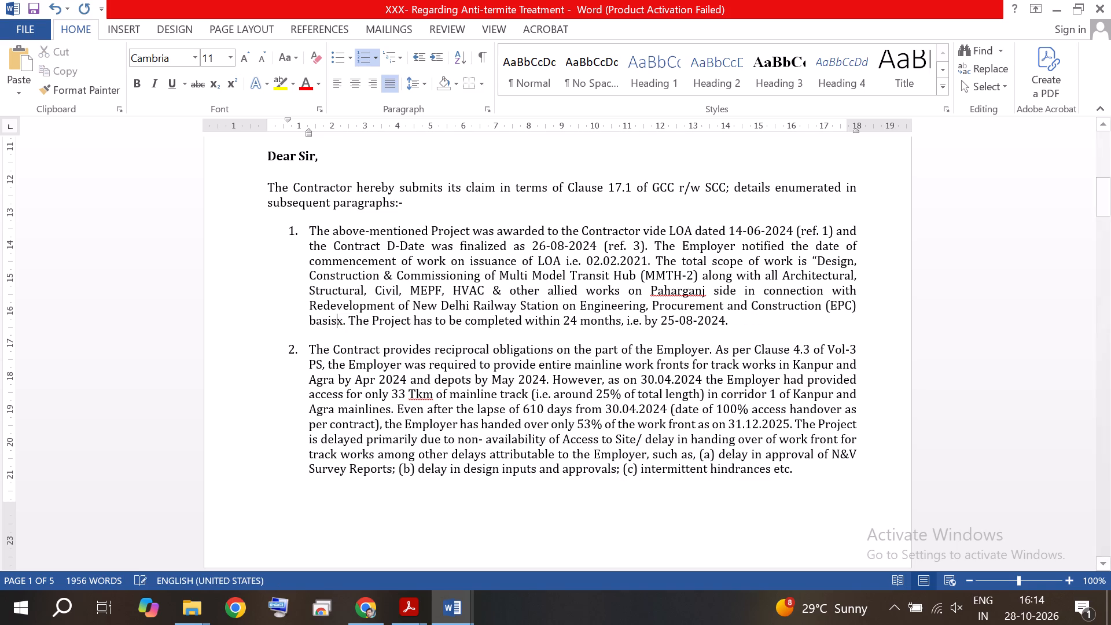
{"action": "key", "text": "Delete"}
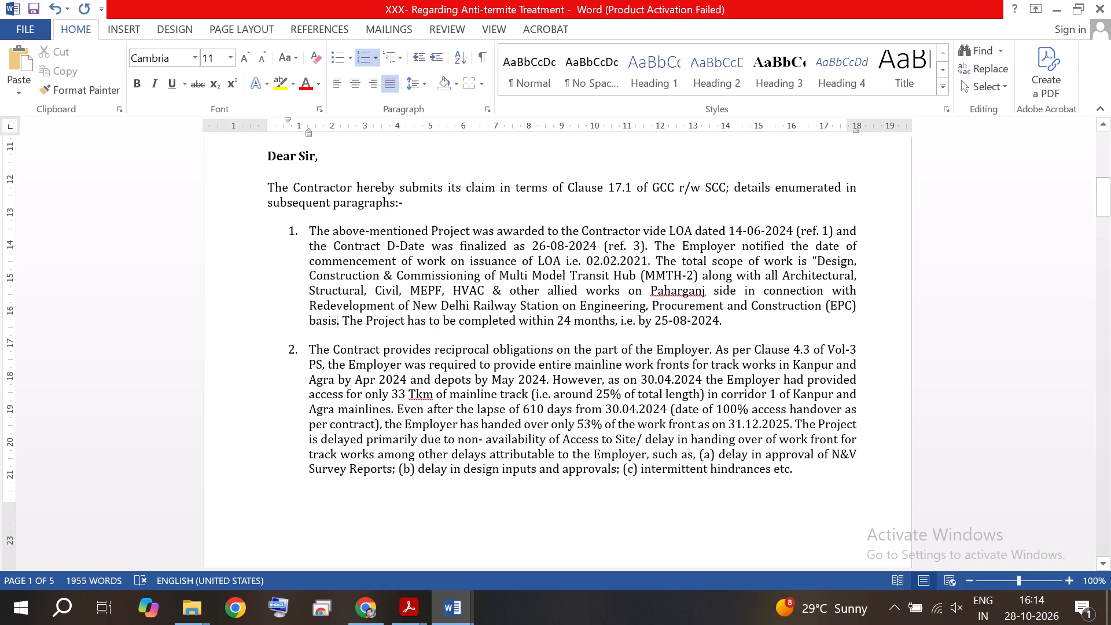
Save the edited Anti-termite Treatment letter.
{"action": "scroll", "coordinate": [573, 292], "scroll_direction": "down", "scroll_amount": 1}
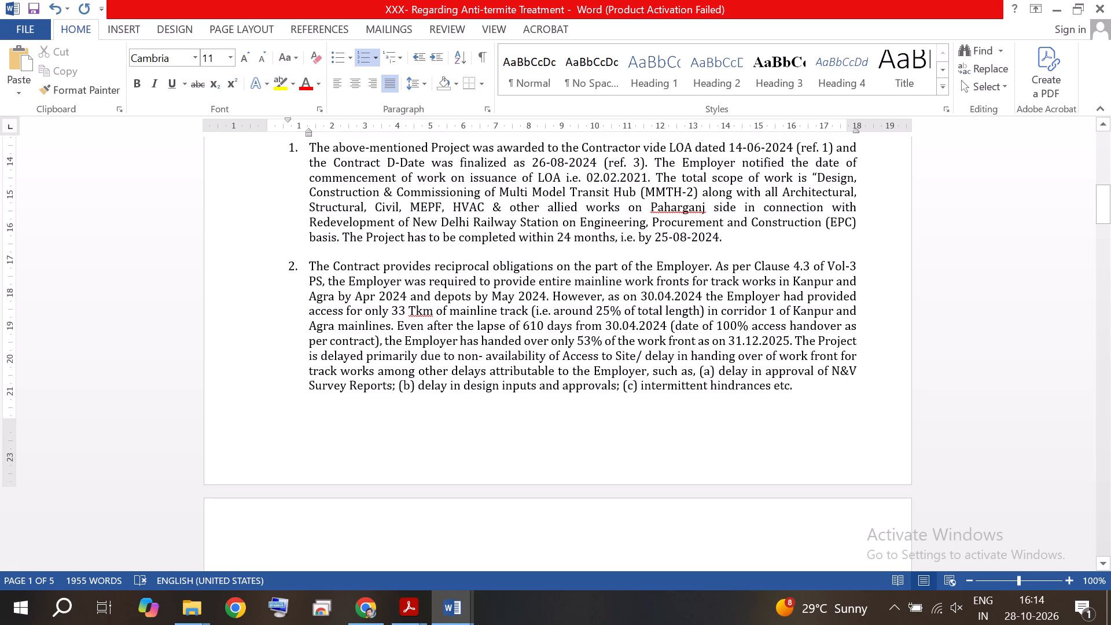
{"action": "scroll", "coordinate": [520, 305], "scroll_direction": "down", "scroll_amount": 1}
{"action": "scroll", "coordinate": [520, 305], "scroll_direction": "up", "scroll_amount": 1}
{"action": "left_click", "coordinate": [734, 230]}
{"action": "left_click", "coordinate": [31, 8]}
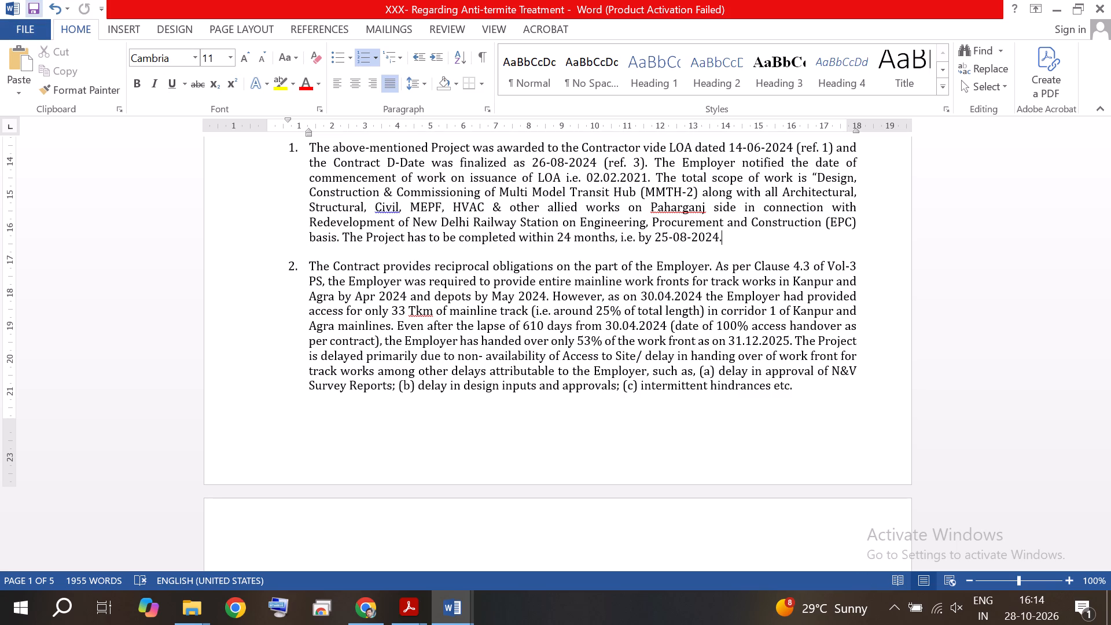